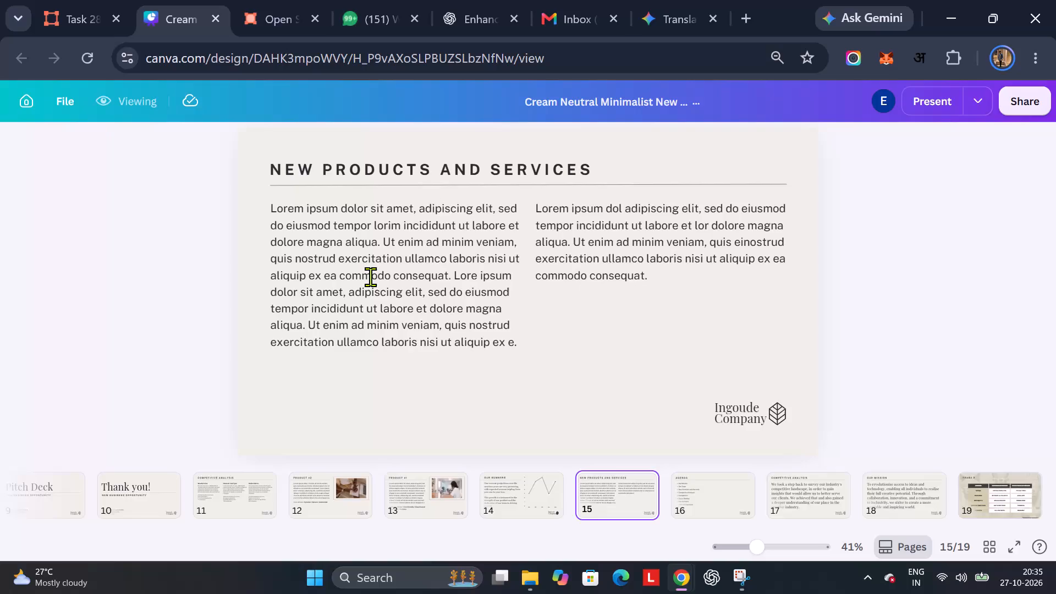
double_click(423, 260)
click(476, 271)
click(989, 516)
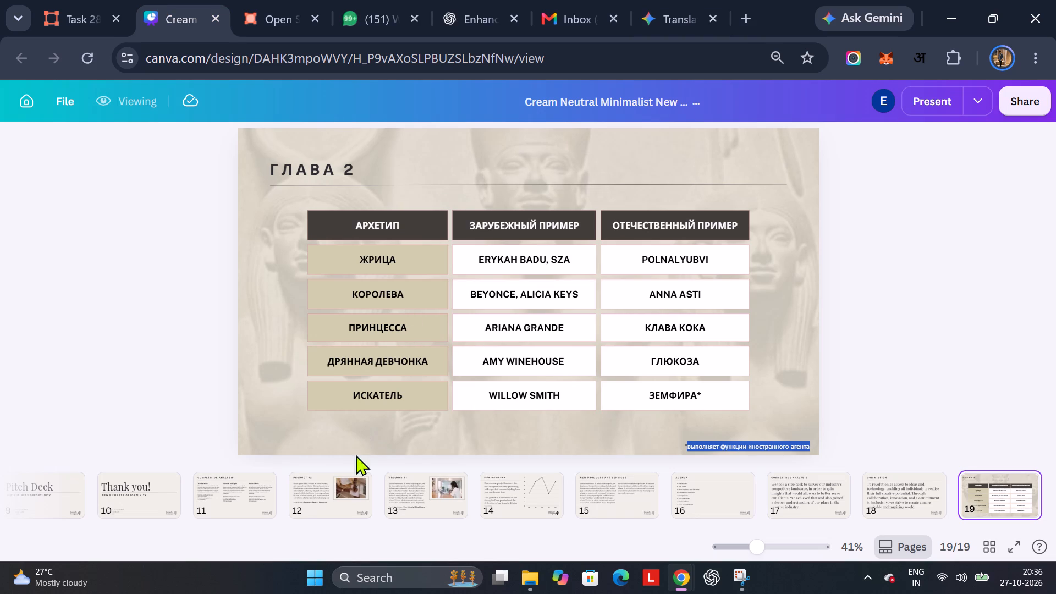
scroll(304, 494, right, 3)
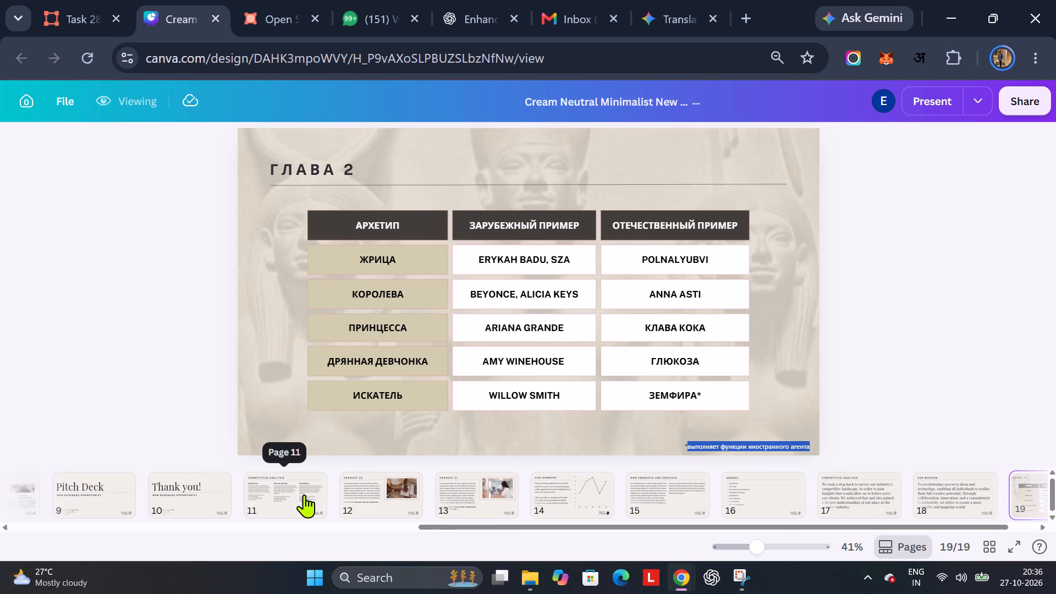
scroll(304, 494, right, 1)
scroll(304, 494, left, 1)
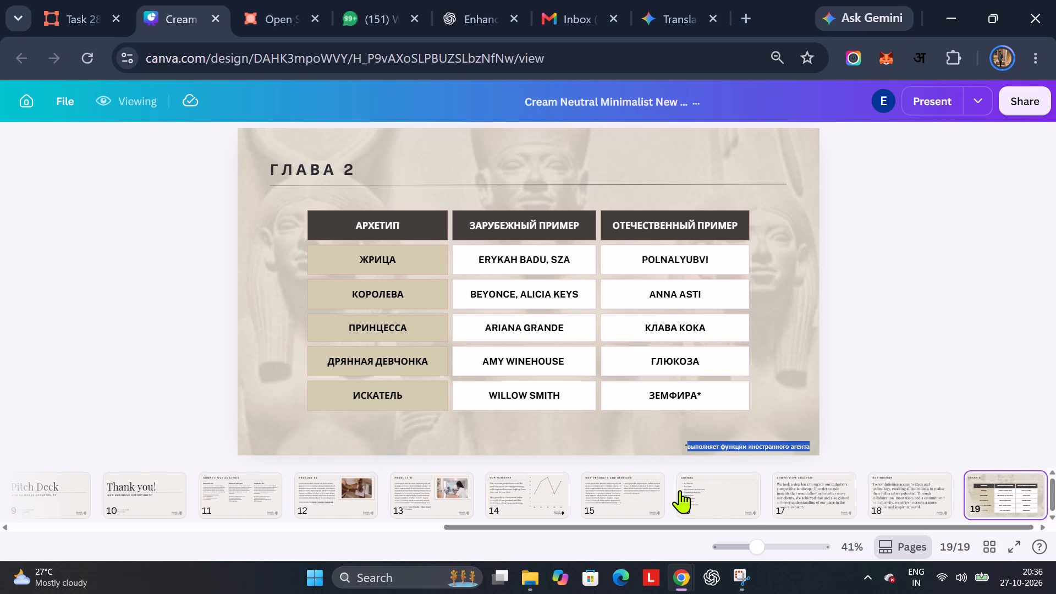
click(680, 490)
scroll(590, 494, left, 2)
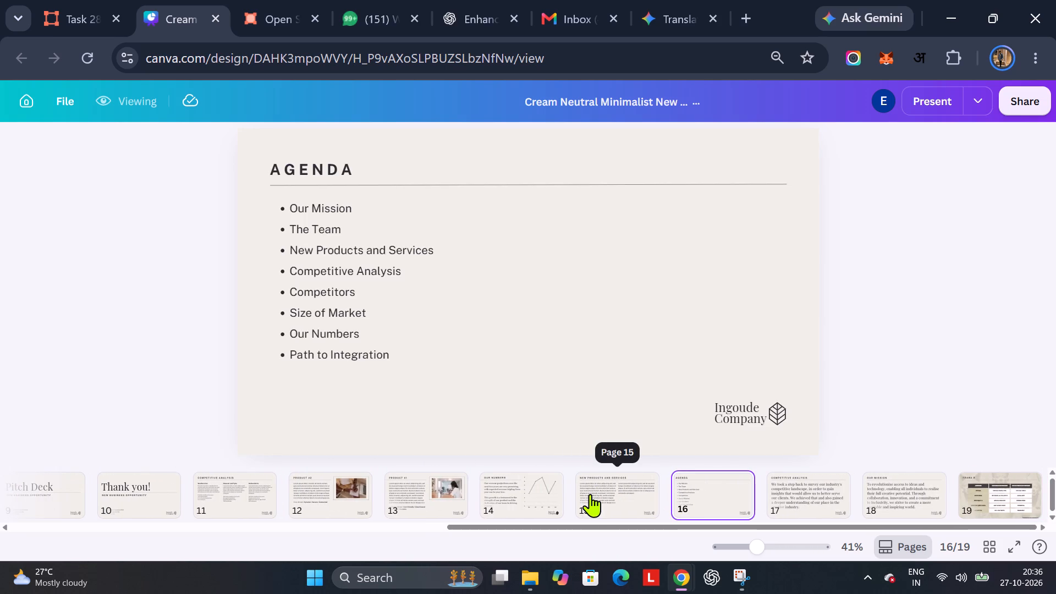
scroll(590, 494, right, 16)
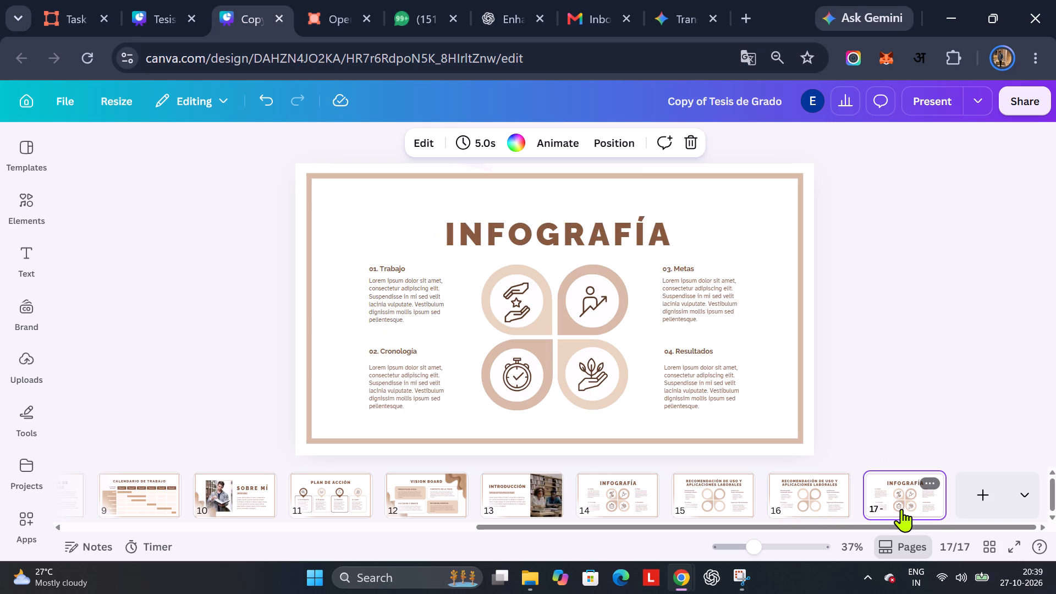
click(828, 501)
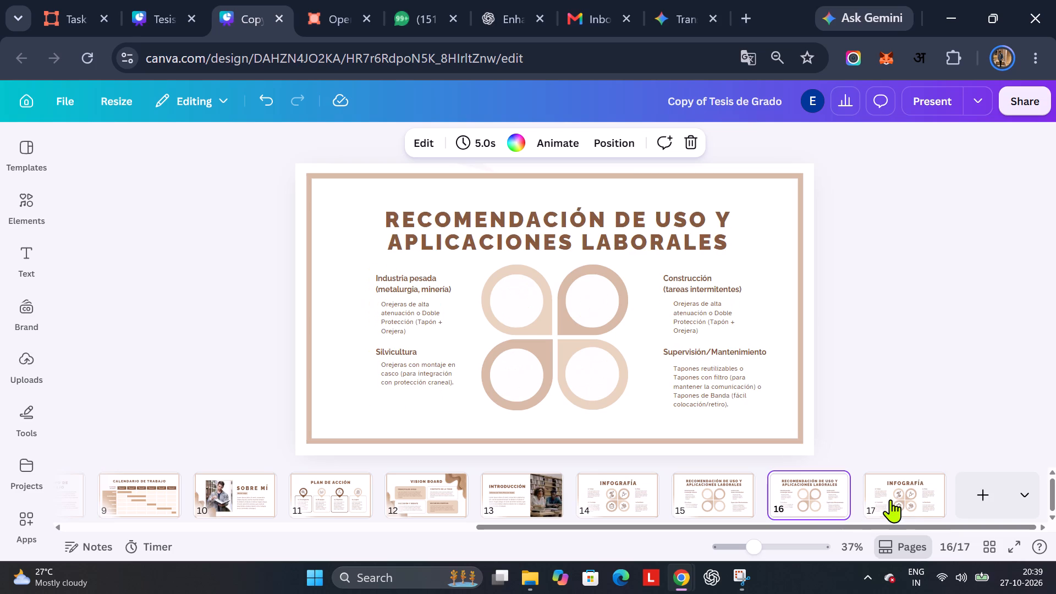
click(906, 498)
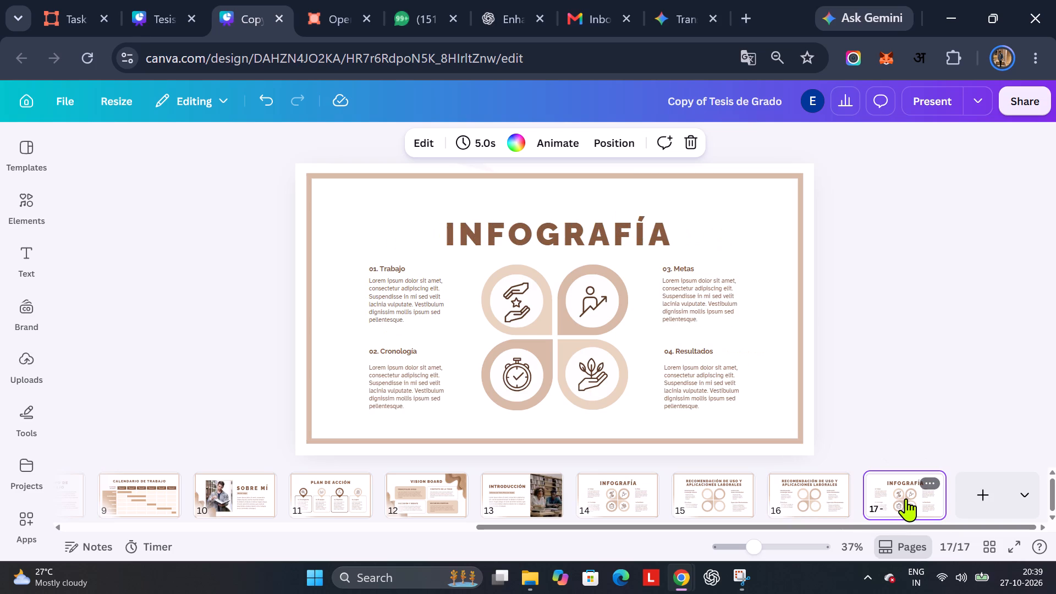
click(791, 486)
click(879, 494)
click(816, 490)
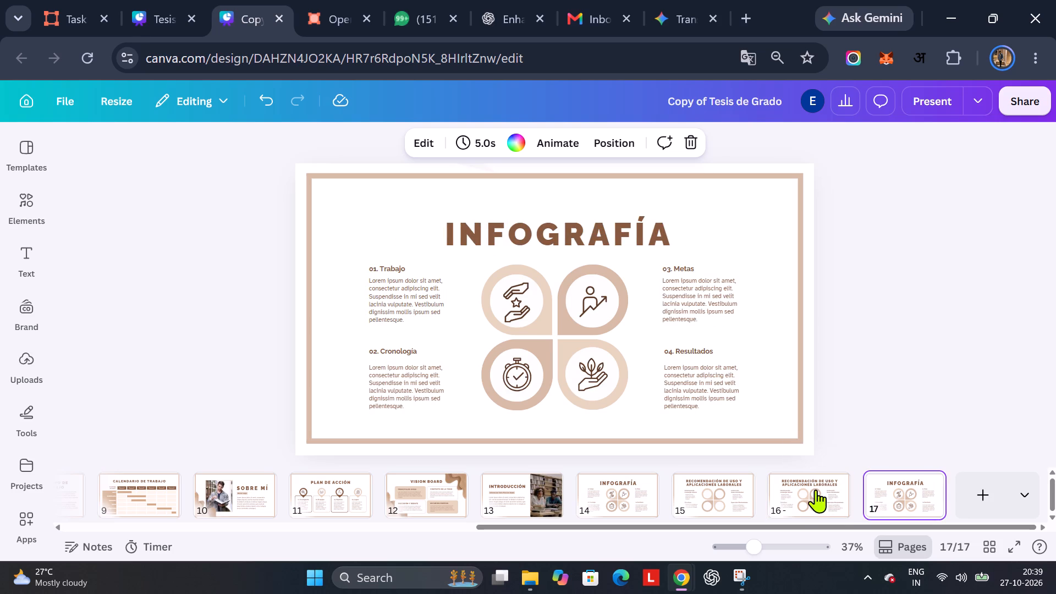
Replace the Infografía title on slide 17 with slide 16's title, "Recomendación de uso y aplicaciones laborales".
triple_click(546, 226)
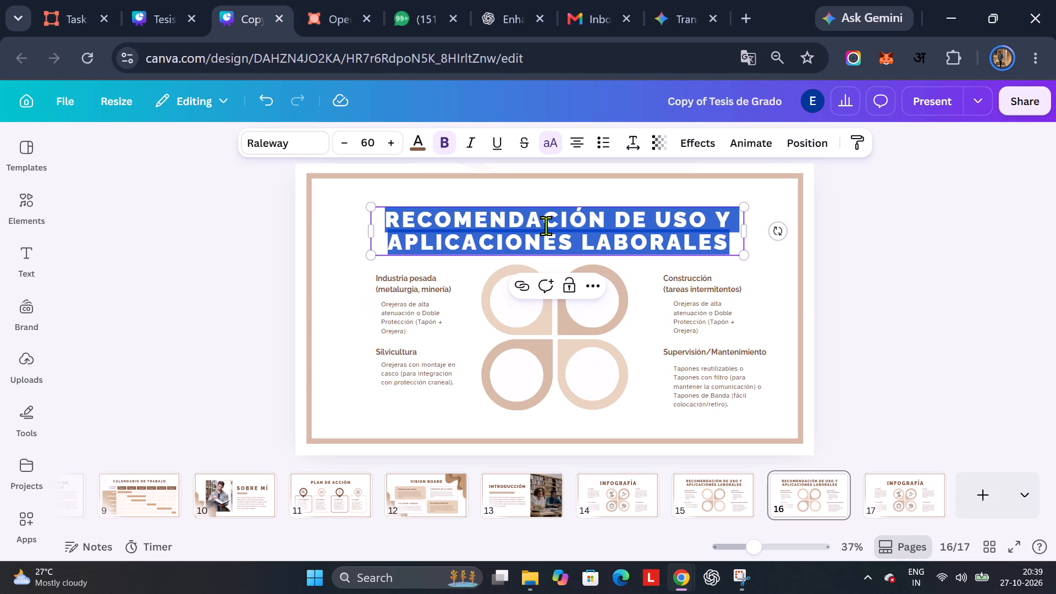
key(ctrl+x)
key(ctrl+z)
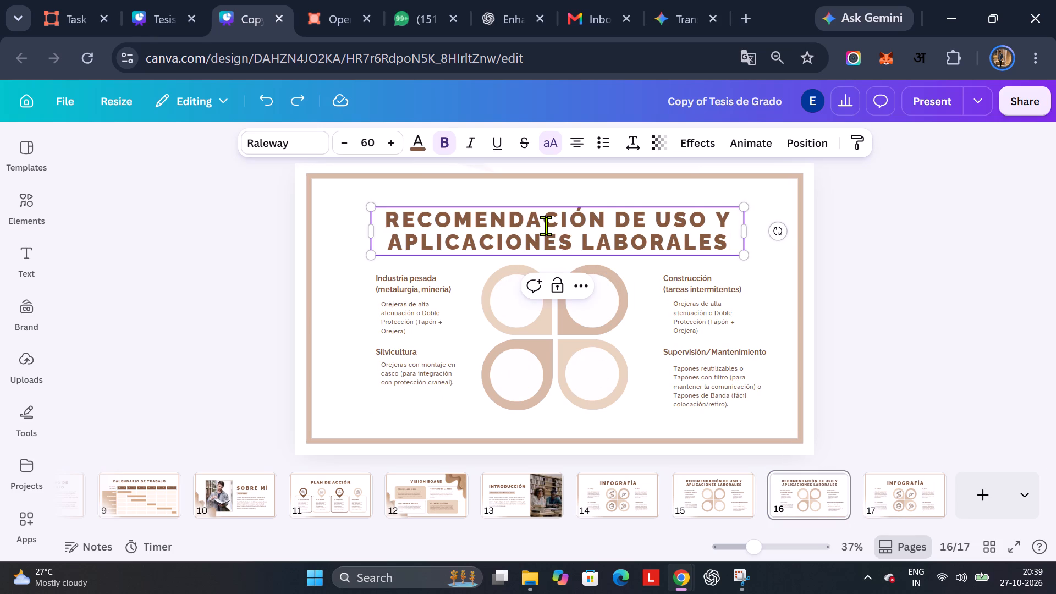
key(ctrl+c)
triple_click(574, 243)
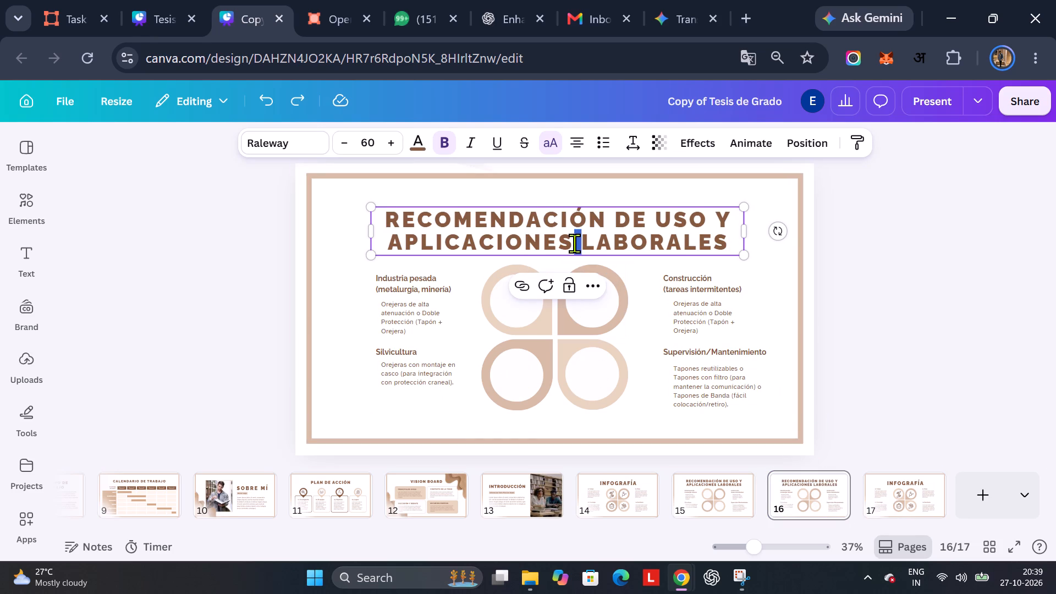
key(ctrl+c)
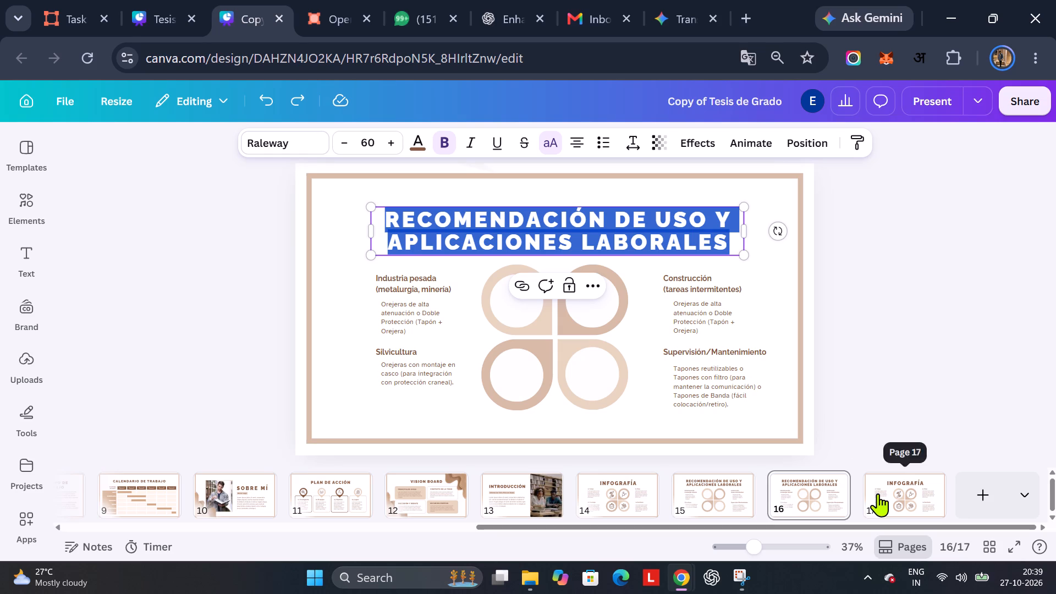
click(878, 493)
triple_click(518, 225)
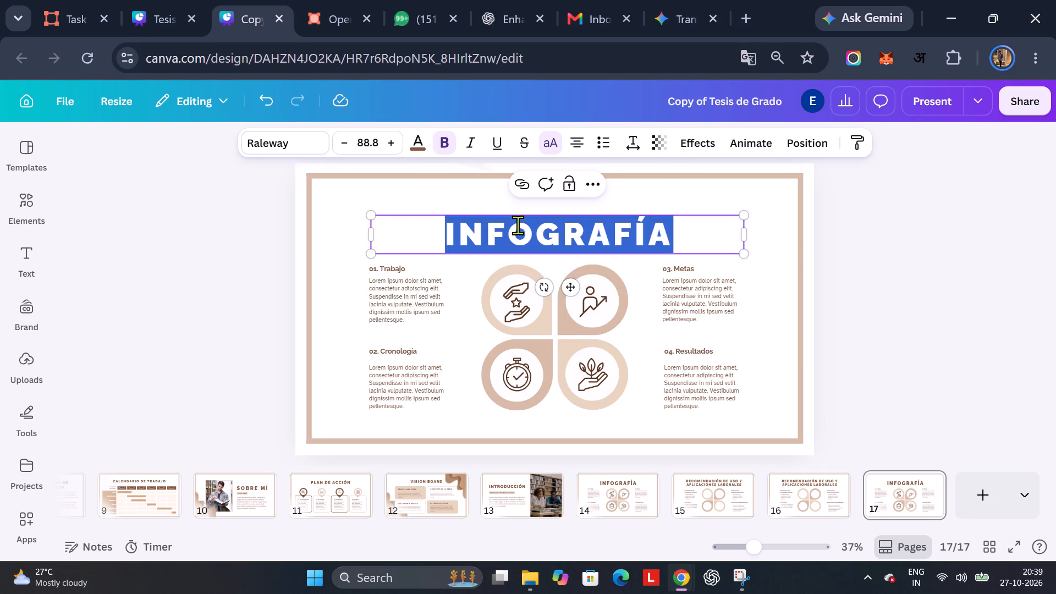
key(ctrl+v)
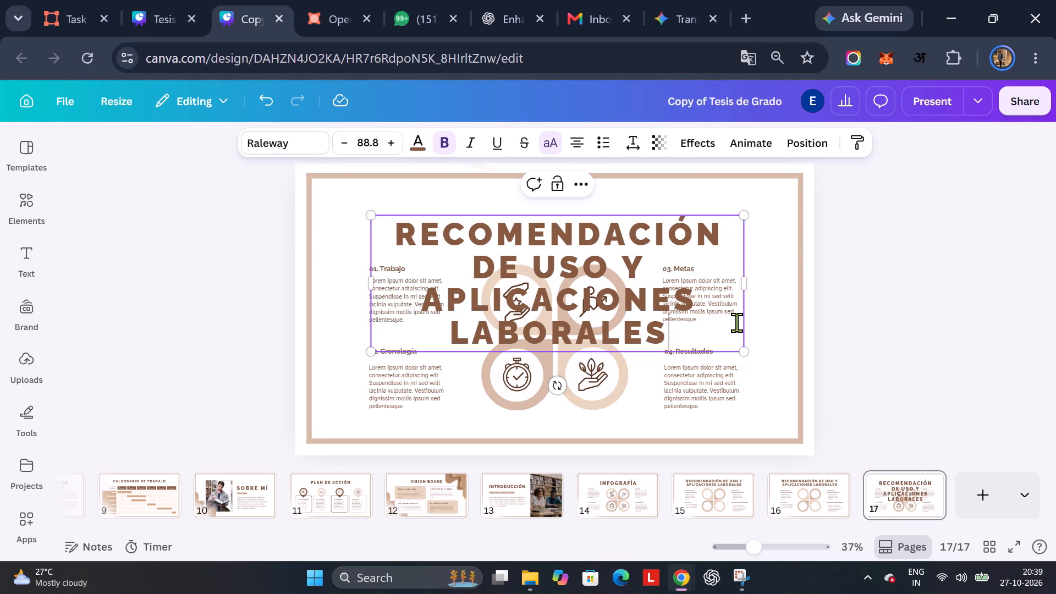
Shrink and widen slide 17's title box to about 1,686 by 231 so the title runs over two lines.
drag(744, 350, 730, 300)
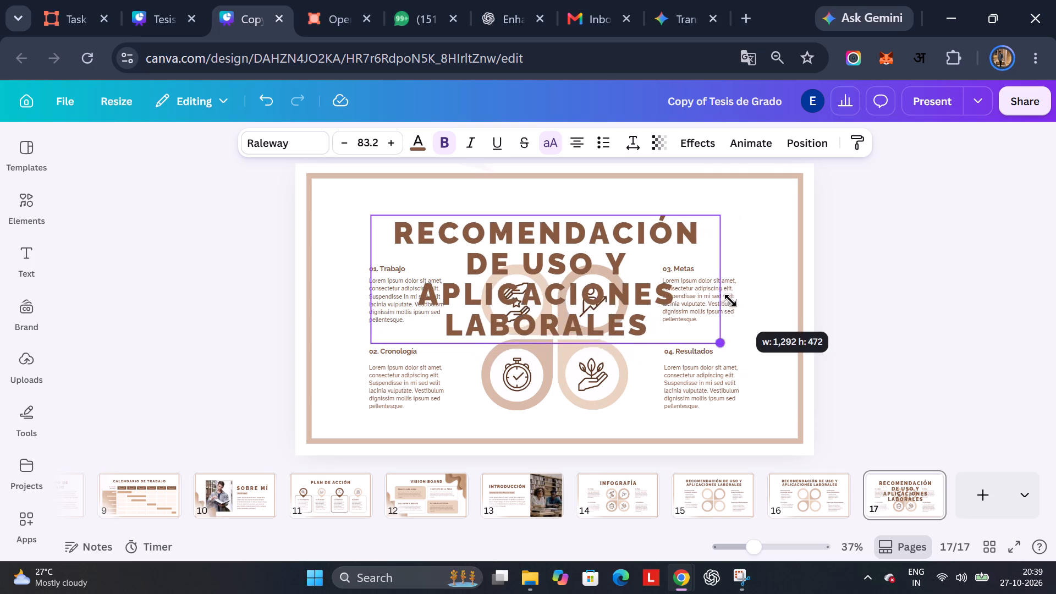
drag(730, 300, 725, 305)
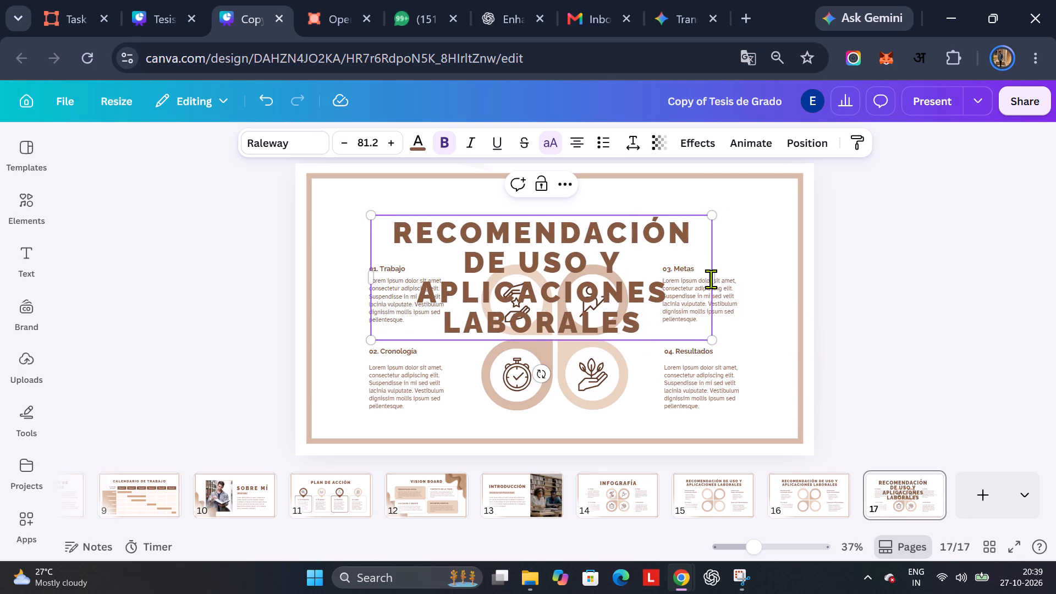
drag(716, 280, 886, 283)
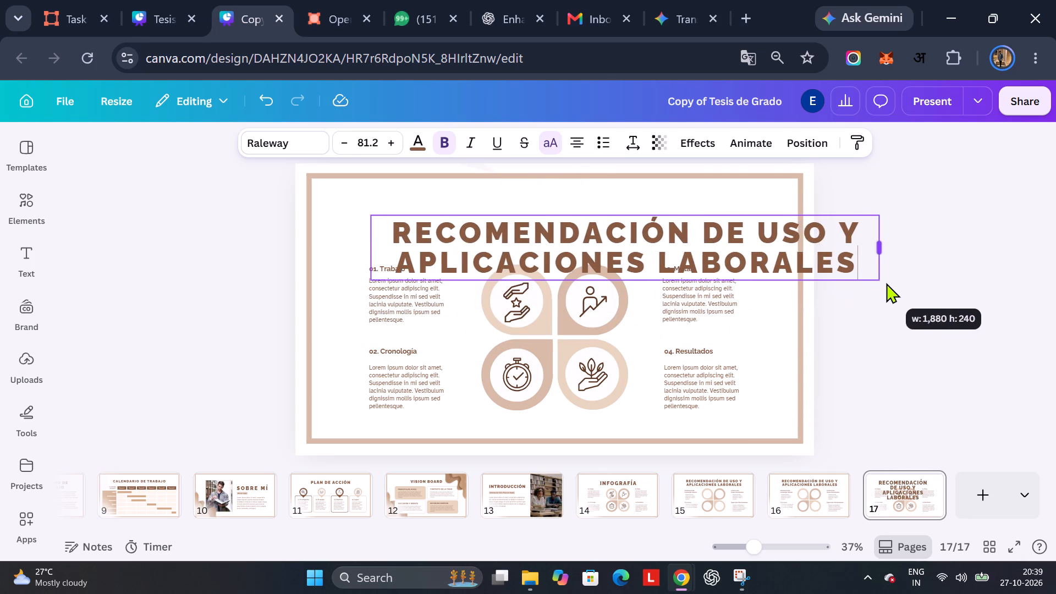
drag(886, 283, 857, 282)
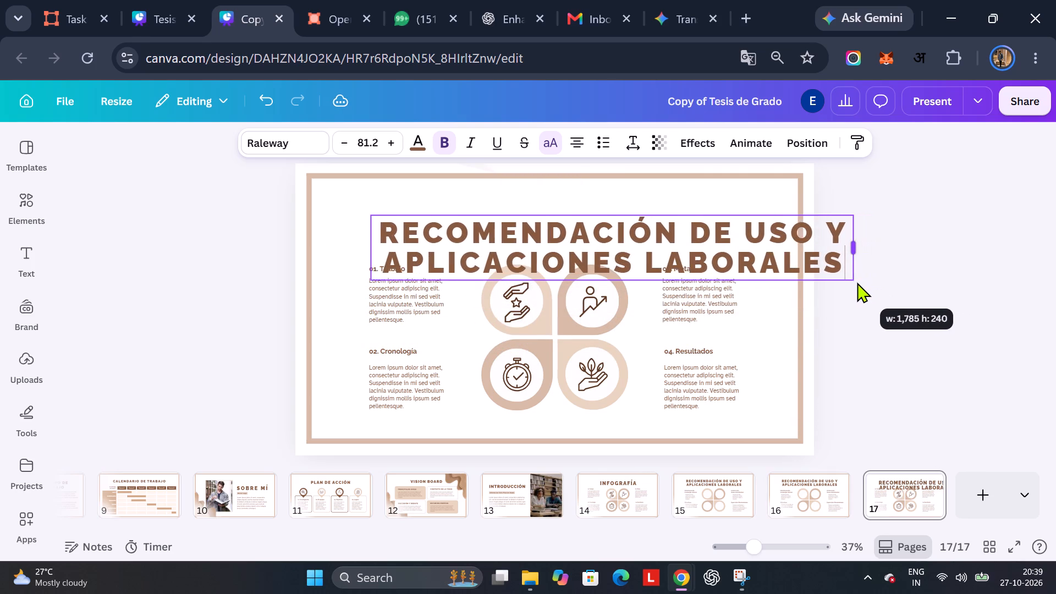
drag(857, 282, 848, 282)
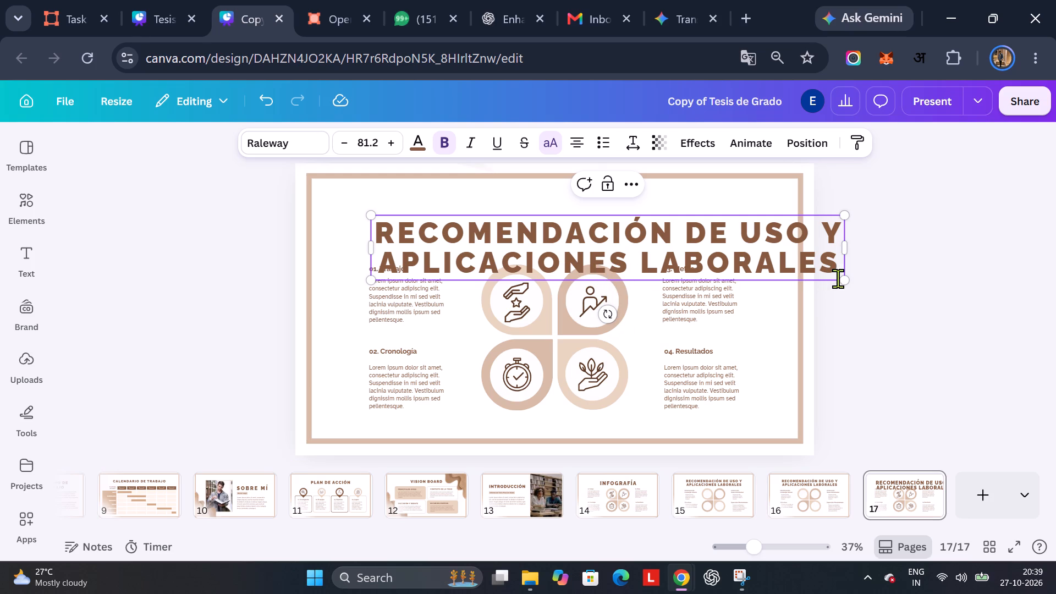
drag(844, 282, 824, 276)
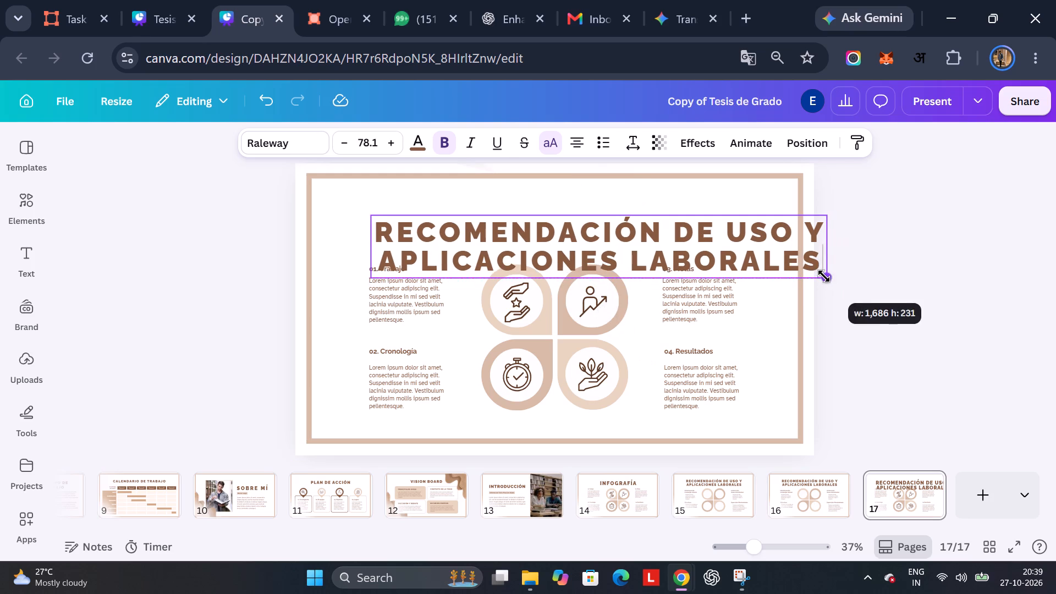
drag(824, 276, 825, 276)
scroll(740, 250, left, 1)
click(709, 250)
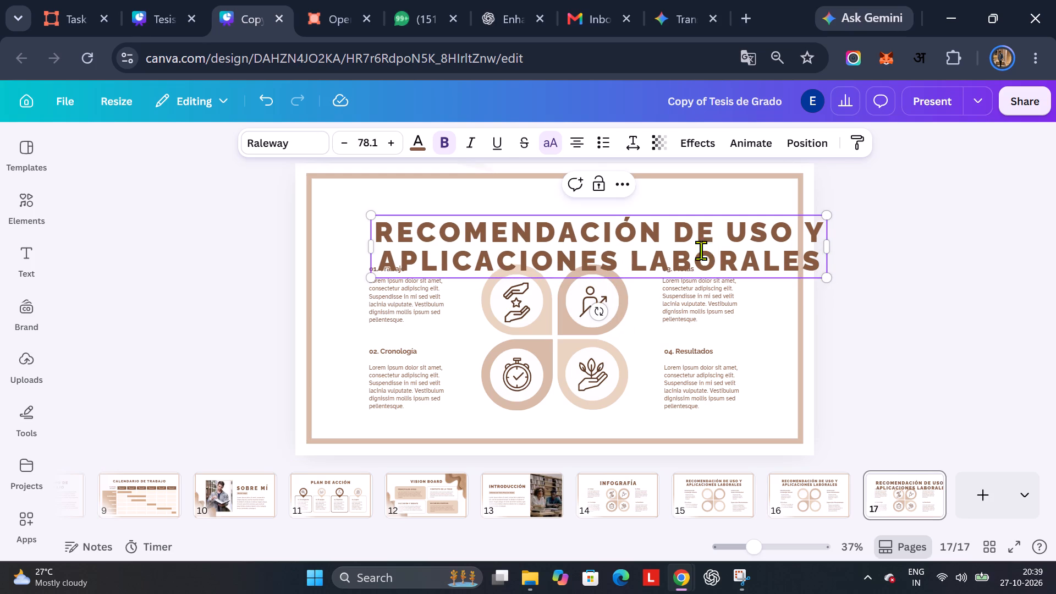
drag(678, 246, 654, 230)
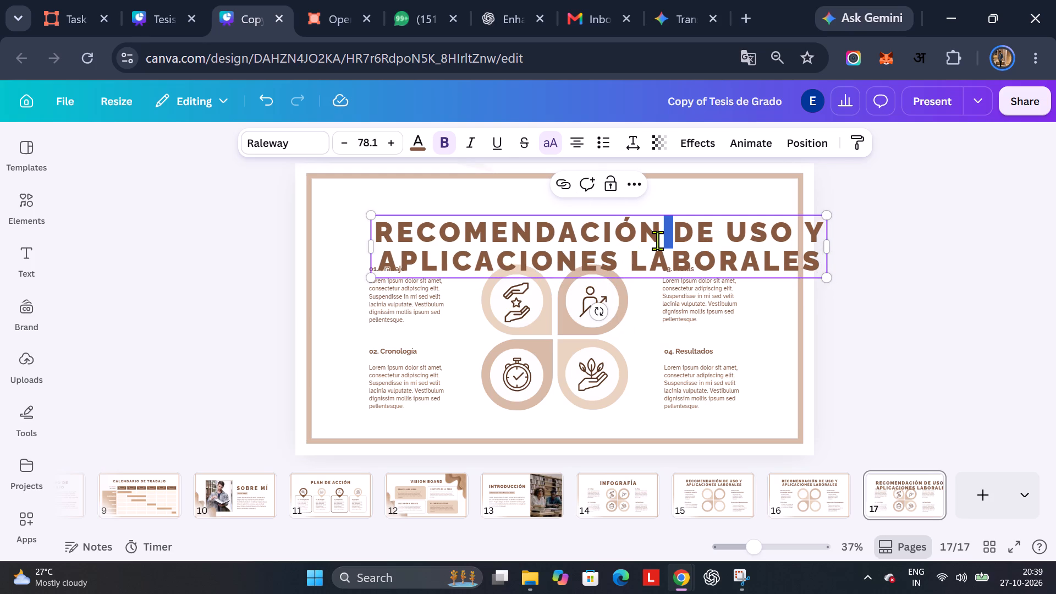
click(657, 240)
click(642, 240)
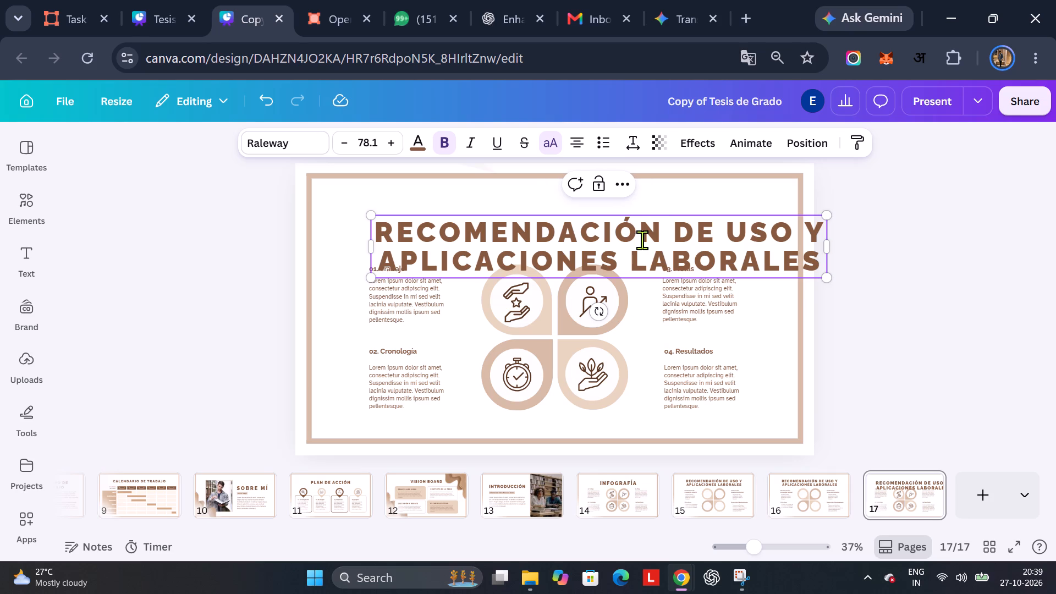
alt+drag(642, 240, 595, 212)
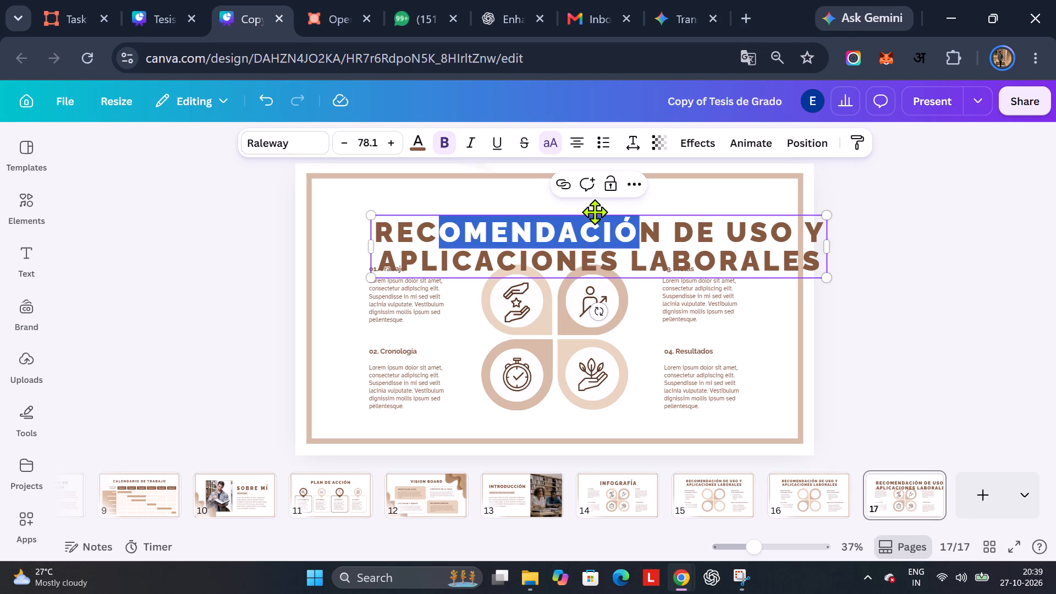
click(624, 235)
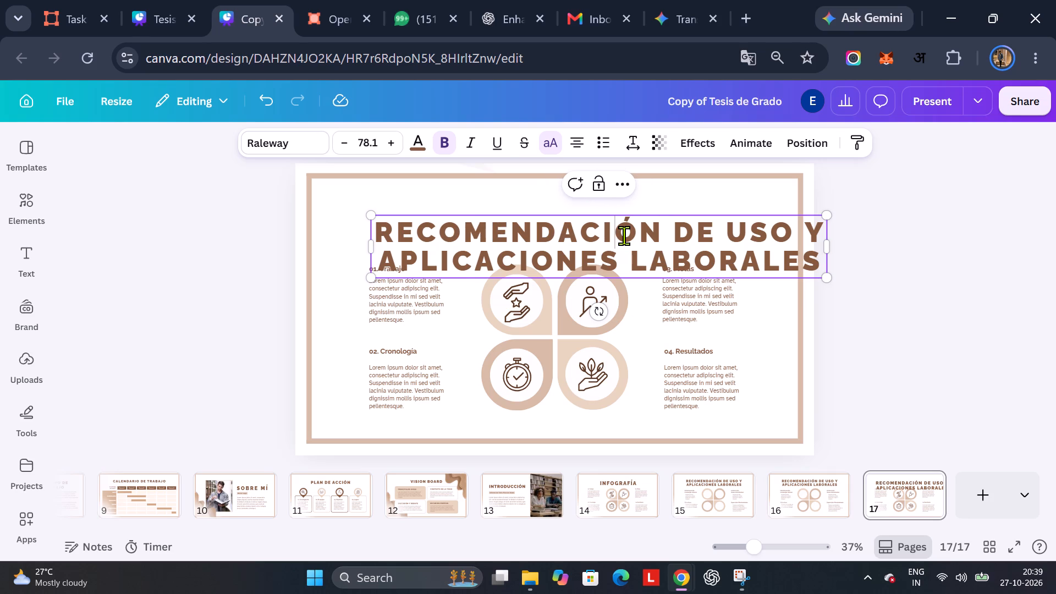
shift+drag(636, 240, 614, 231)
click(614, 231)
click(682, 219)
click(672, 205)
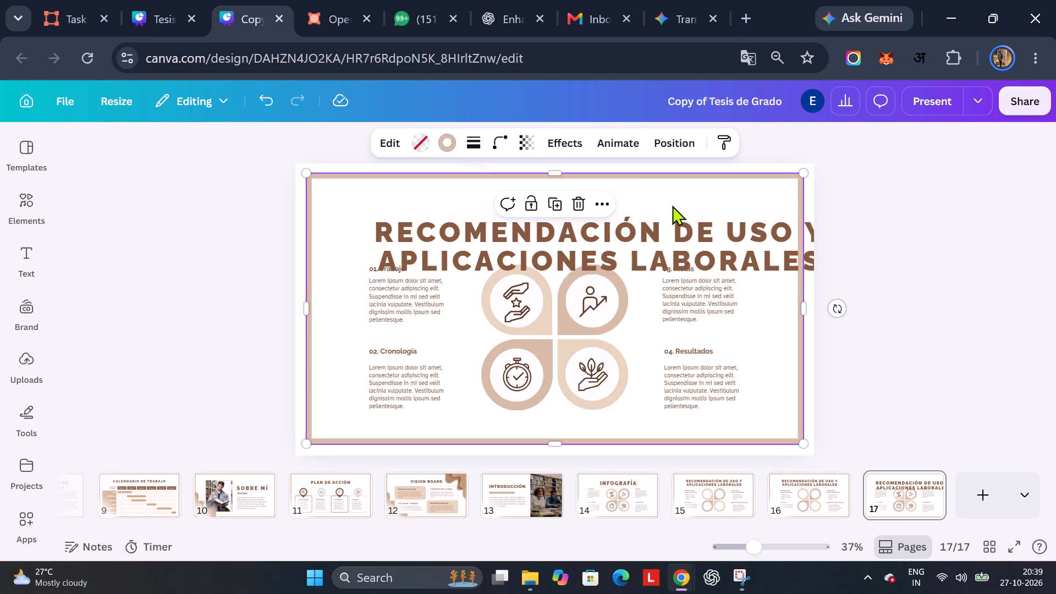
Left-align slide 17's title text and centre its text box horizontally on the page.
click(660, 226)
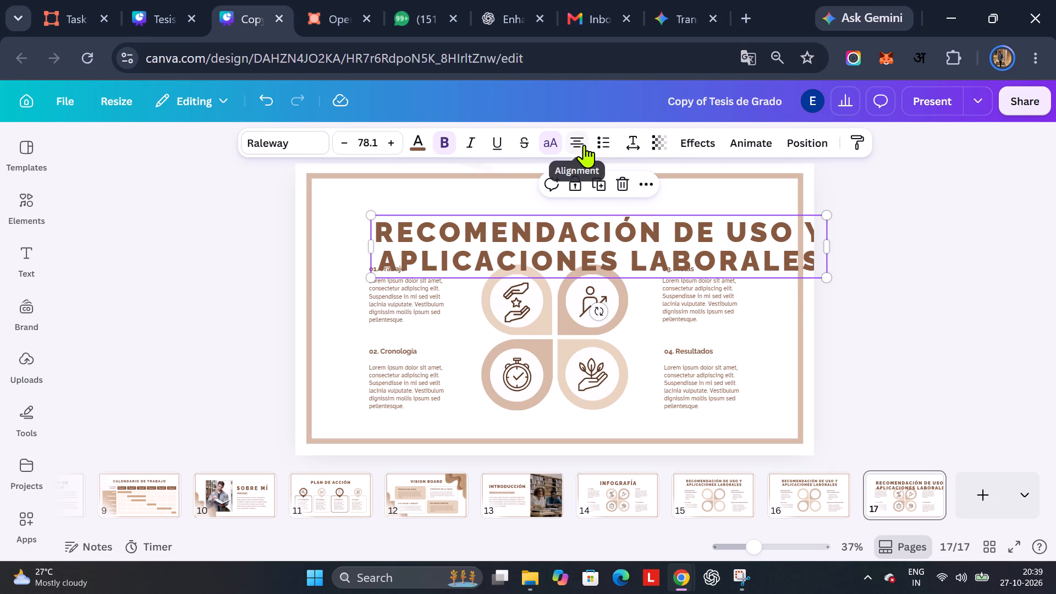
click(584, 145)
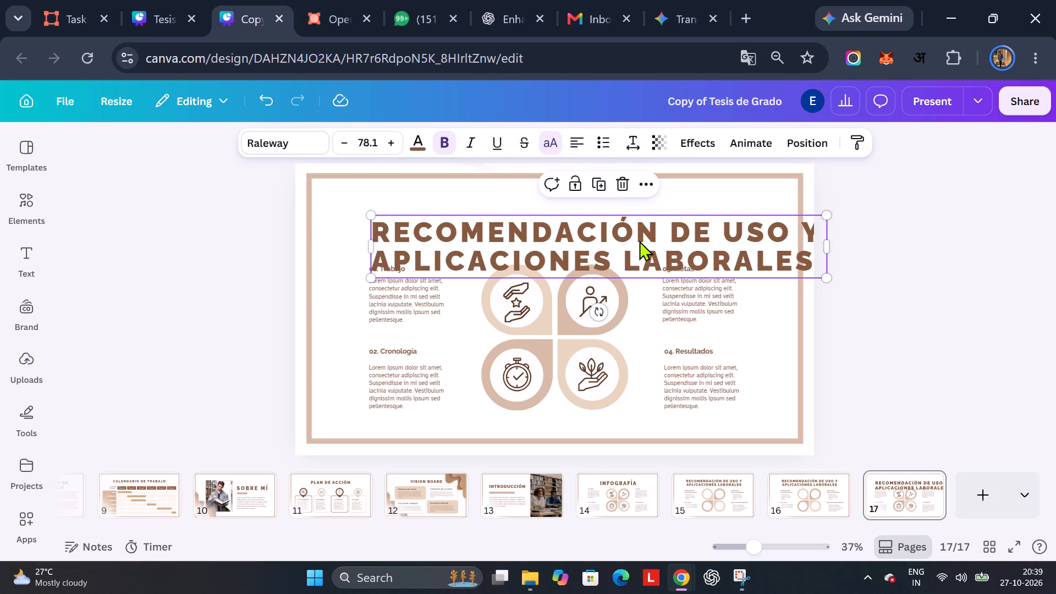
right_click(639, 240)
click(732, 338)
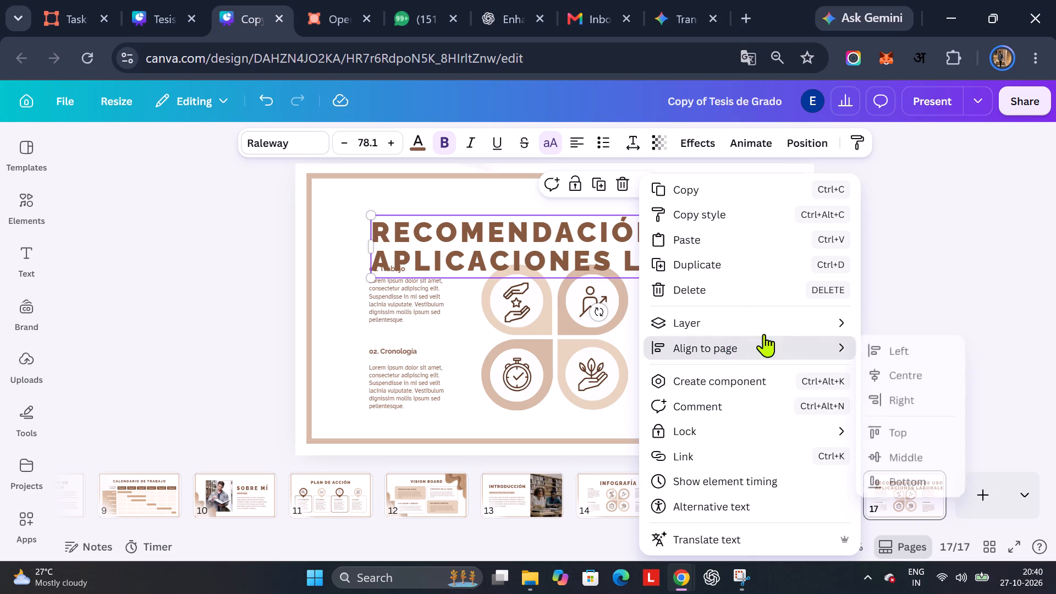
drag(842, 344, 883, 368)
click(883, 368)
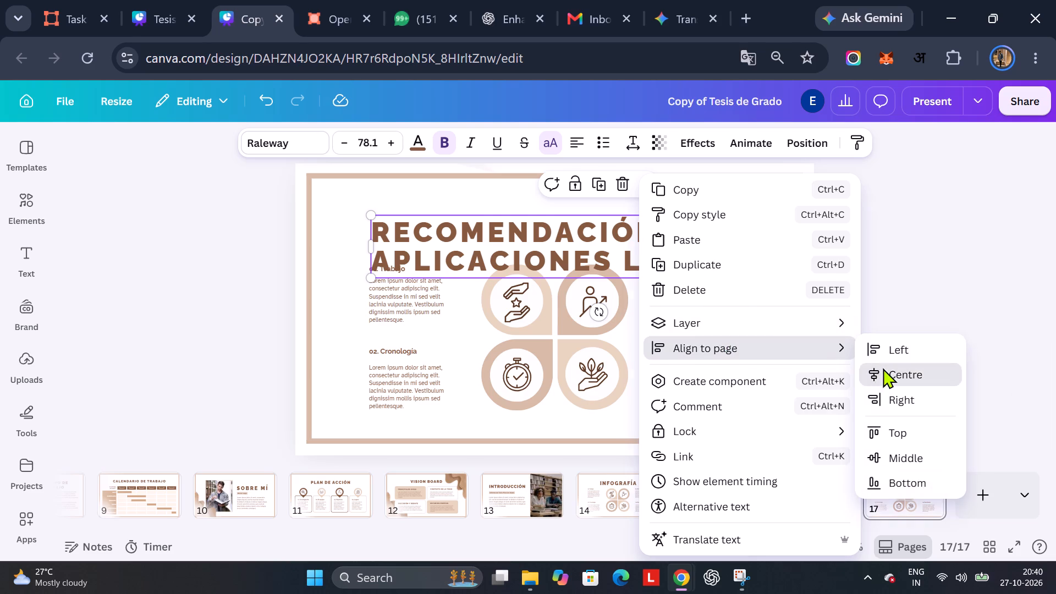
Align slide 17's title box to the top of the page.
click(650, 233)
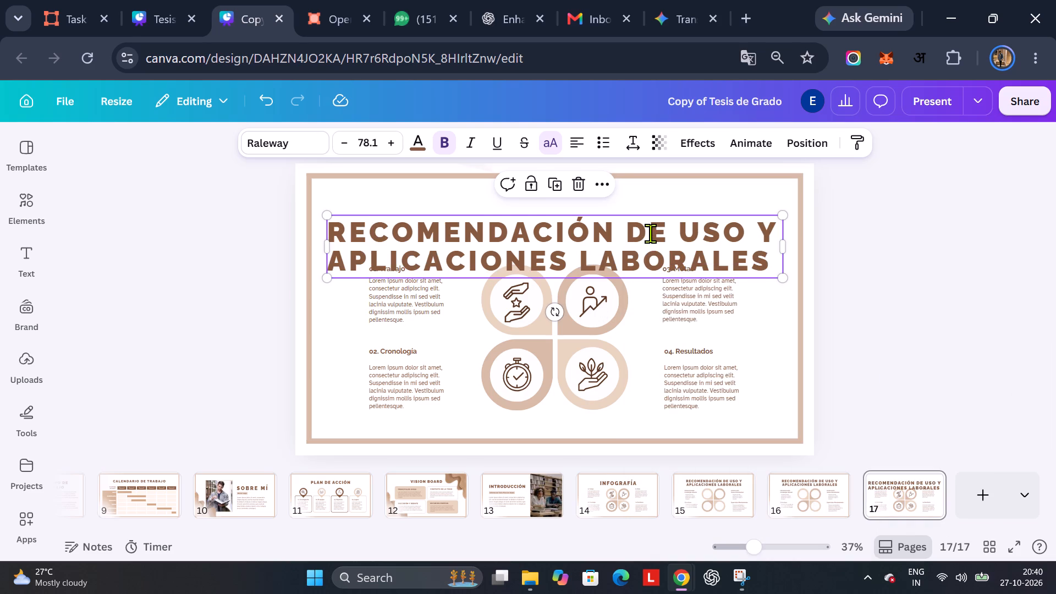
right_click(650, 233)
click(615, 234)
right_click(615, 234)
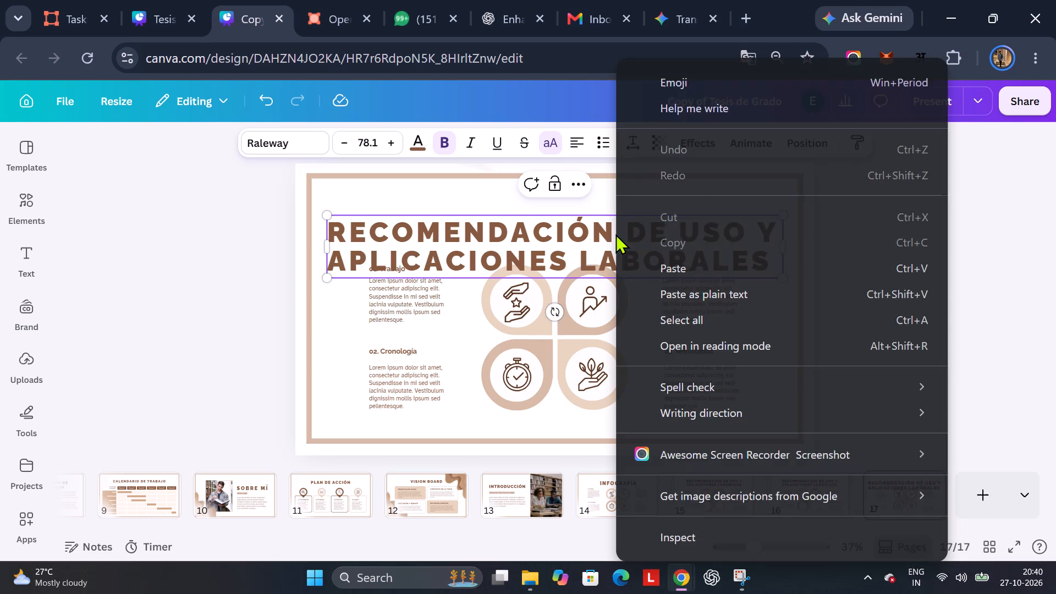
click(514, 240)
click(479, 200)
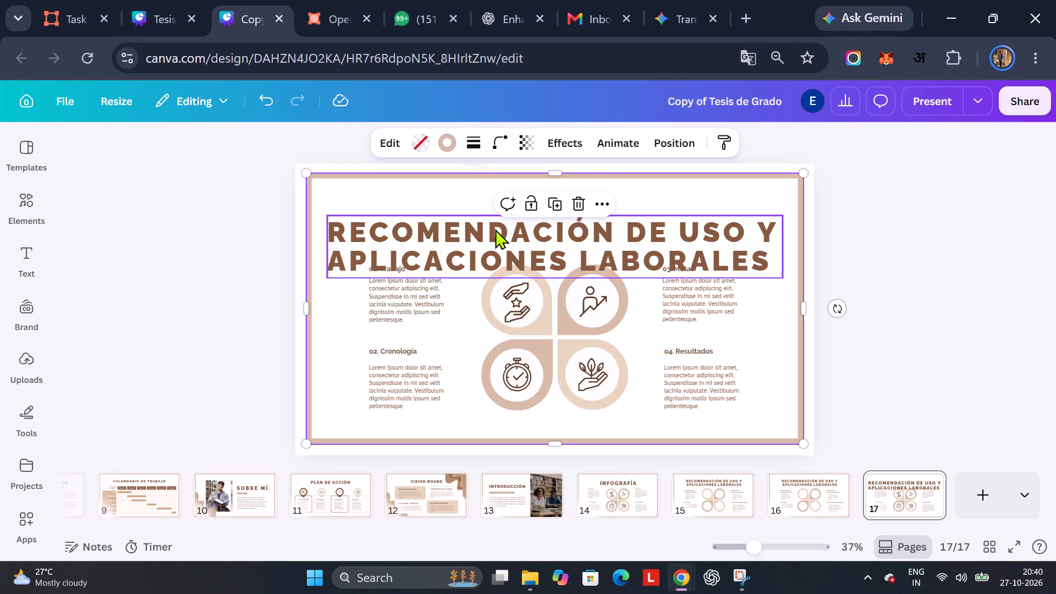
click(495, 229)
right_click(495, 229)
click(624, 351)
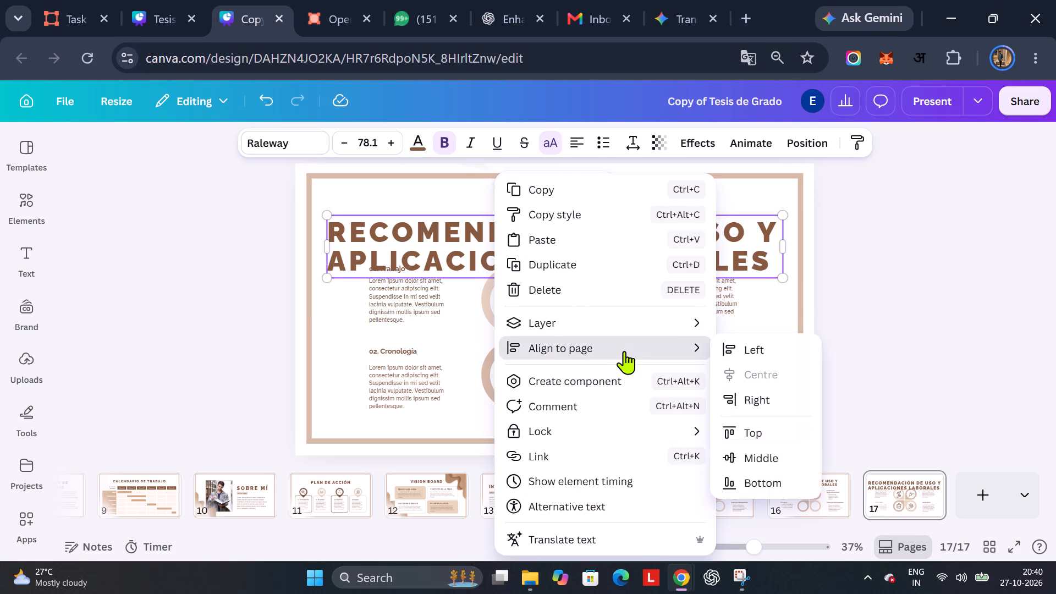
click(756, 428)
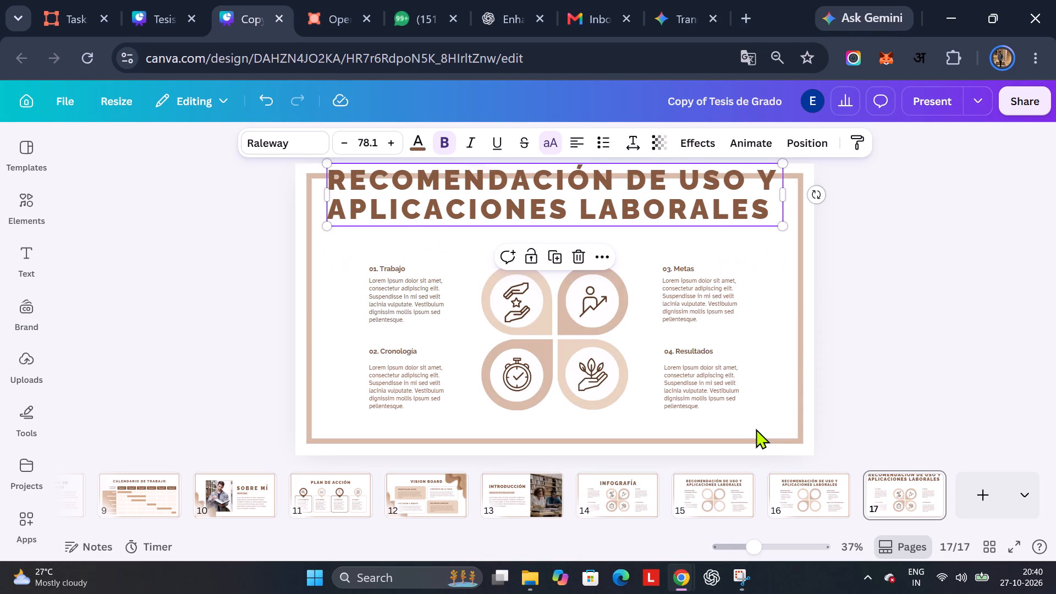
Move slide 17's title down inside the brown frame, above the four text blocks, and centre it on the page again.
drag(615, 173, 620, 202)
right_click(620, 202)
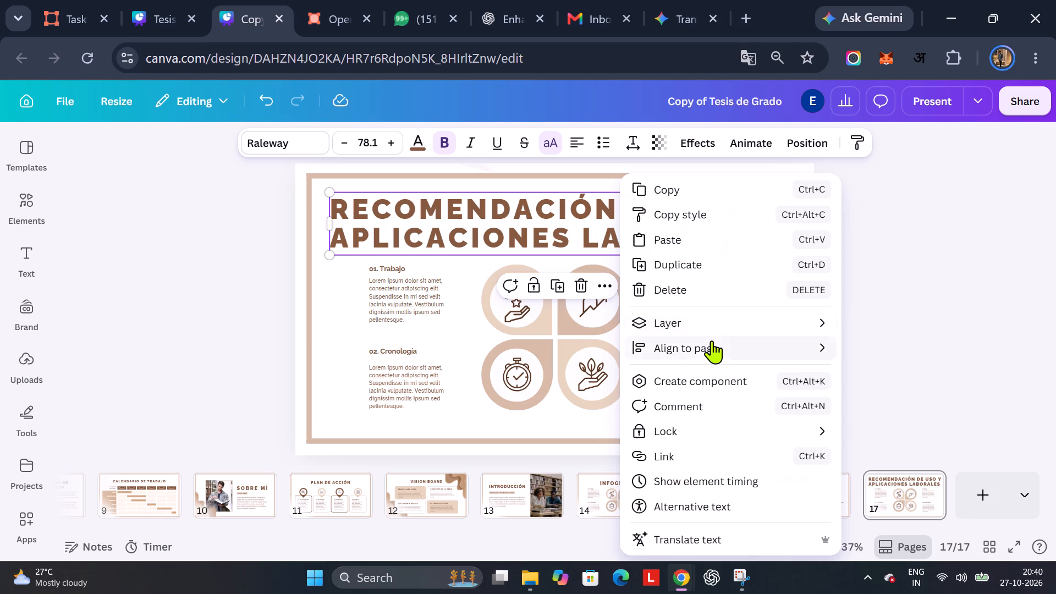
click(712, 340)
click(879, 370)
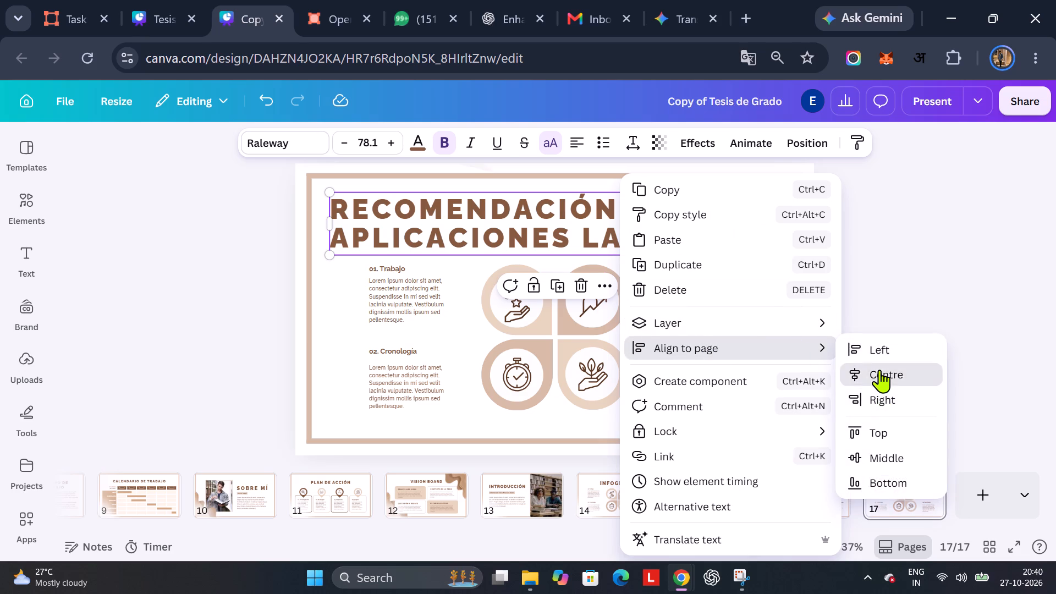
click(860, 277)
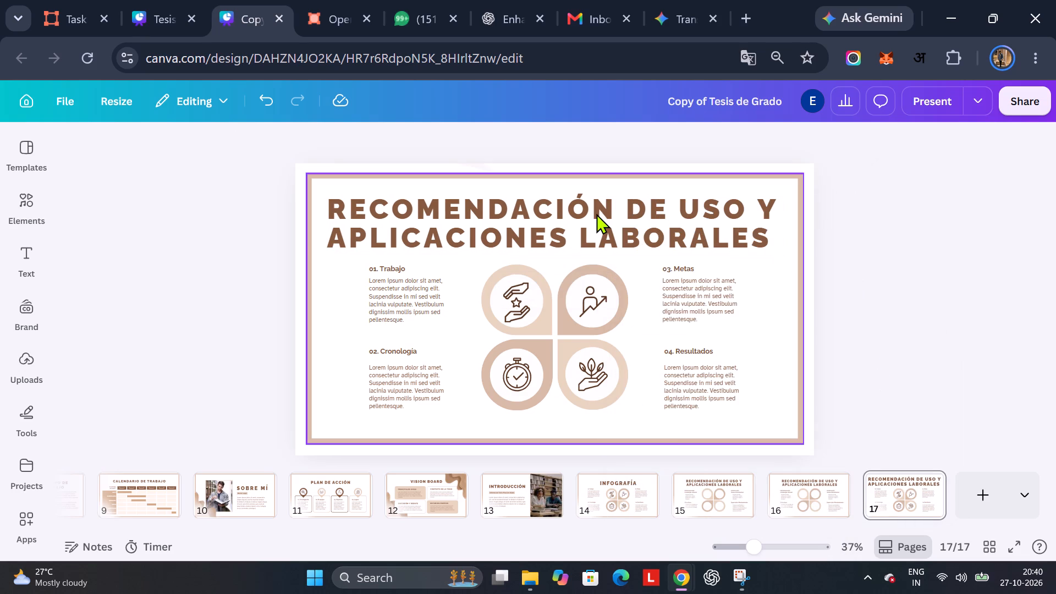
Set slide 17's title to font size 60, matching the title on slide 15.
click(641, 498)
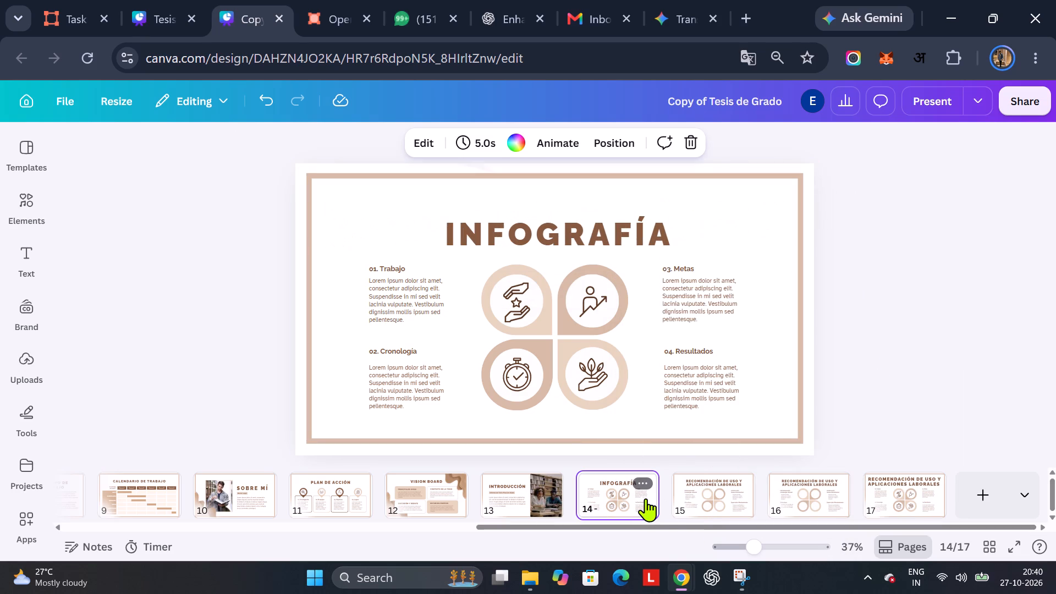
click(703, 500)
click(527, 245)
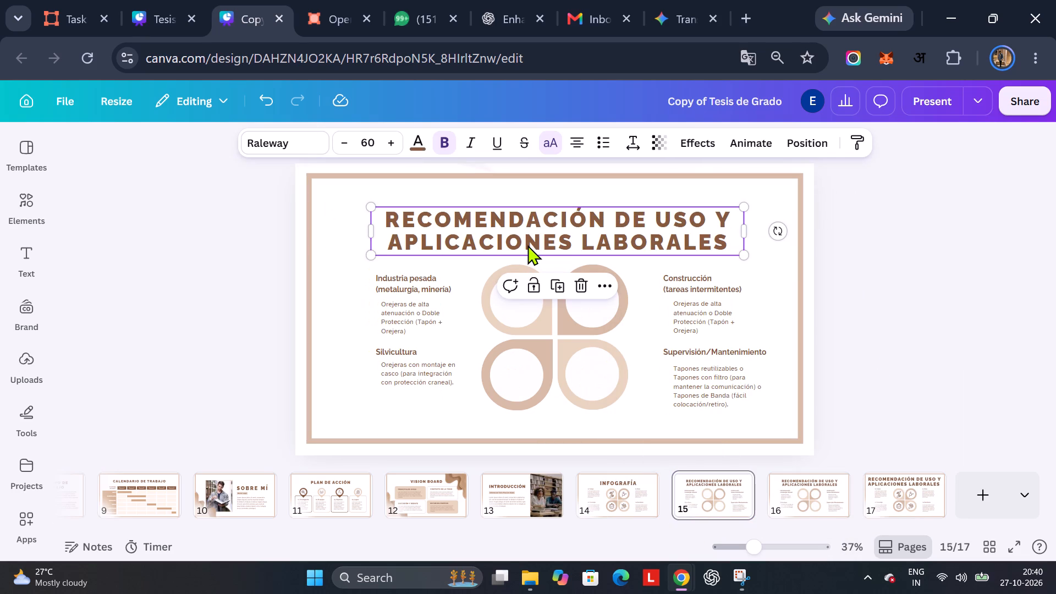
click(894, 480)
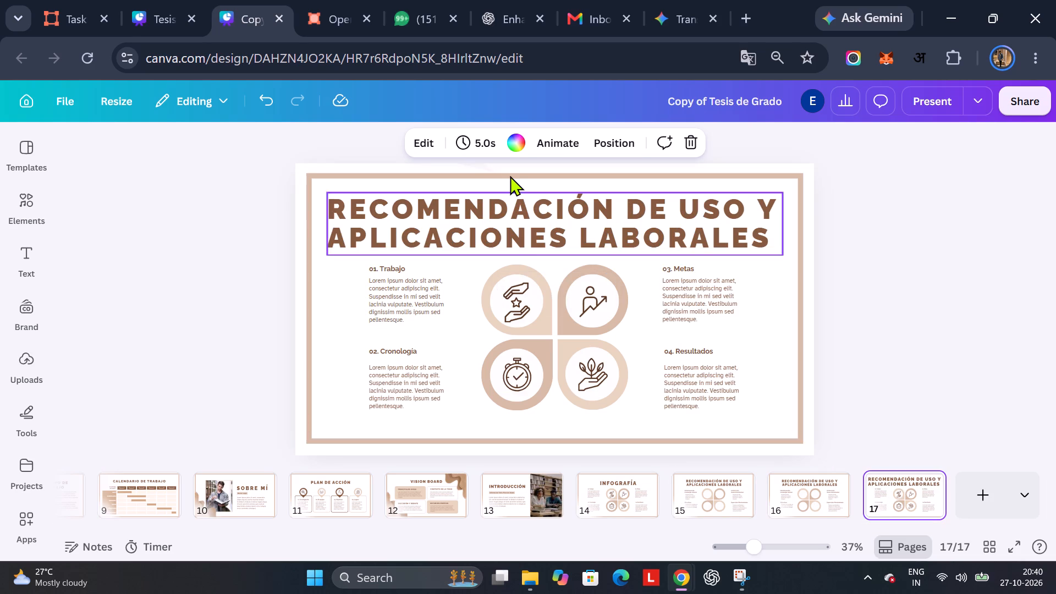
double_click(516, 217)
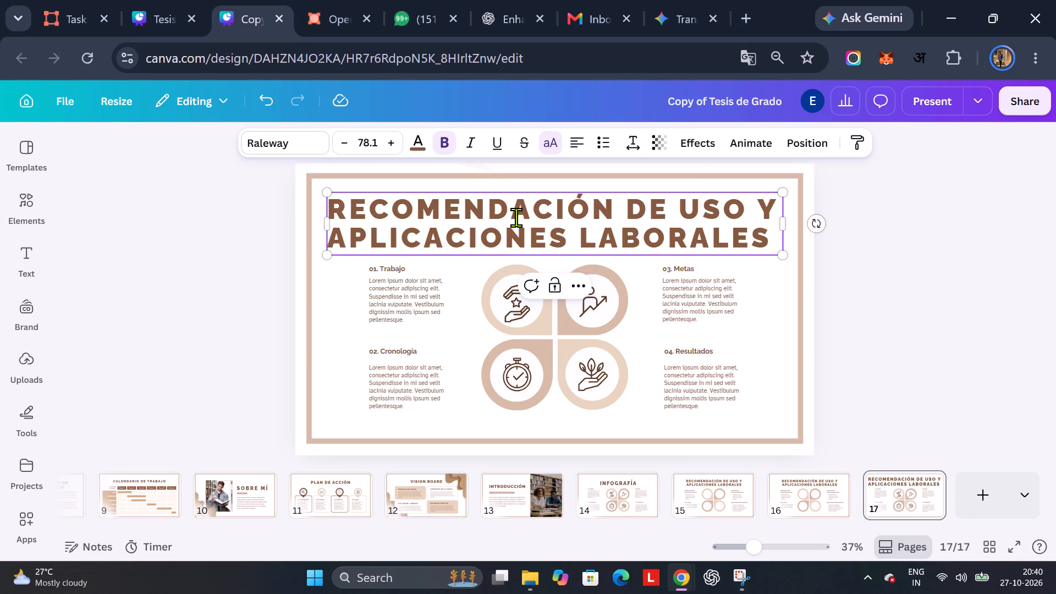
key(ctrl+a)
click(372, 135)
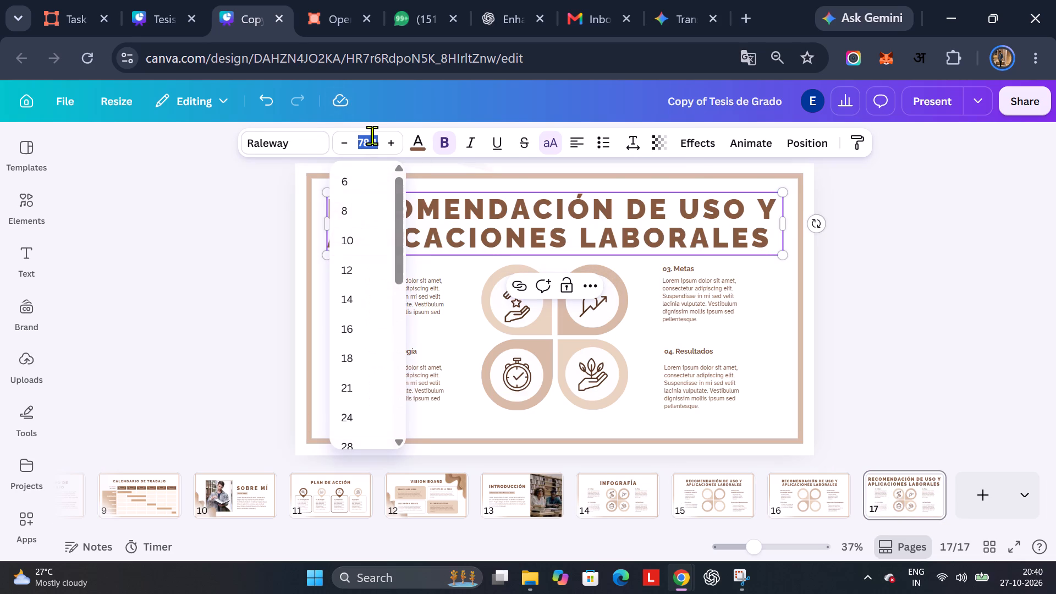
text(60)
key(Return)
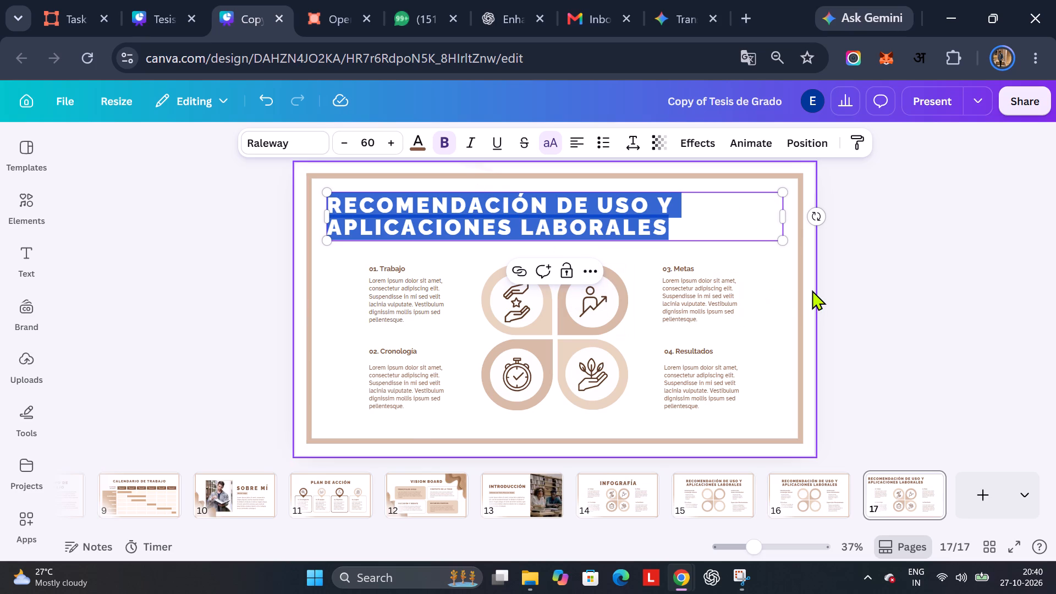
click(812, 290)
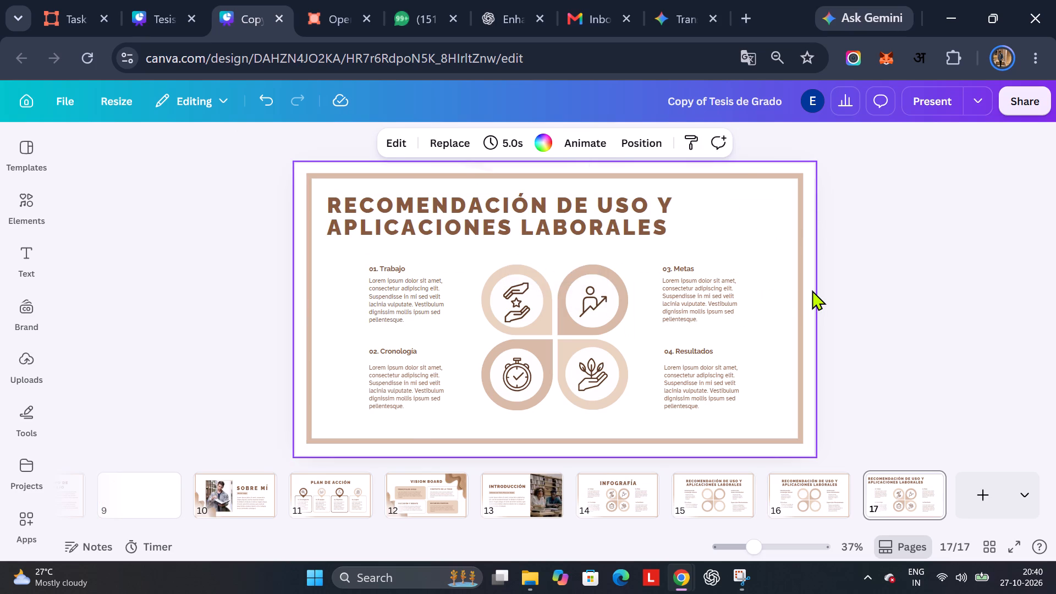
Compare the title text box, font size and alignment on slides 14, 15 and 16 with slide 17's title.
click(687, 480)
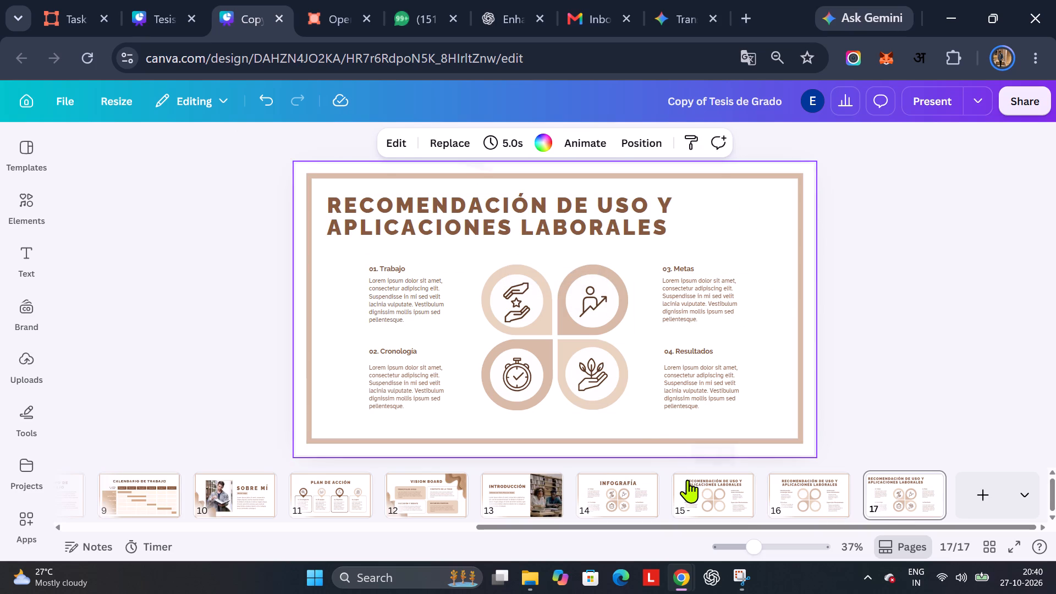
click(544, 224)
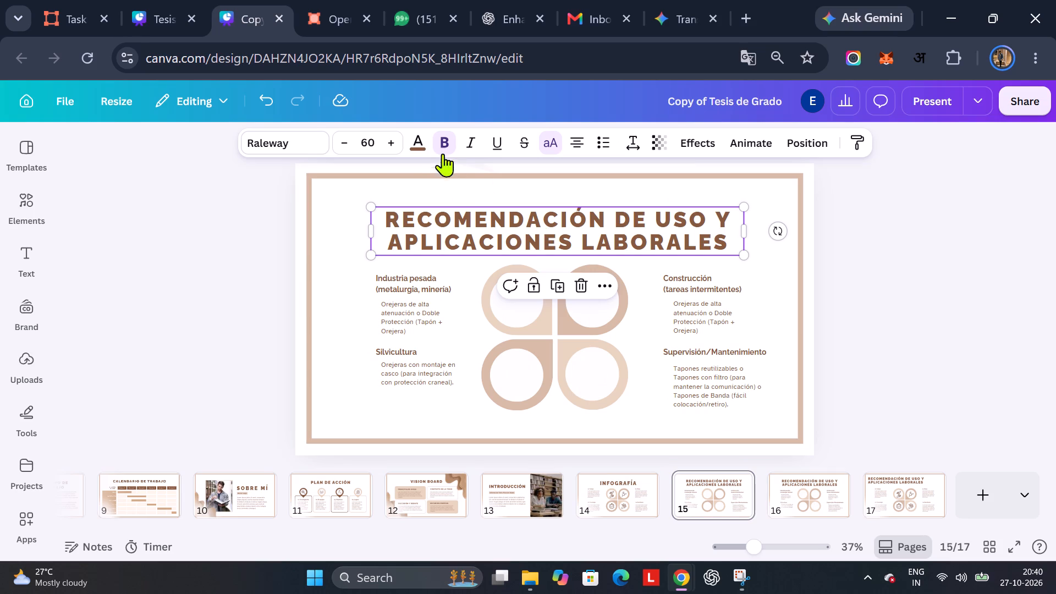
click(630, 487)
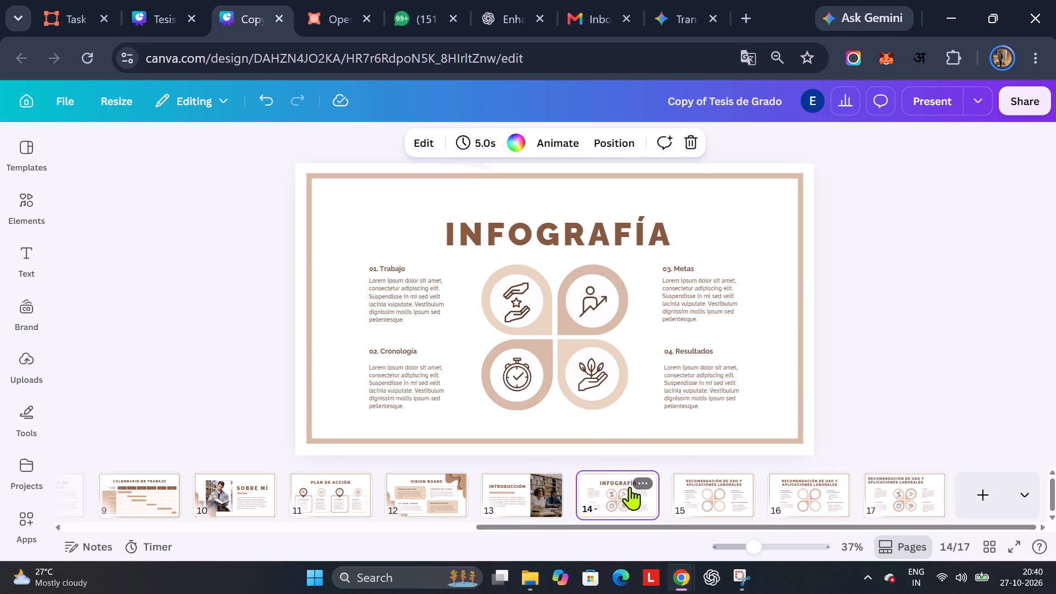
click(531, 238)
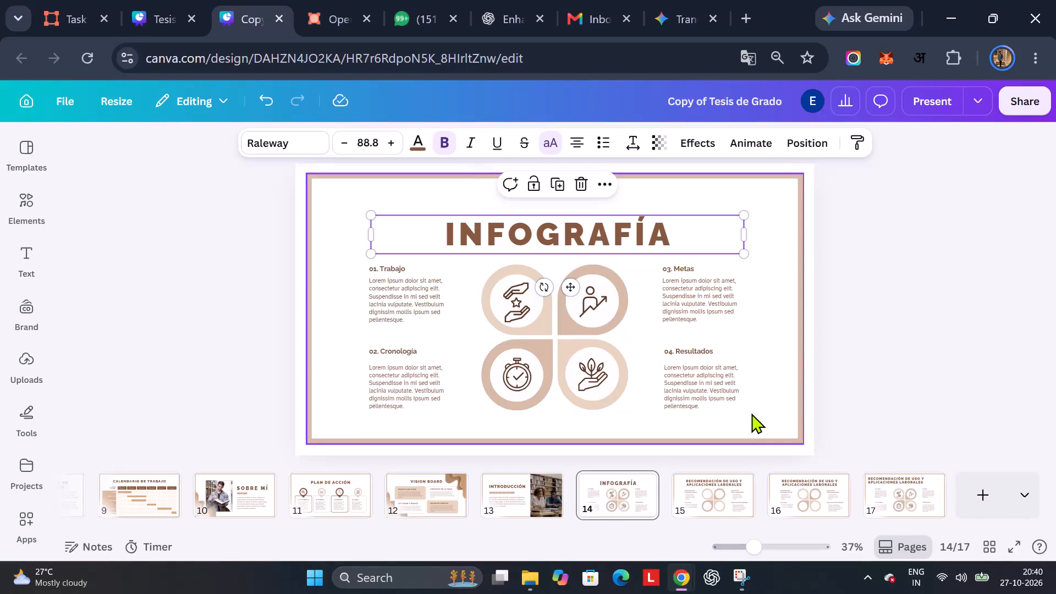
click(804, 498)
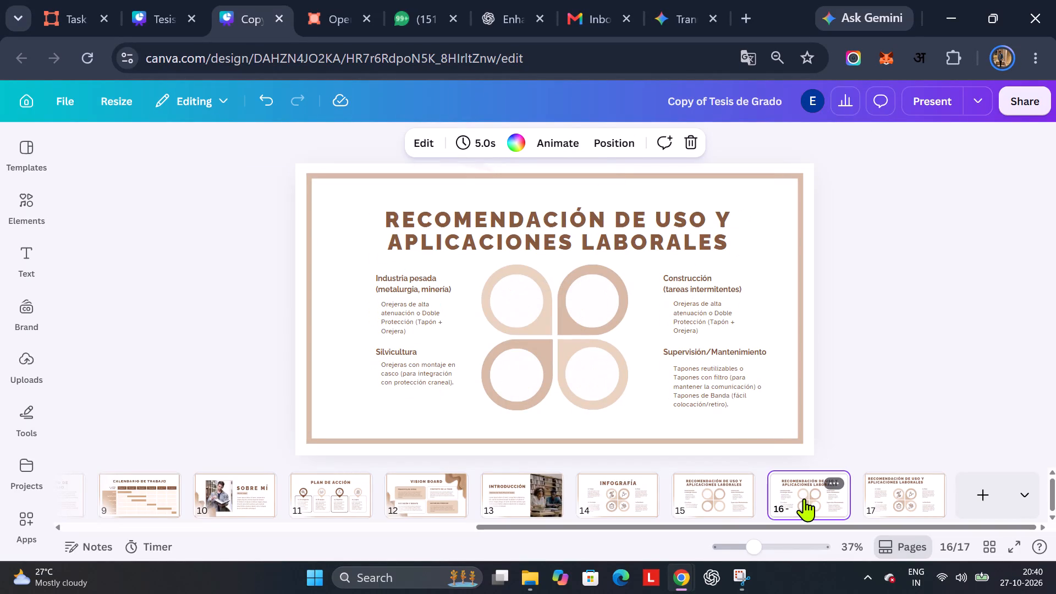
click(895, 497)
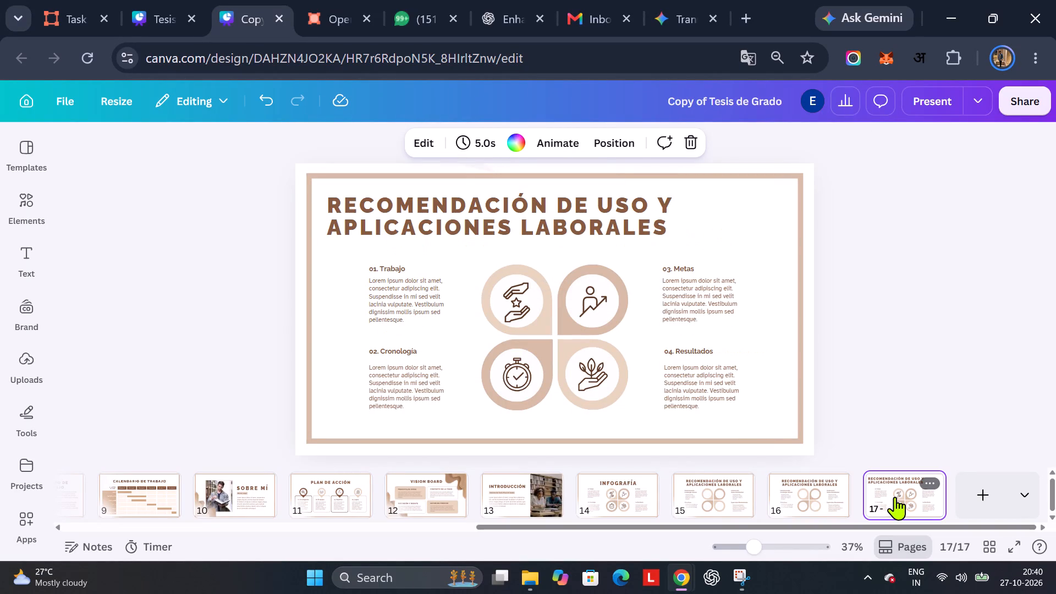
click(538, 219)
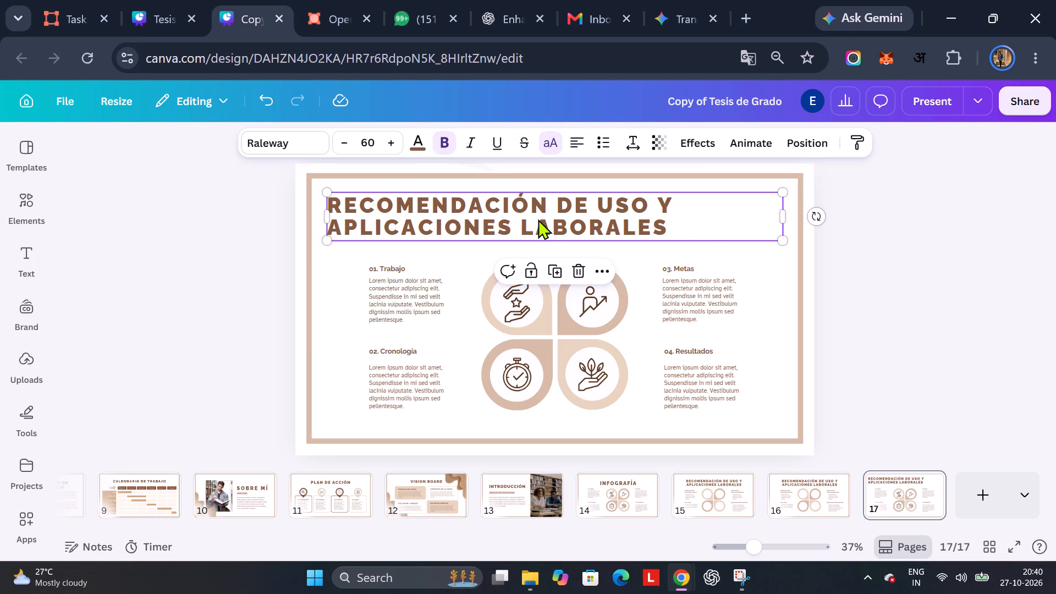
click(804, 486)
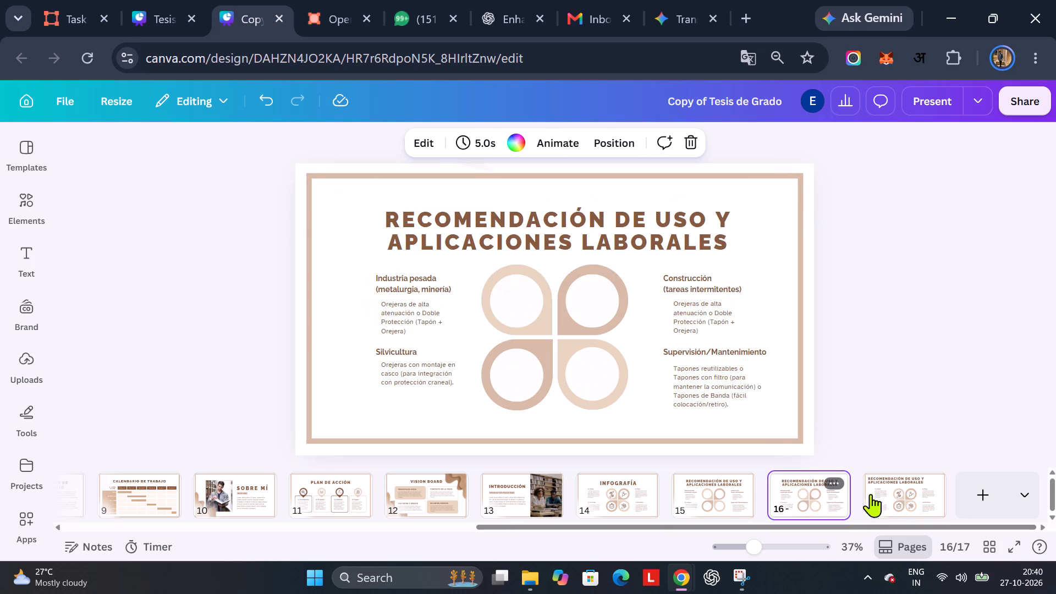
click(625, 230)
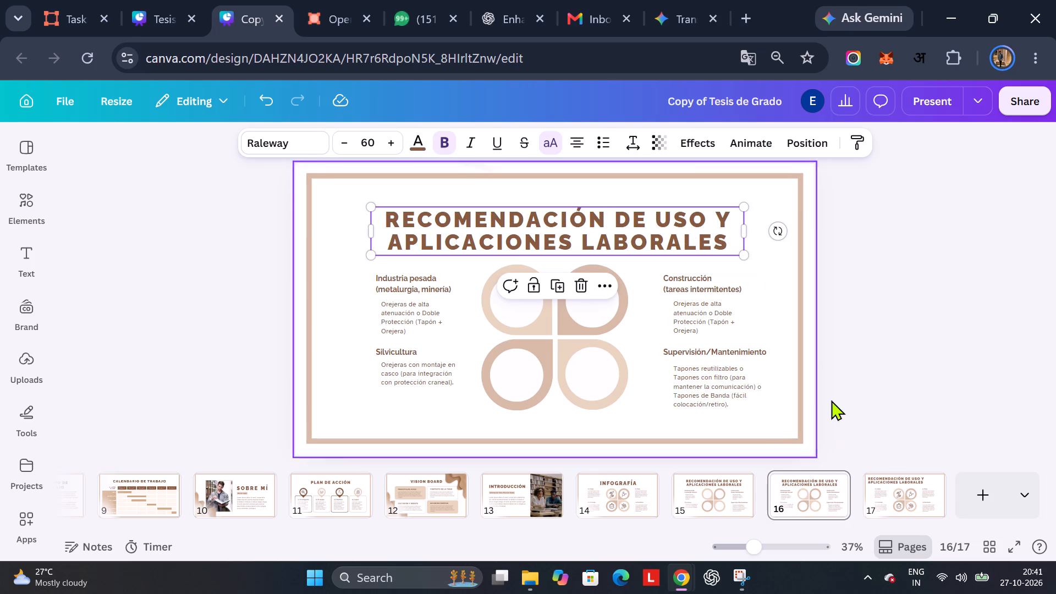
click(864, 501)
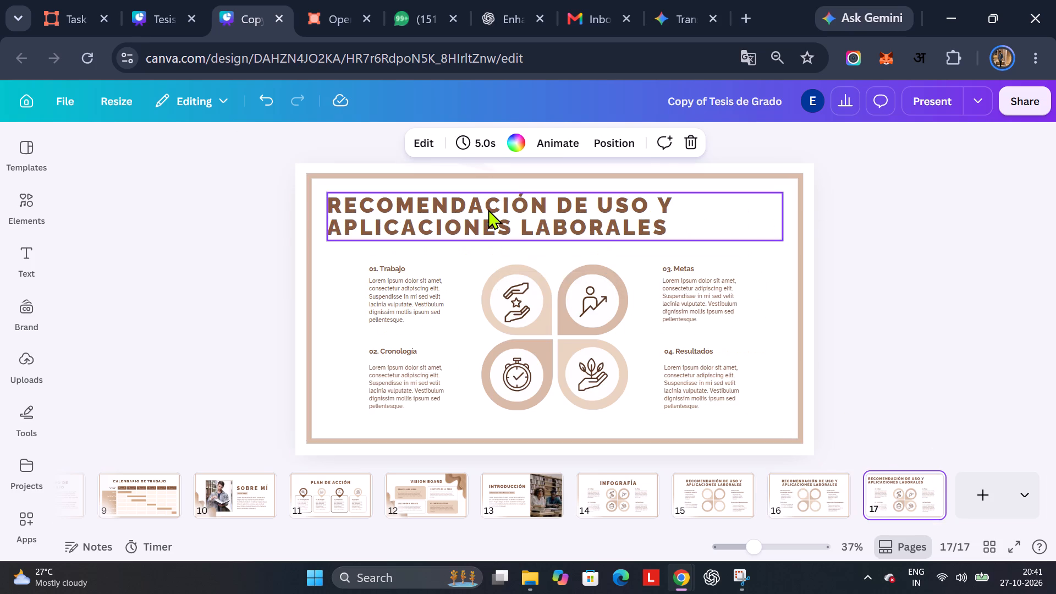
Narrow slide 17's title box to just fit its two lines of text, about 1,300 wide, and centre it horizontally on the page.
click(488, 209)
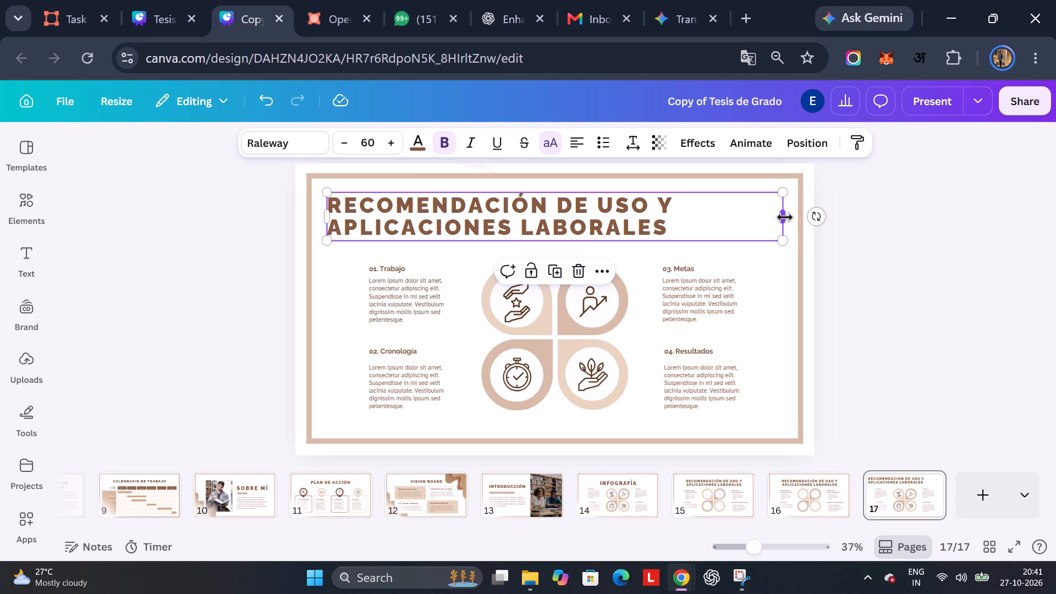
drag(785, 217, 678, 214)
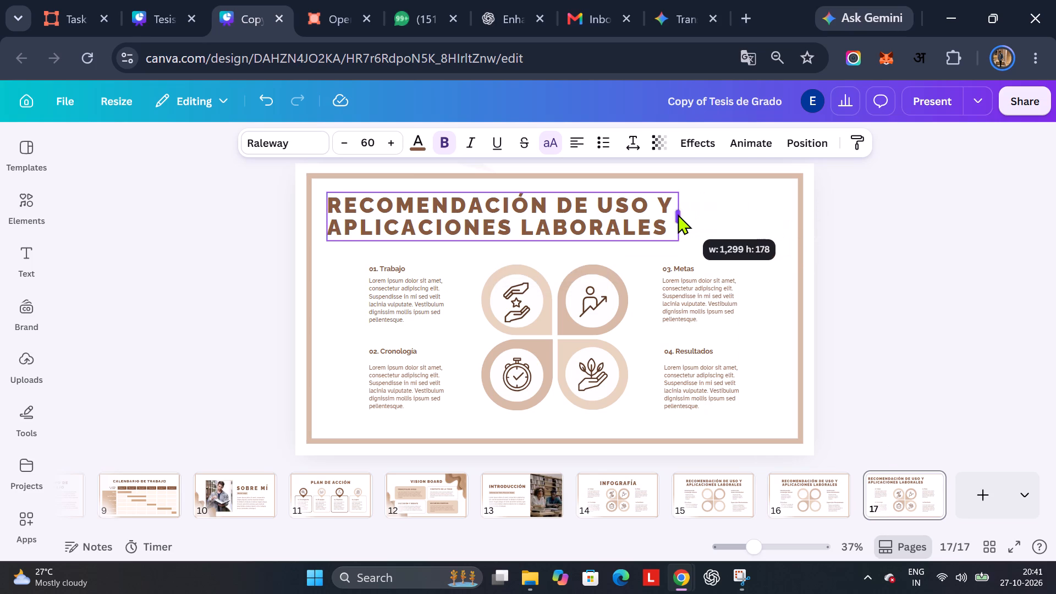
drag(678, 214, 686, 214)
right_click(613, 197)
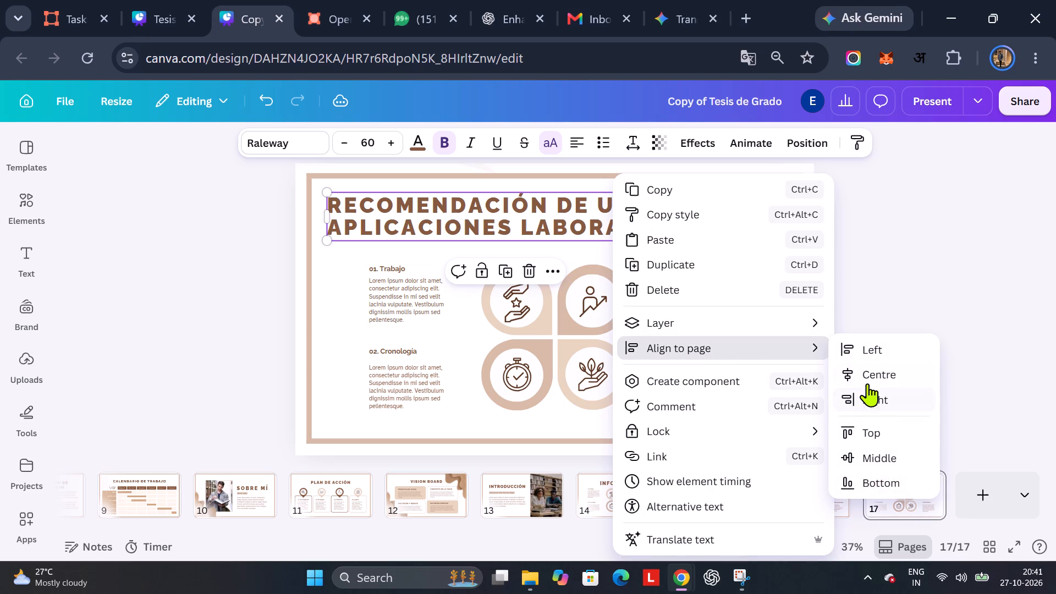
click(867, 379)
click(863, 296)
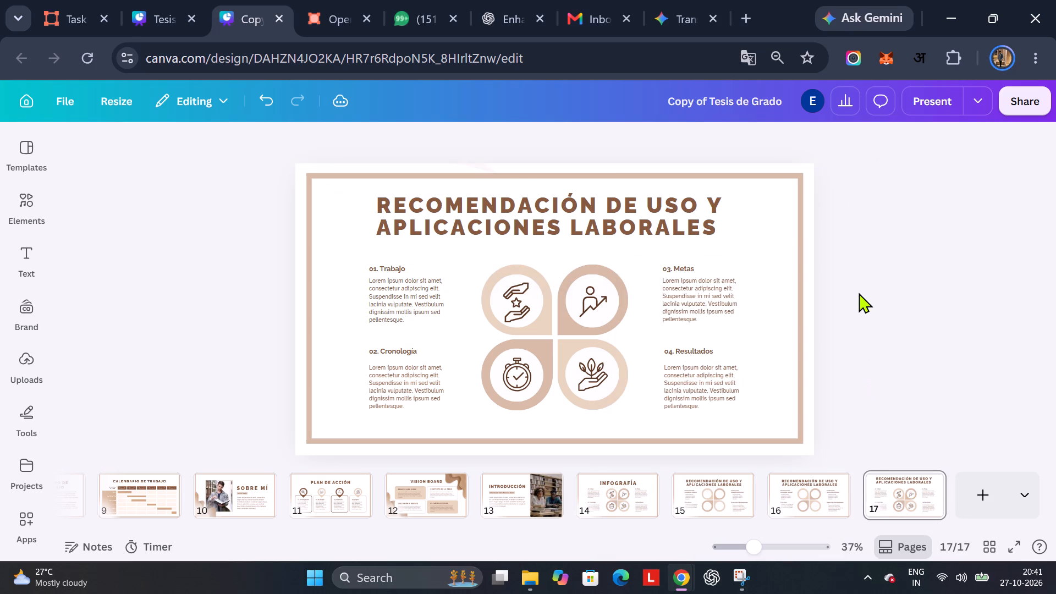
Compare slide 17's title placement and overall layout with slides 15 and 16 by alternating between them.
click(805, 486)
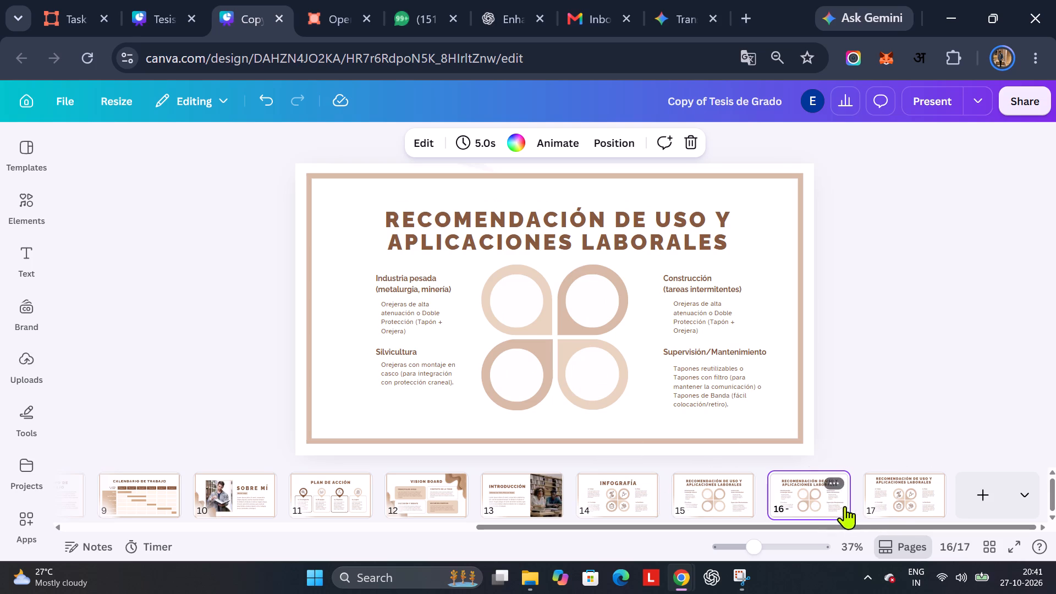
click(907, 494)
click(827, 488)
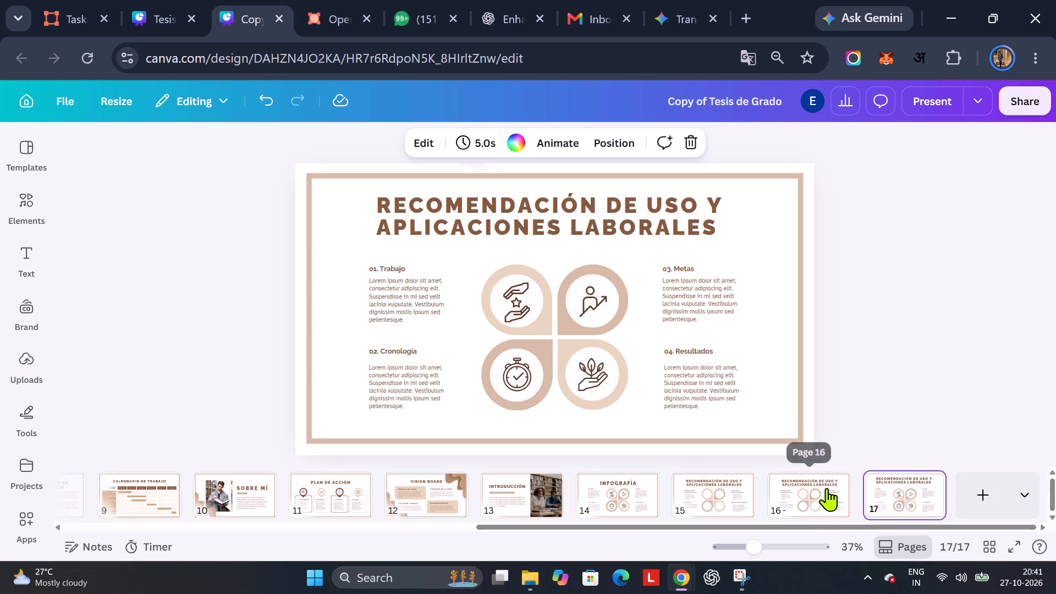
click(916, 493)
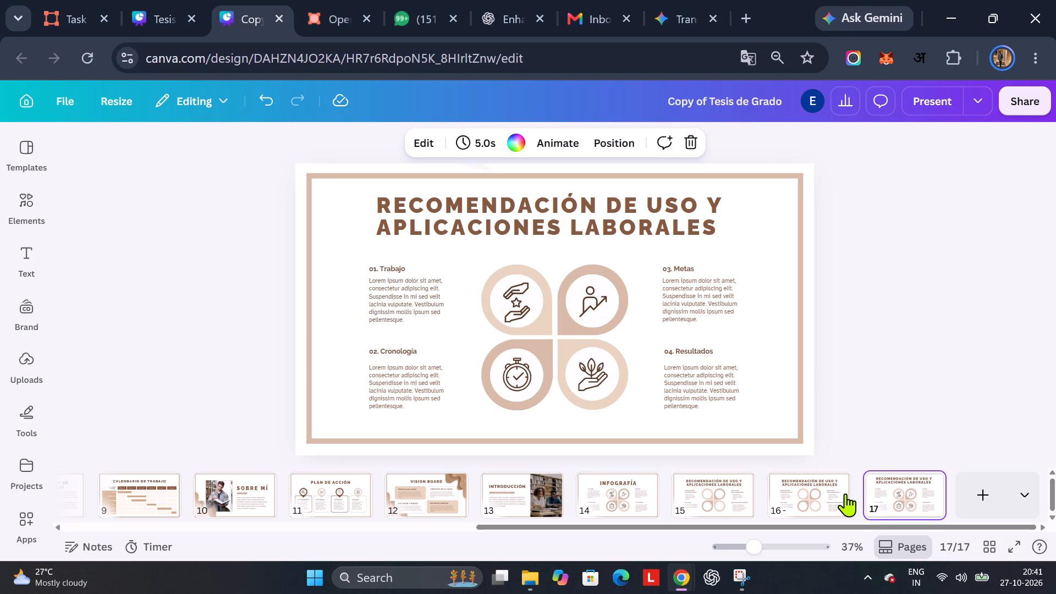
click(717, 481)
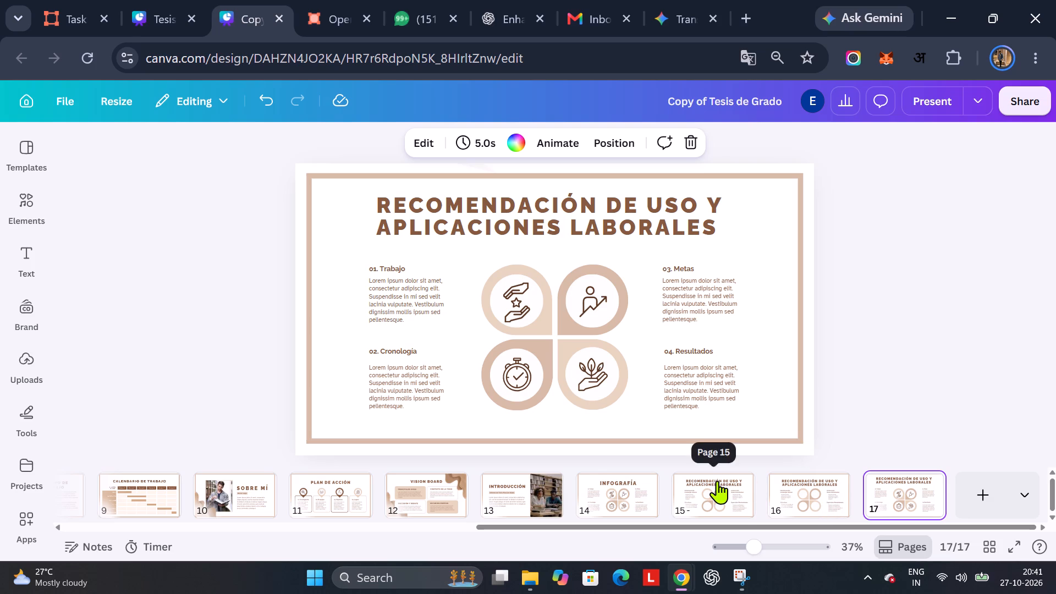
click(895, 496)
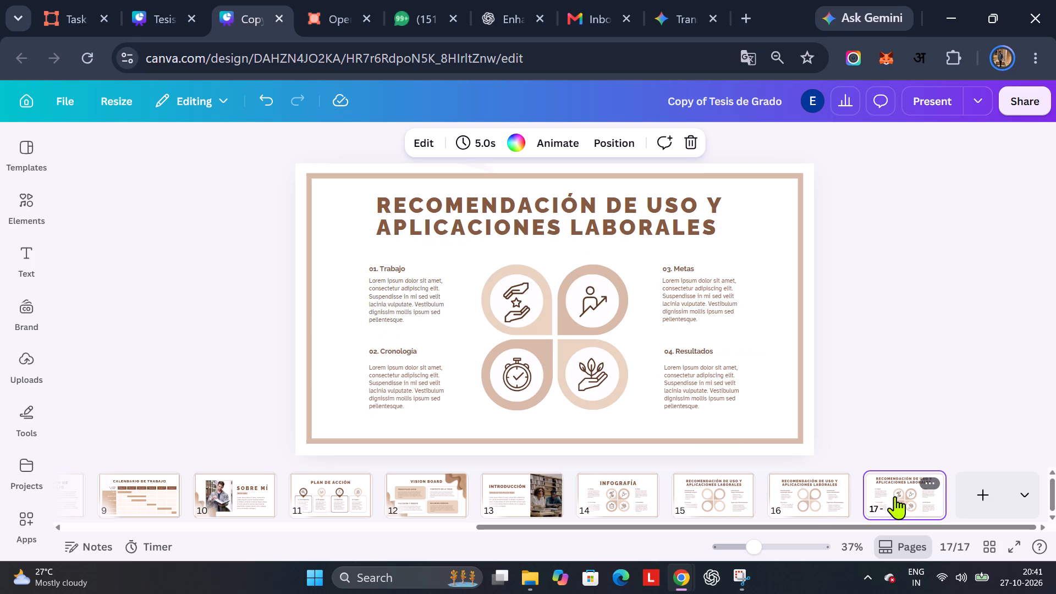
click(734, 504)
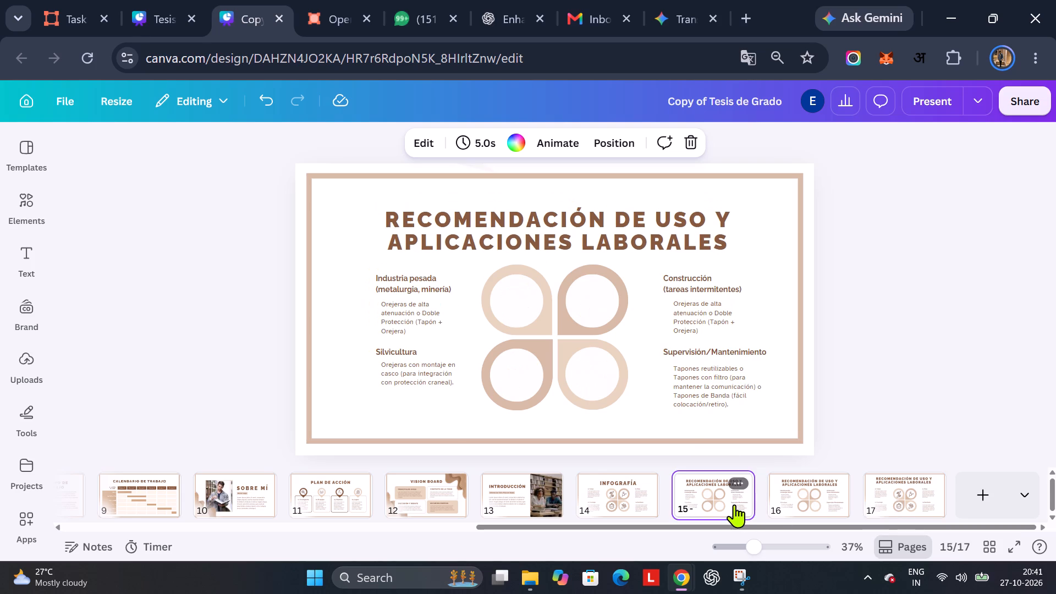
click(905, 501)
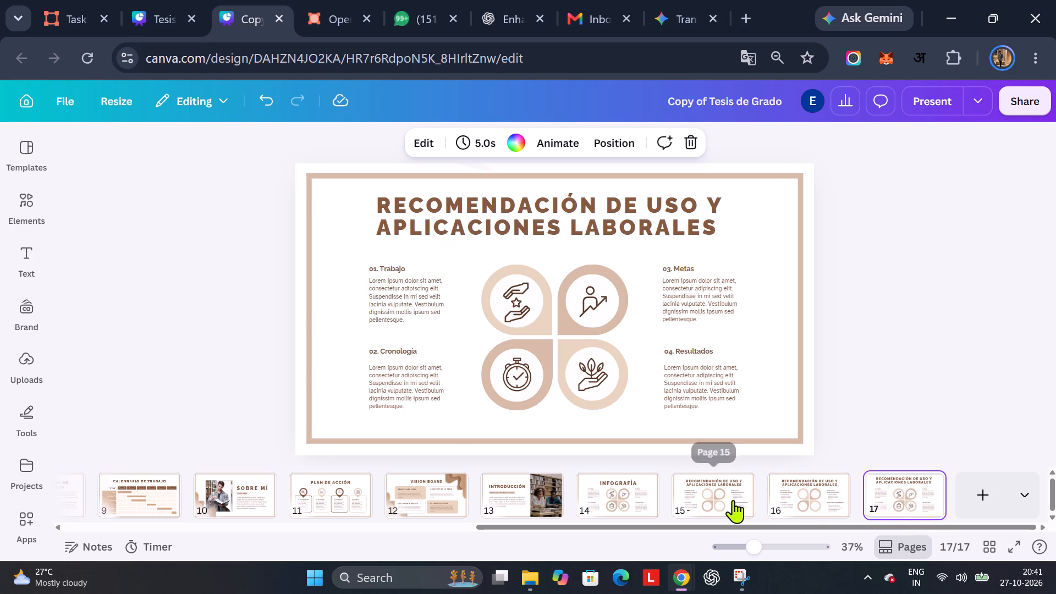
click(733, 500)
click(911, 505)
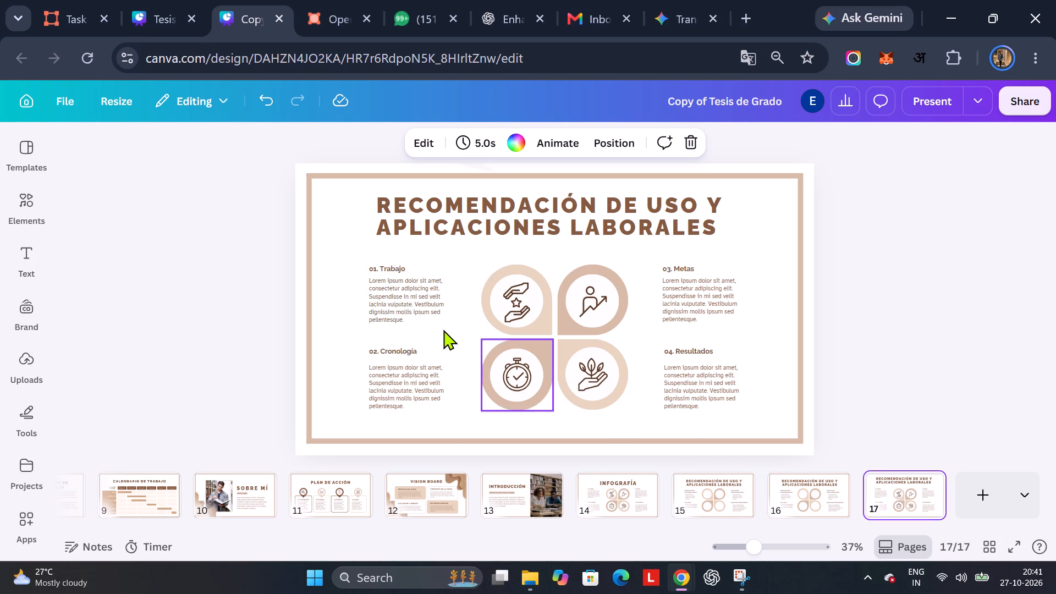
Check the text block under 01. Trabajo on slide 17 and compare the slide's text blocks and icons with slide 16.
click(416, 305)
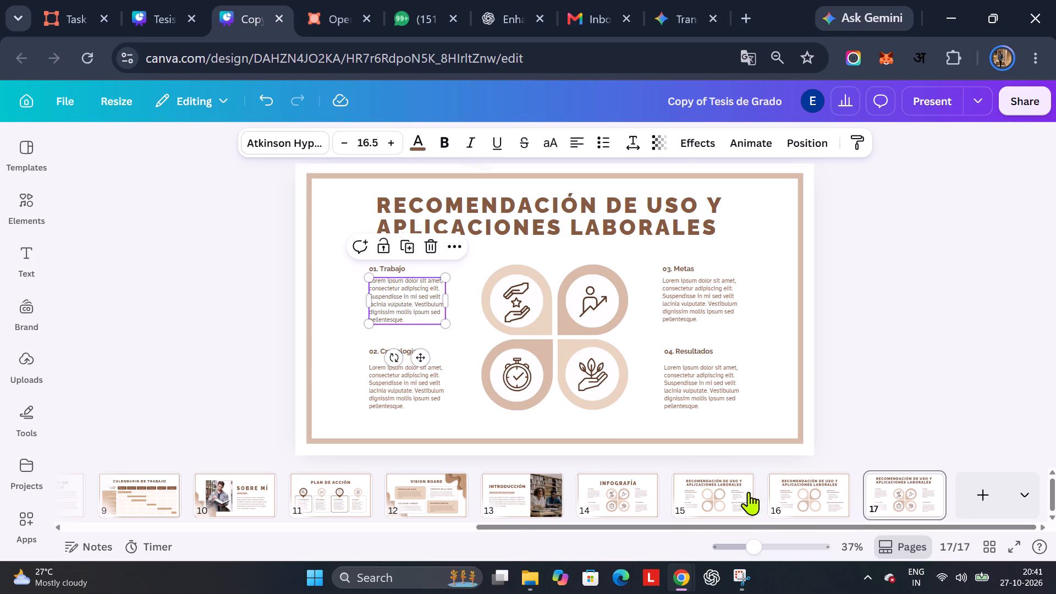
click(790, 496)
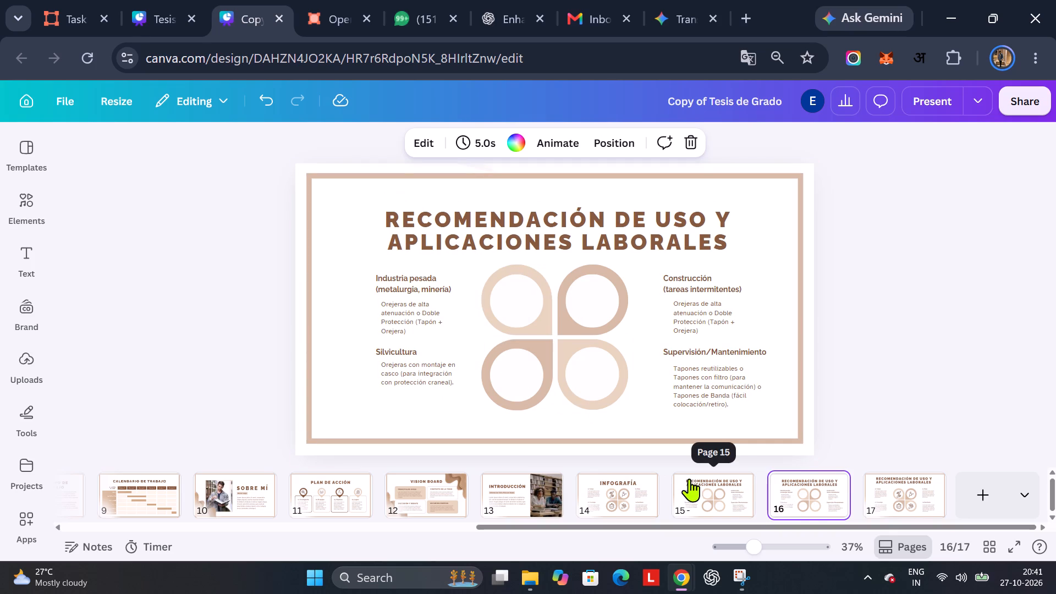
click(885, 508)
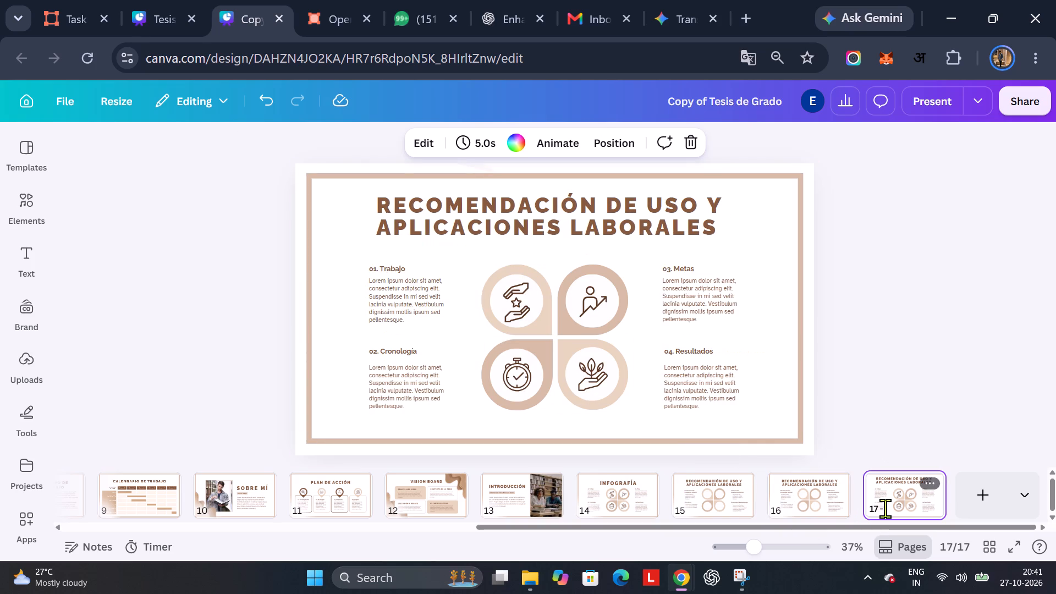
click(814, 497)
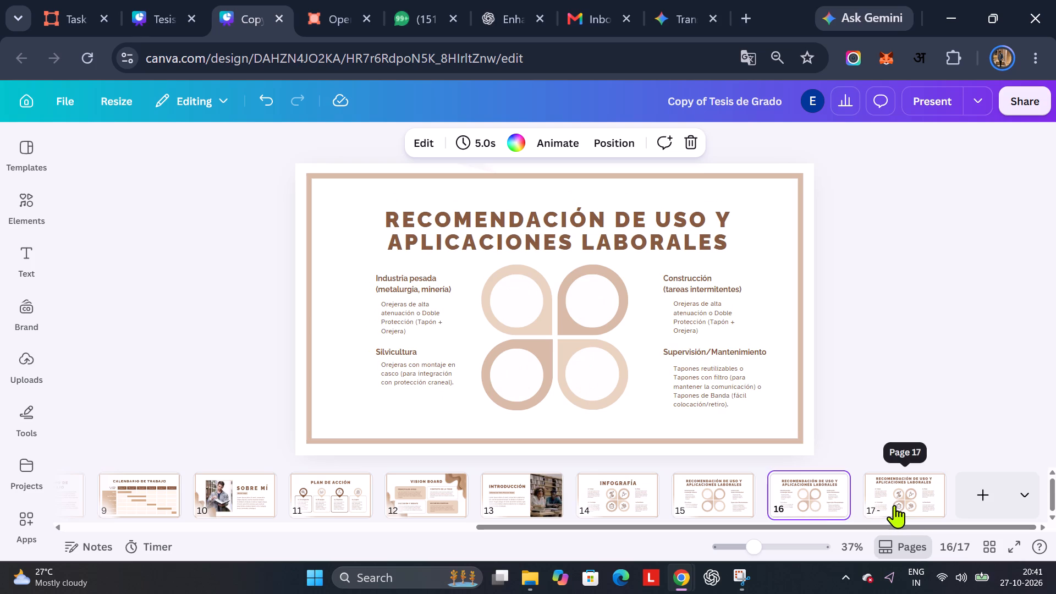
drag(895, 505, 884, 513)
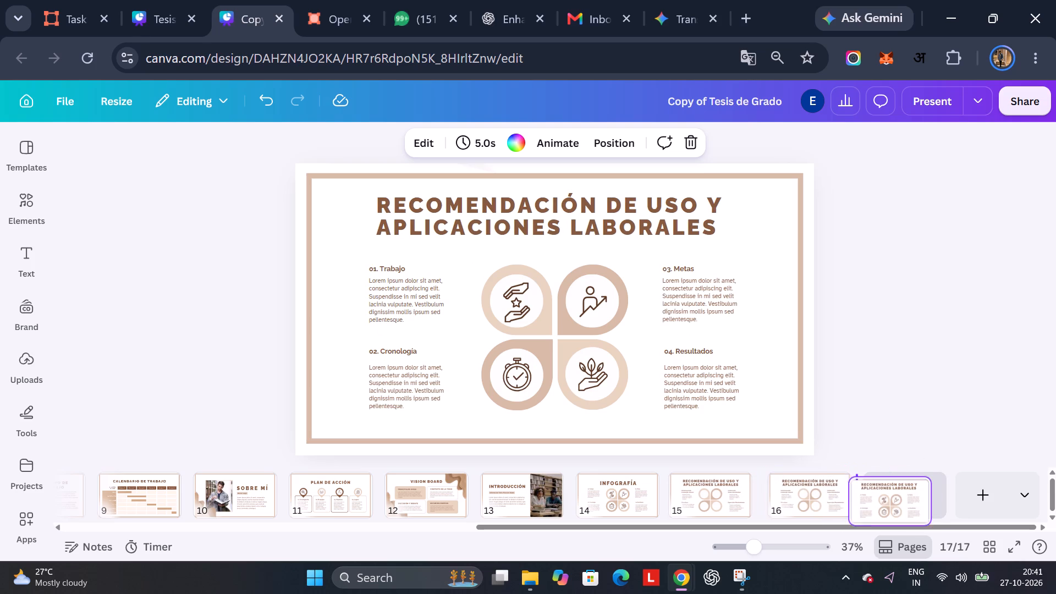
drag(884, 513, 884, 513)
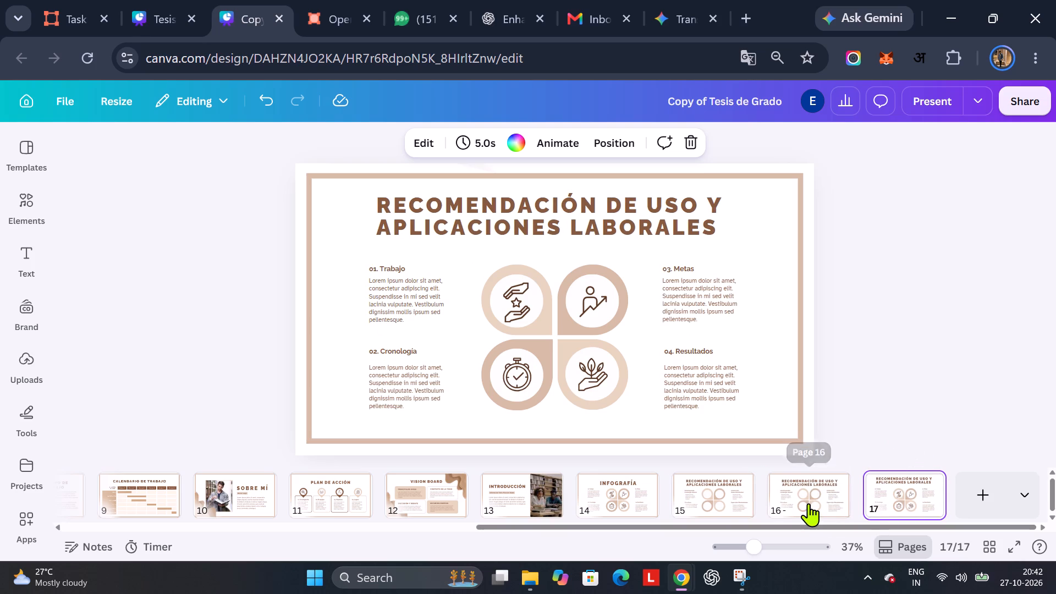
click(809, 503)
click(878, 505)
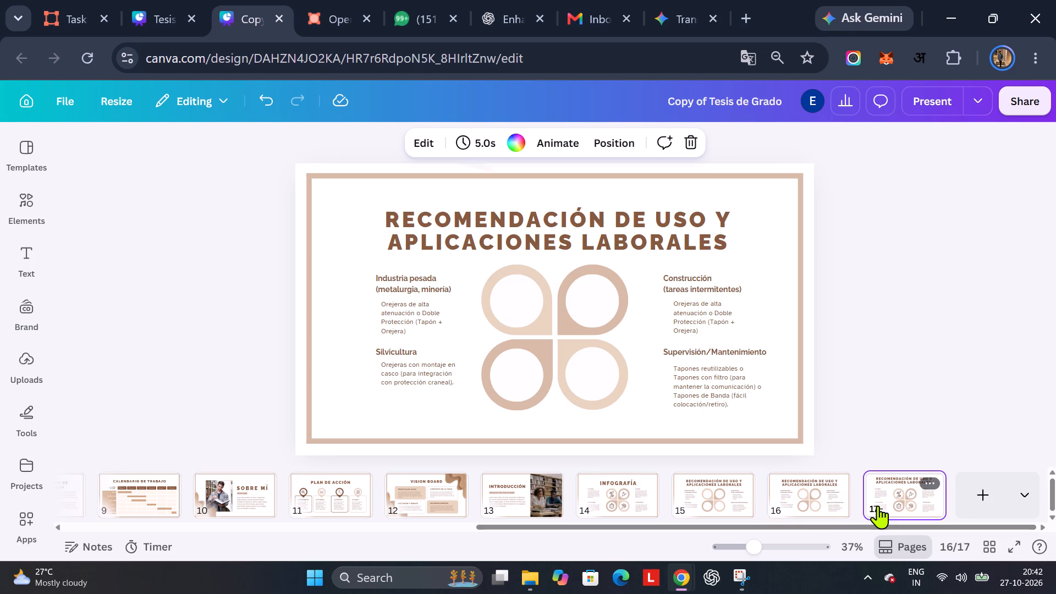
click(815, 497)
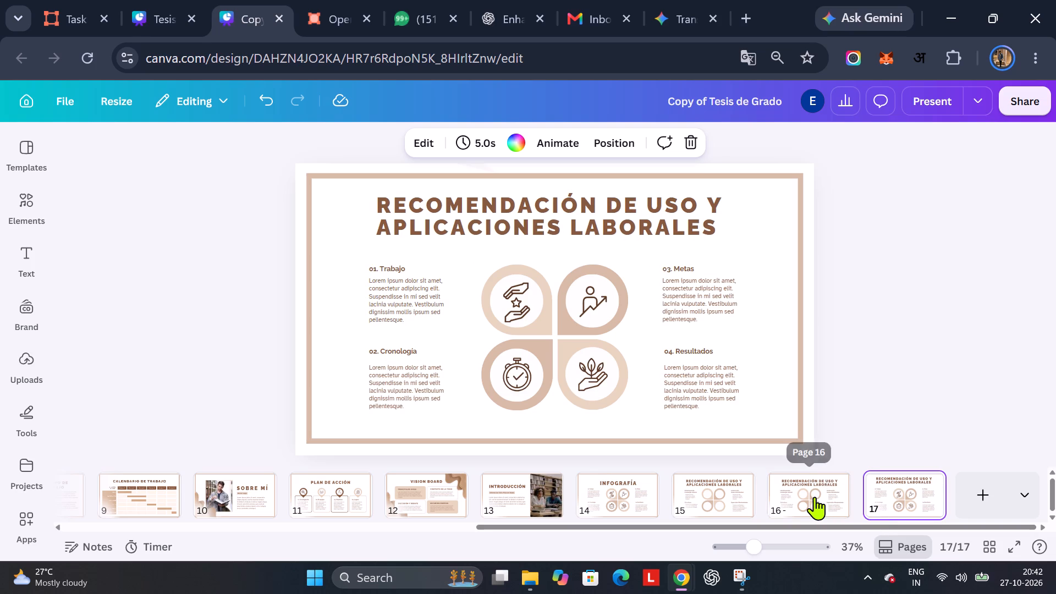
click(884, 501)
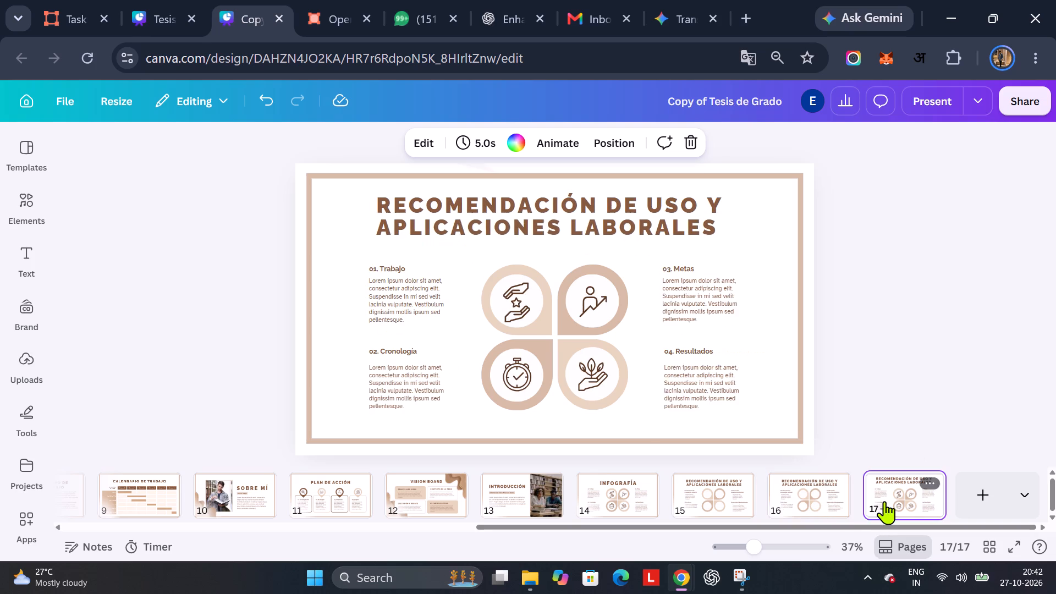
Examine the image editing tools and Style Match options for the hands-and-star icon on slide 17.
click(502, 290)
click(516, 296)
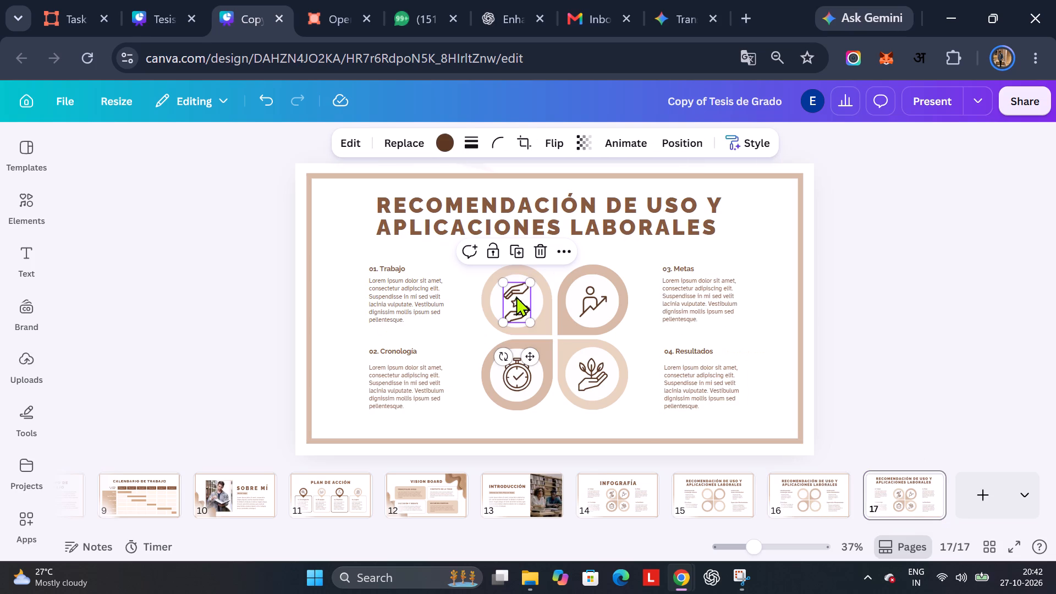
click(351, 138)
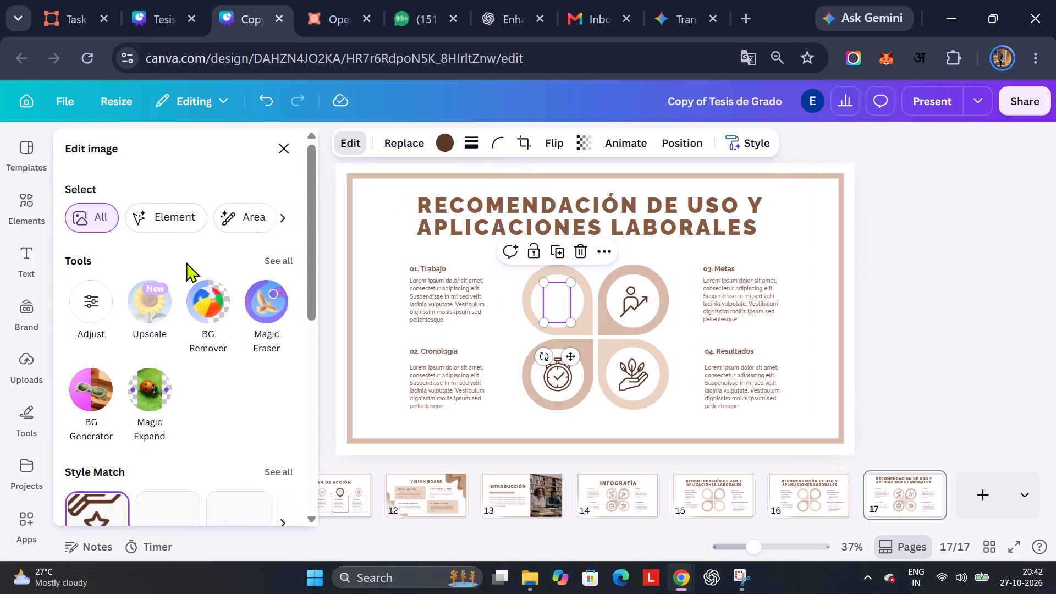
scroll(162, 343, down, 2)
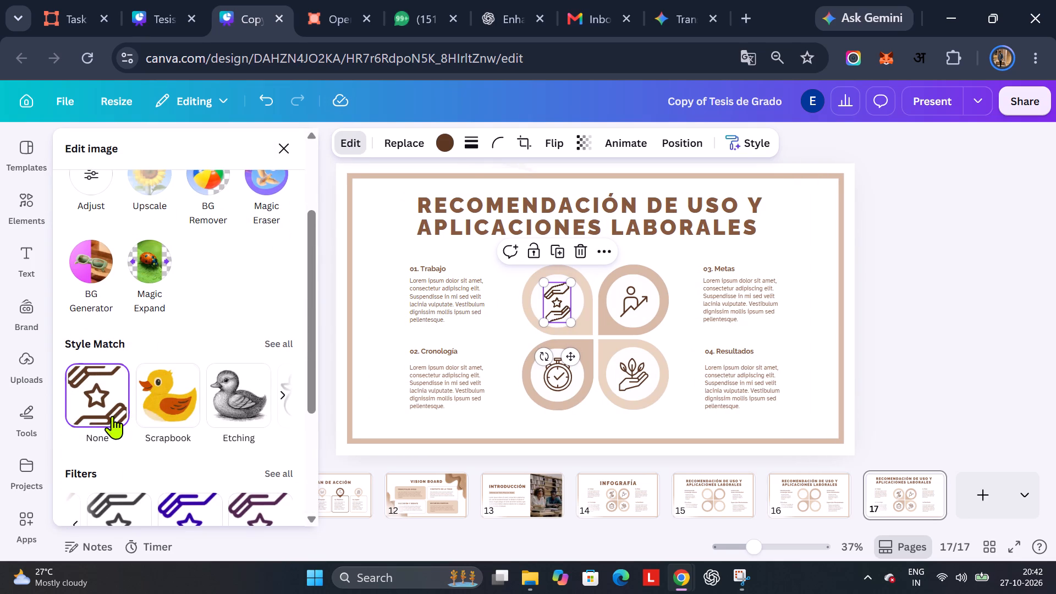
scroll(112, 414, left, 1)
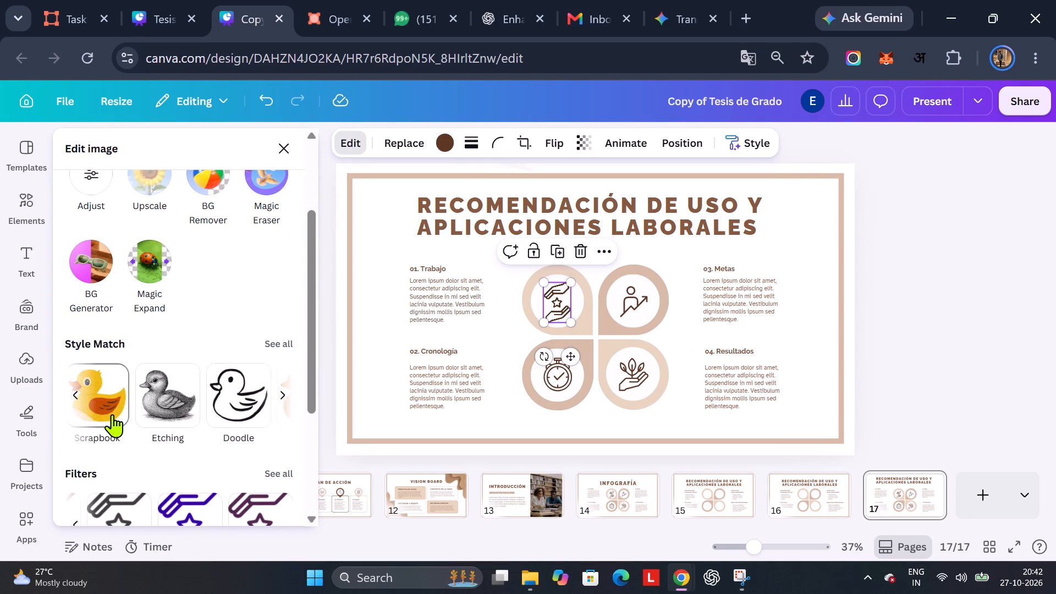
scroll(112, 414, left, 1)
scroll(112, 414, right, 3)
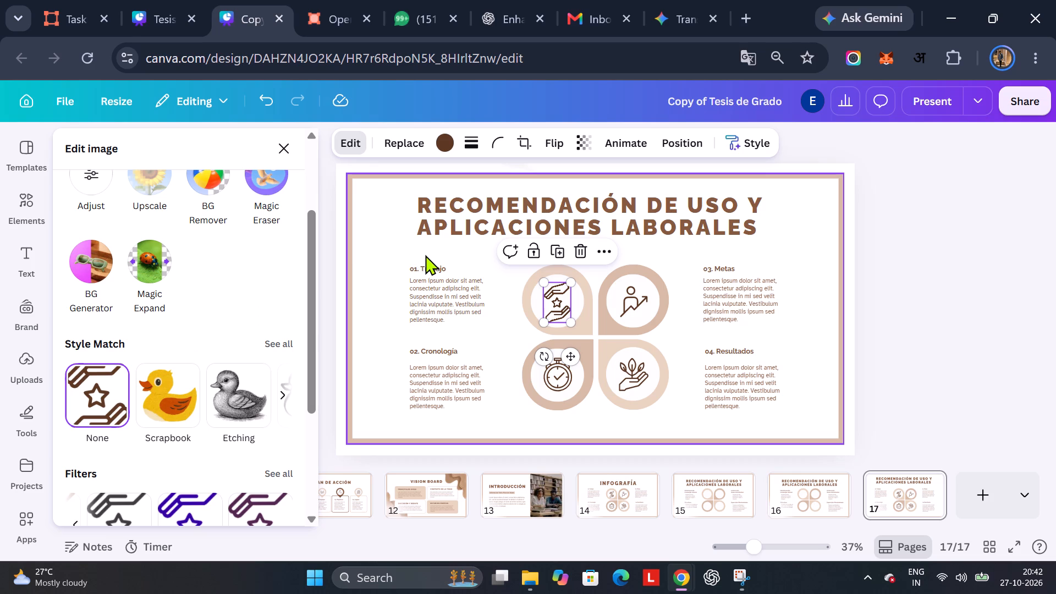
click(811, 497)
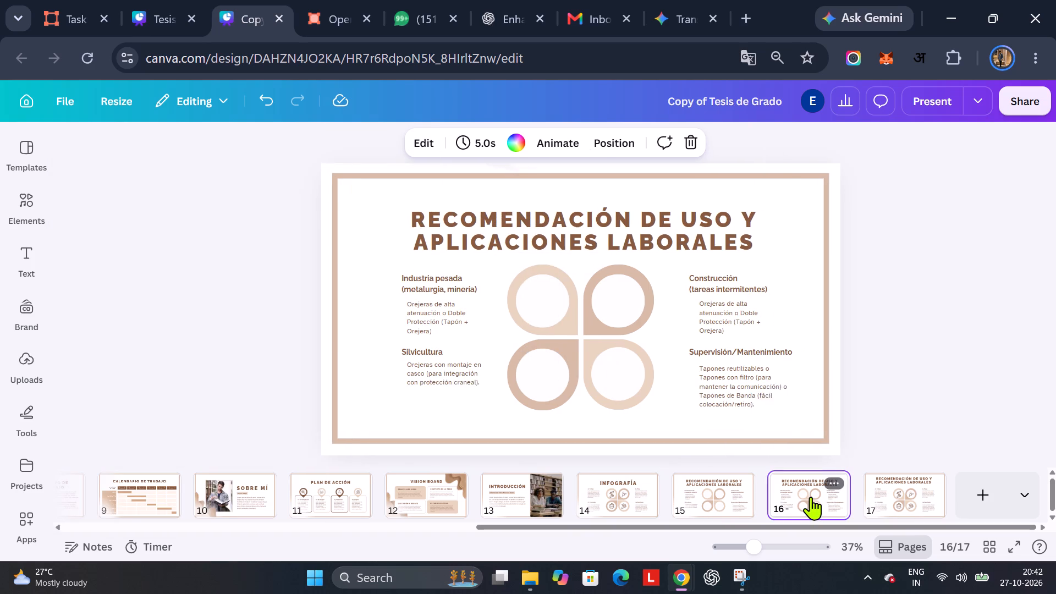
click(393, 277)
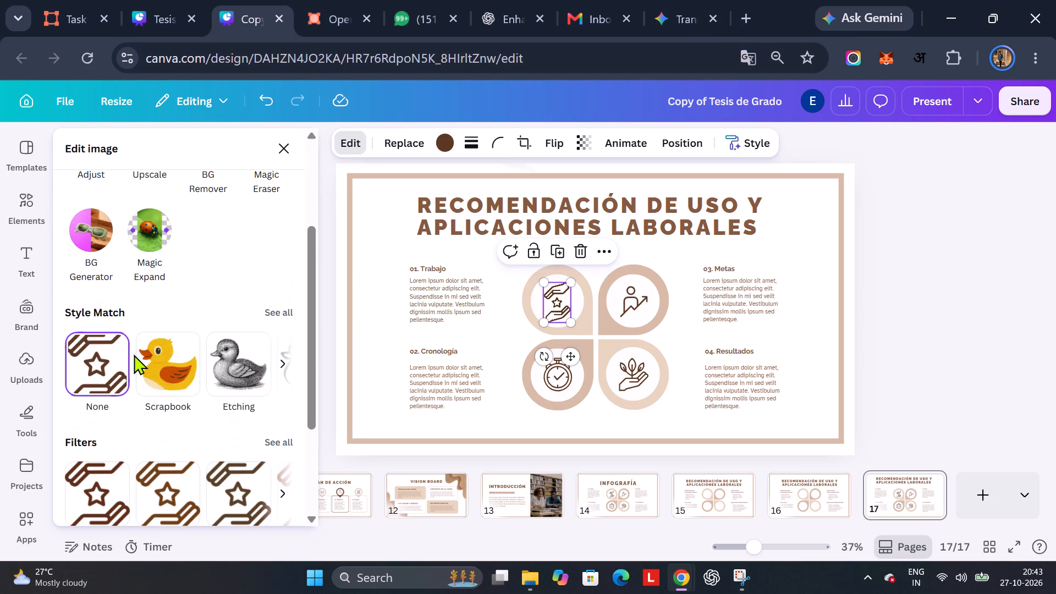
scroll(134, 354, up, 4)
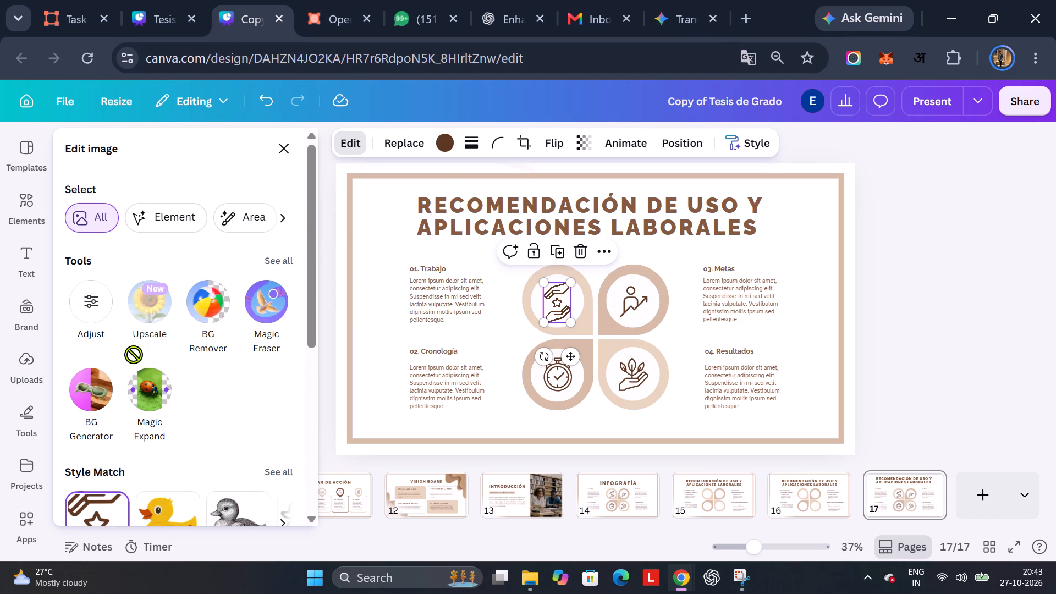
scroll(134, 354, down, 5)
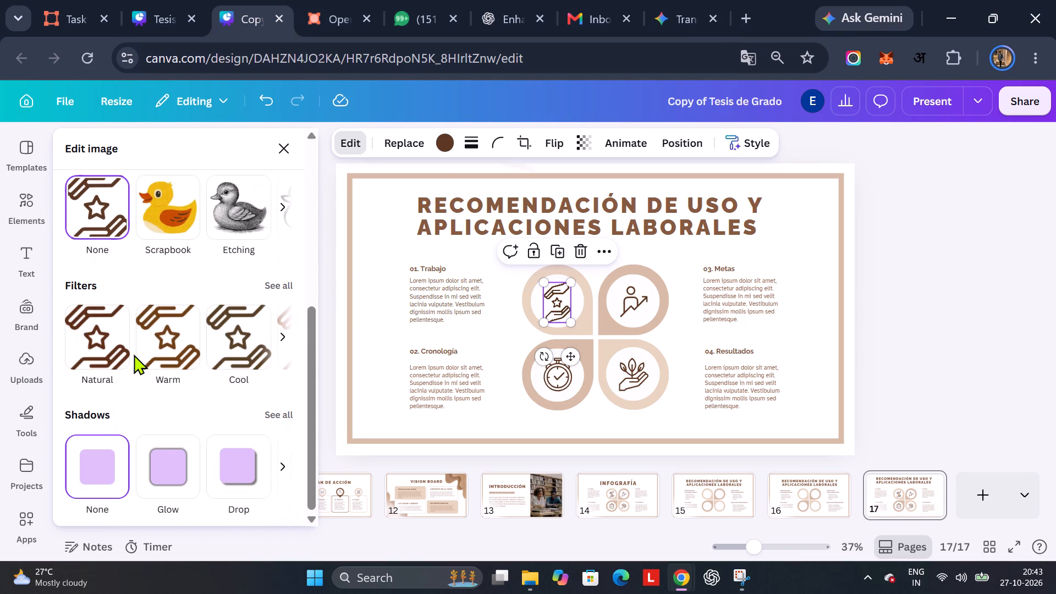
scroll(134, 354, up, 2)
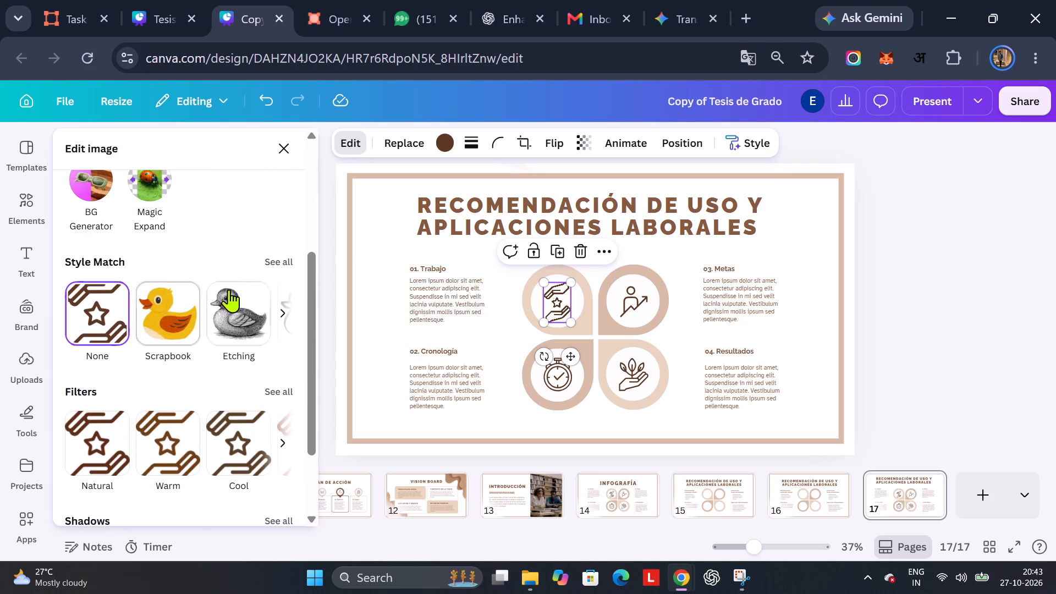
click(281, 261)
scroll(183, 348, down, 4)
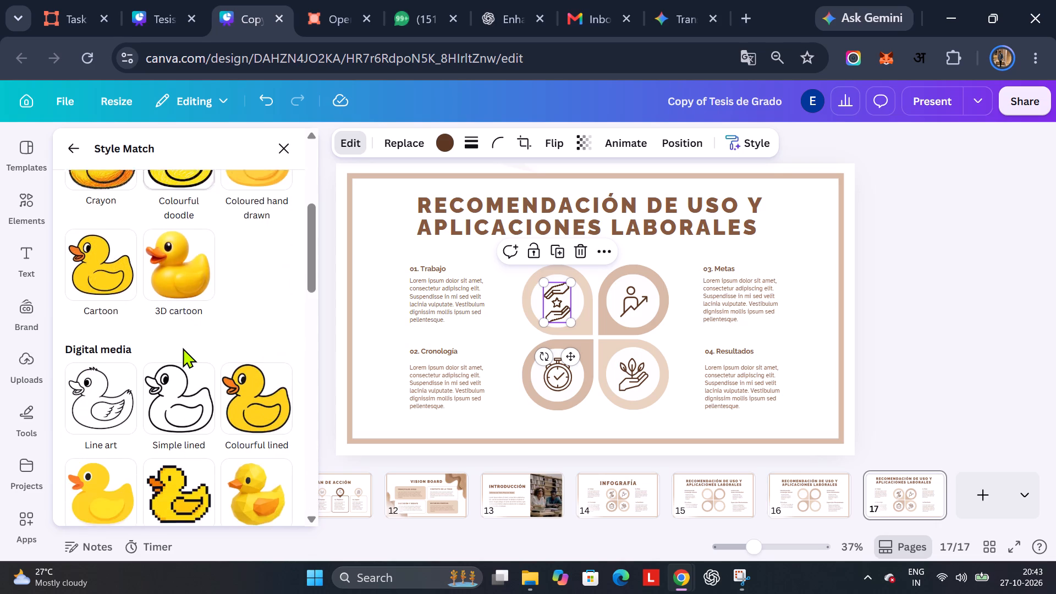
scroll(183, 348, down, 10)
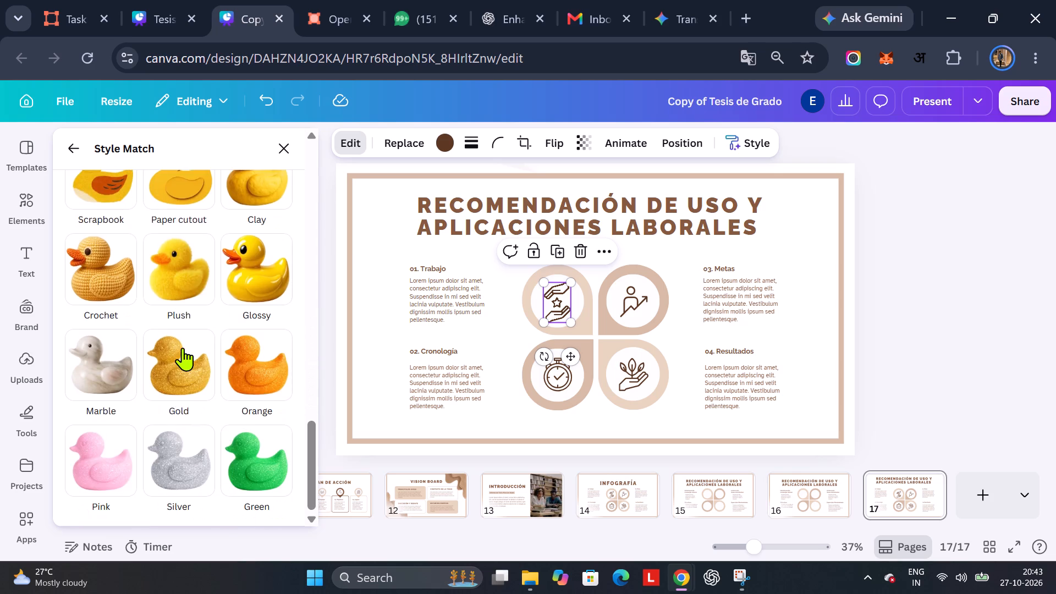
scroll(183, 348, up, 13)
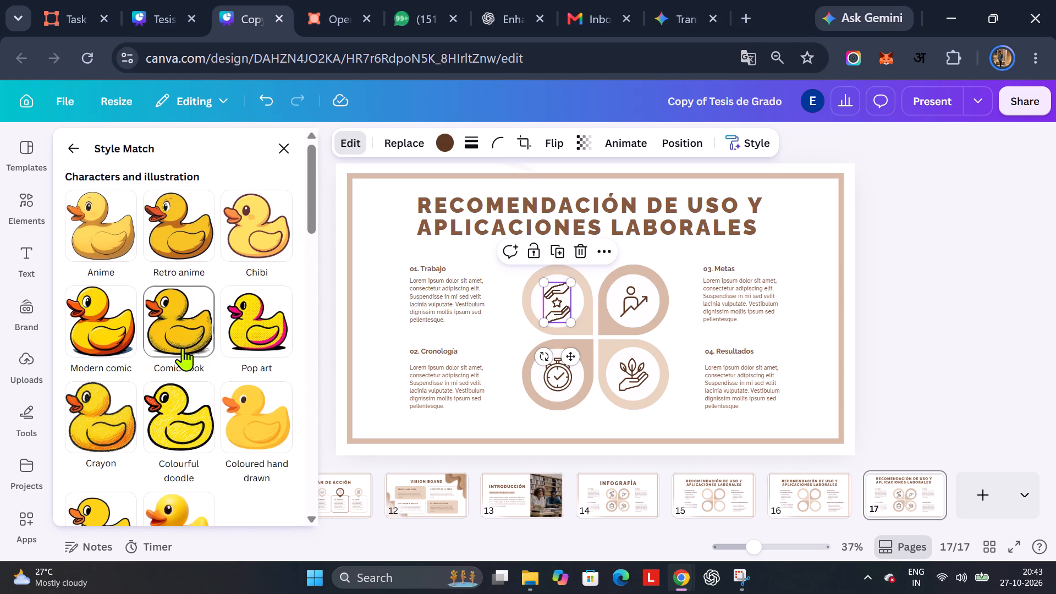
click(74, 141)
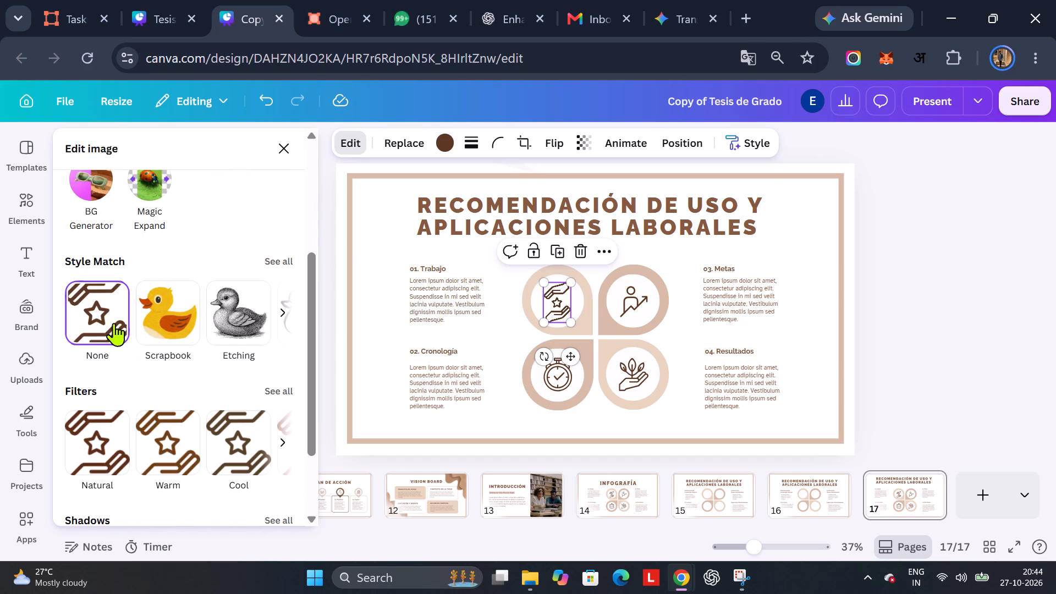
click(114, 323)
scroll(216, 317, left, 2)
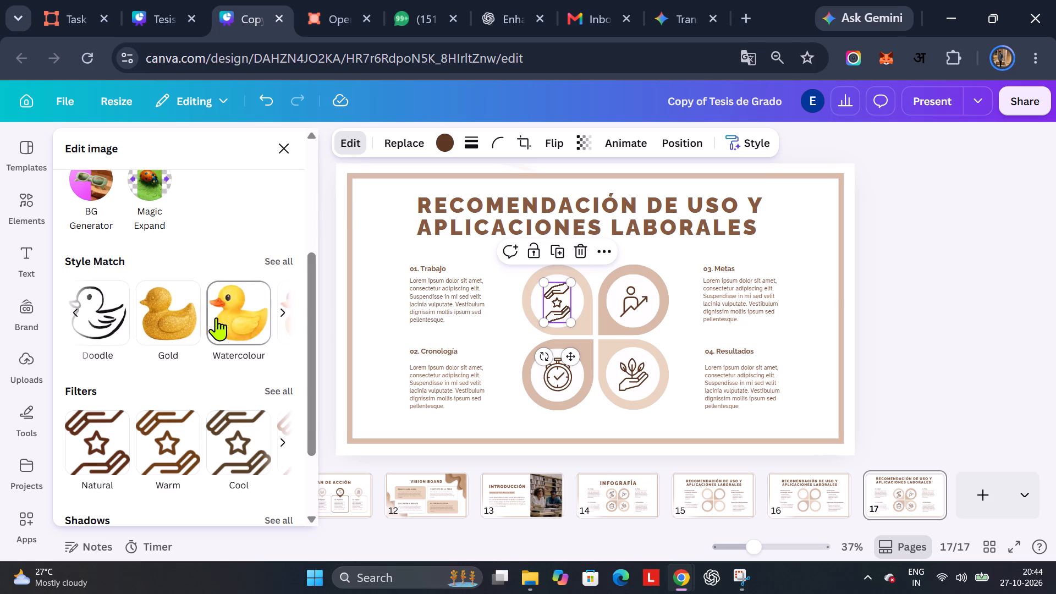
scroll(216, 317, right, 2)
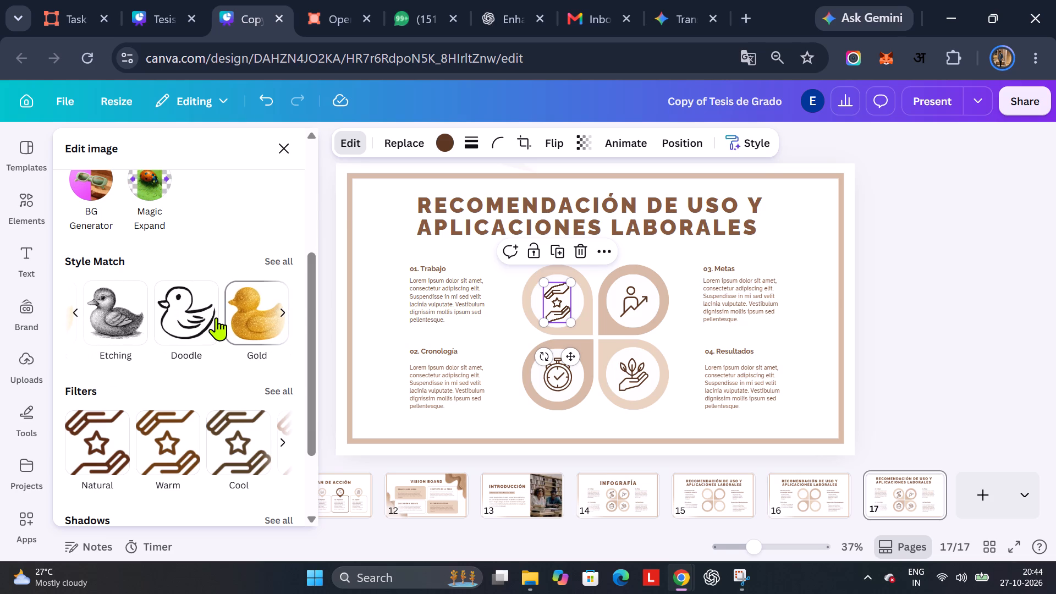
scroll(216, 317, right, 1)
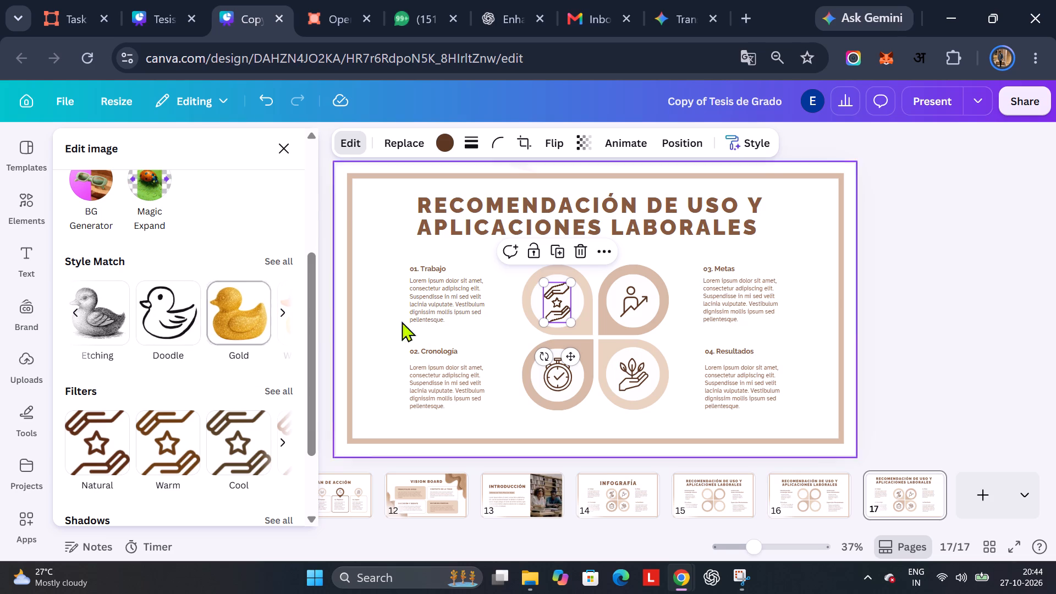
Compare slides 16 and 17 with the Infografía, Vision Board and Plan de acción slides, examining their titles, text formatting and icons.
click(795, 507)
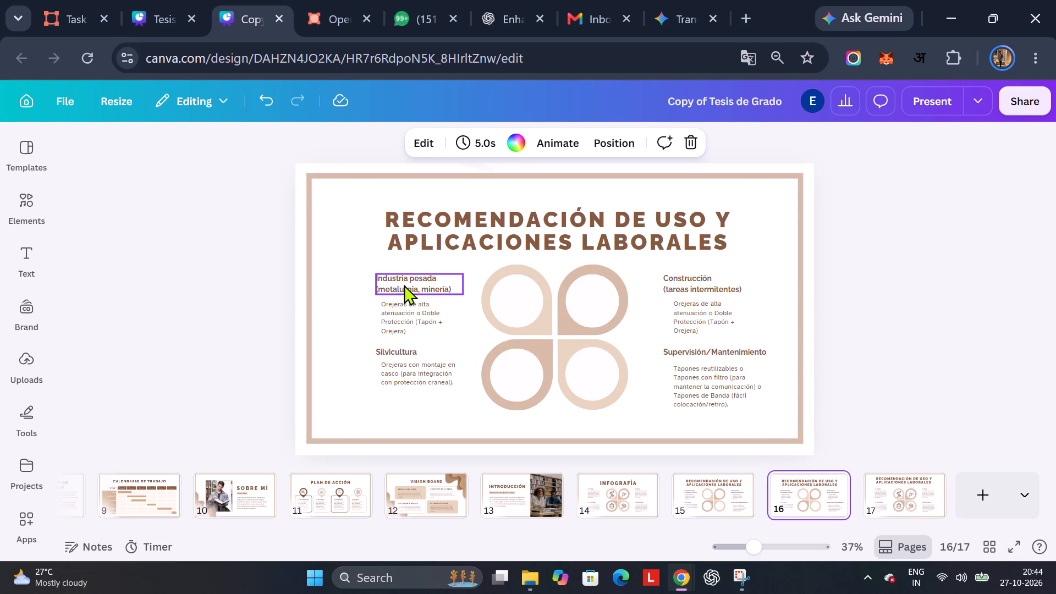
click(898, 508)
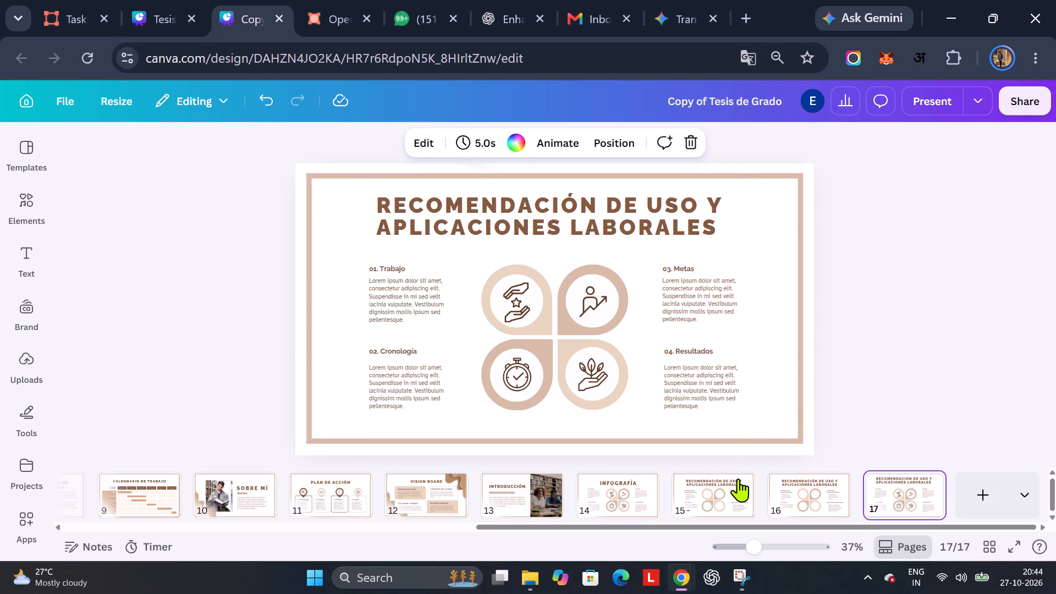
click(629, 483)
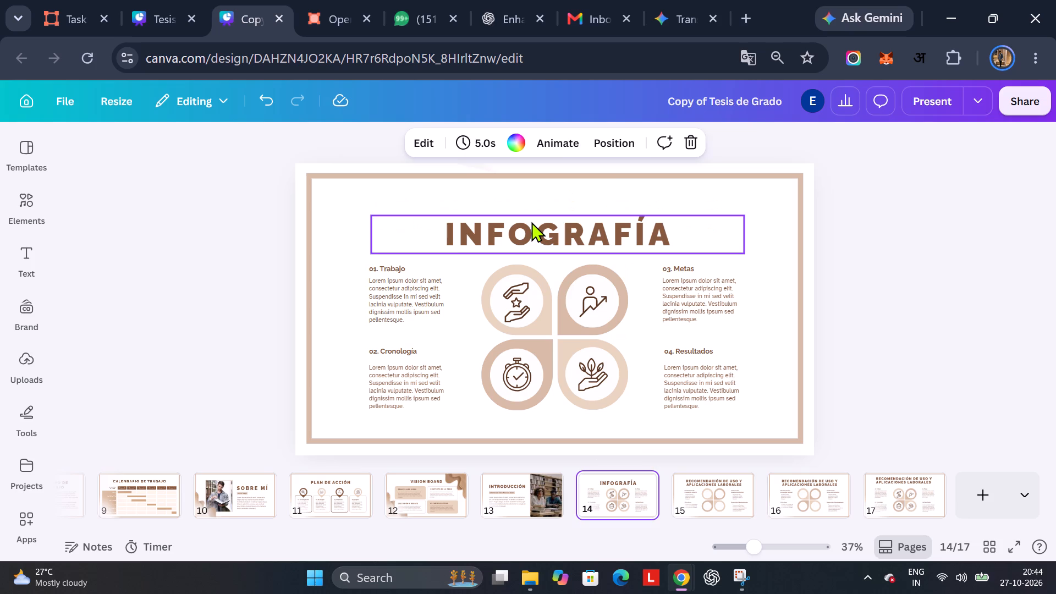
click(531, 222)
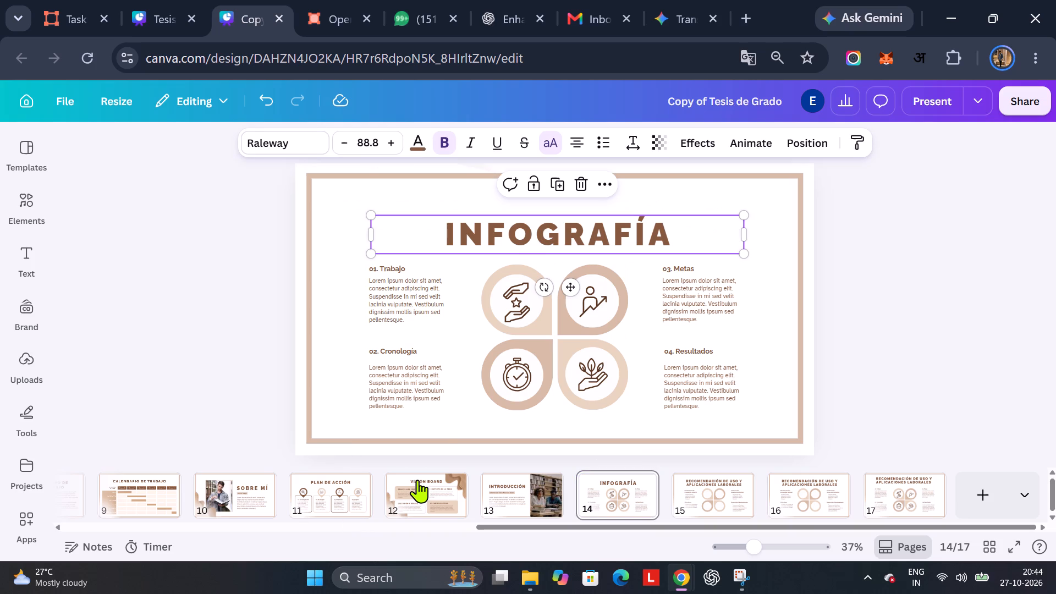
click(419, 480)
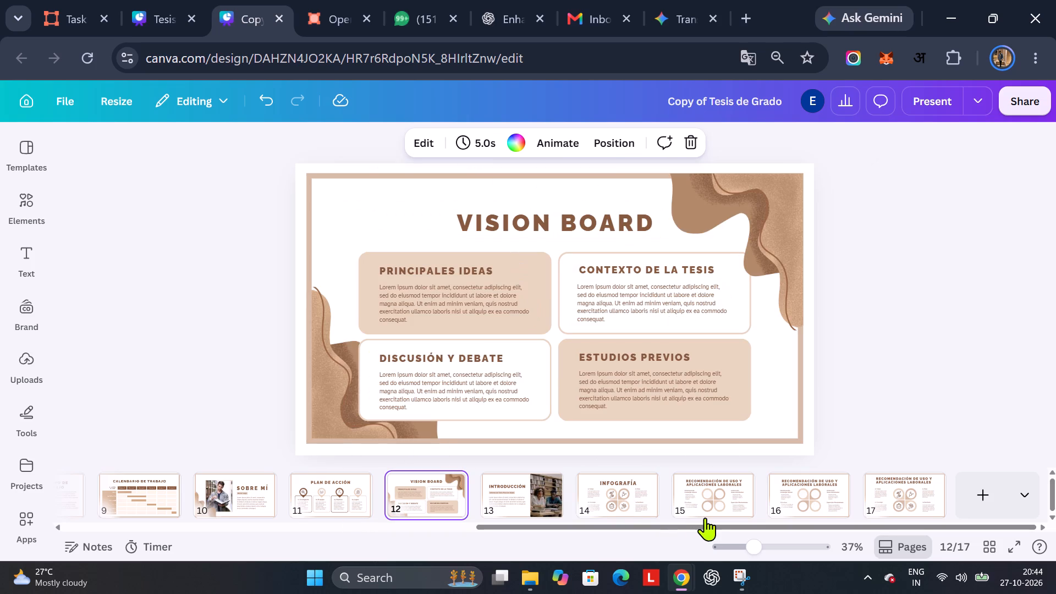
click(579, 219)
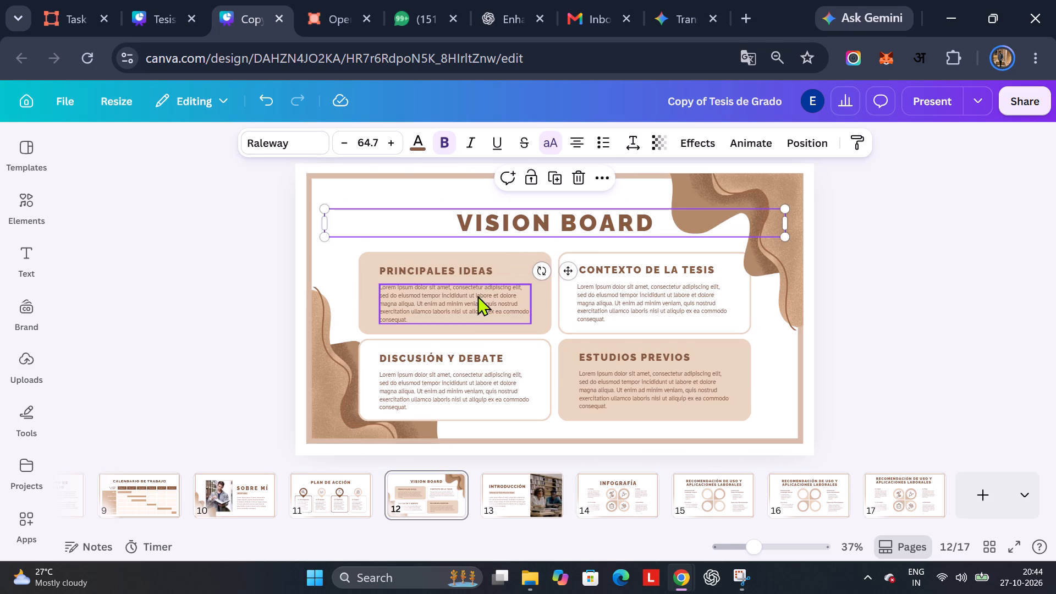
click(632, 297)
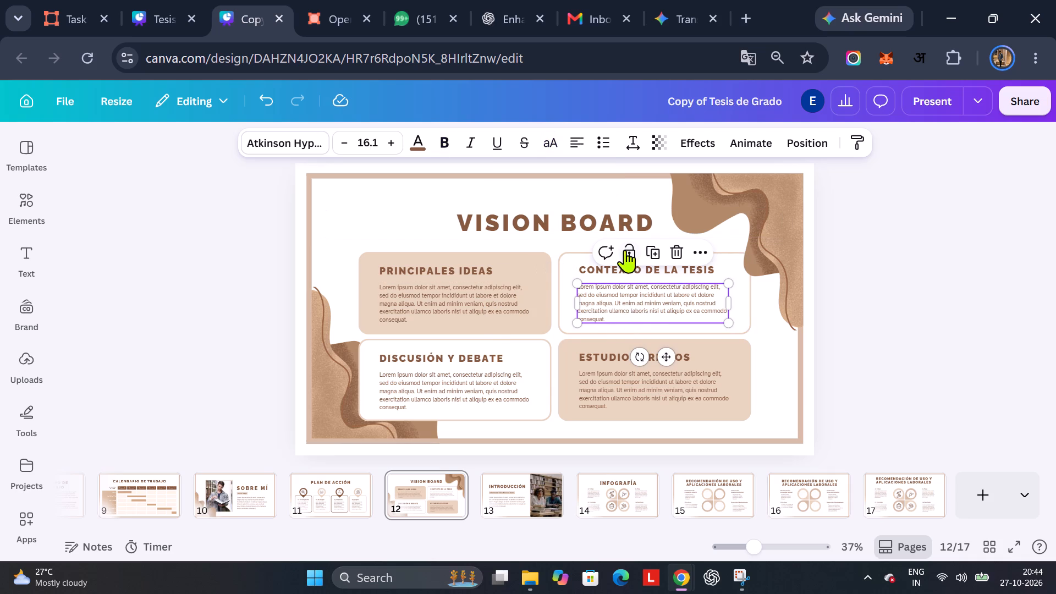
click(419, 265)
click(419, 281)
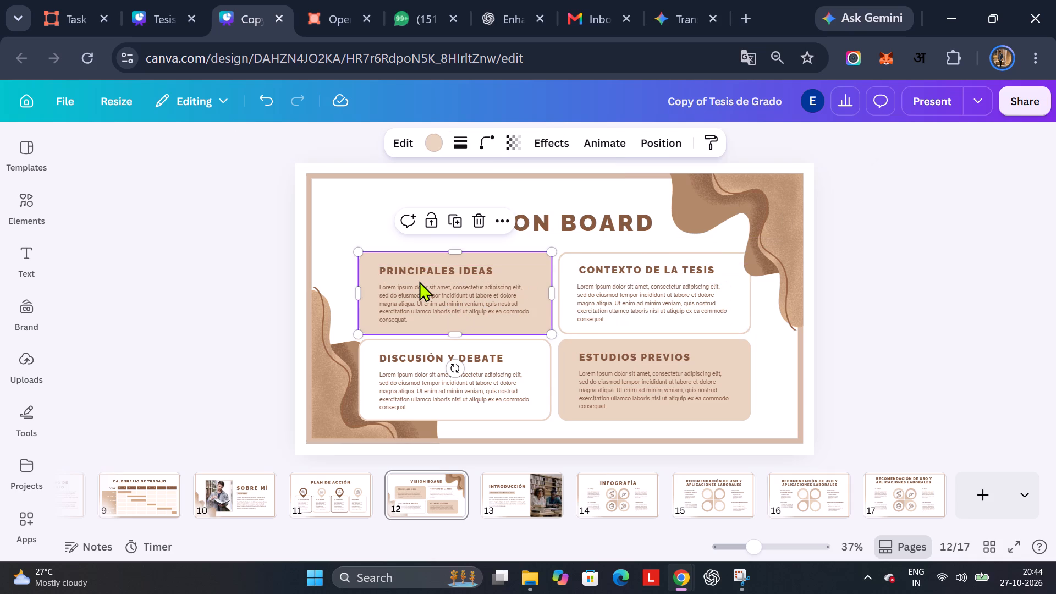
click(574, 222)
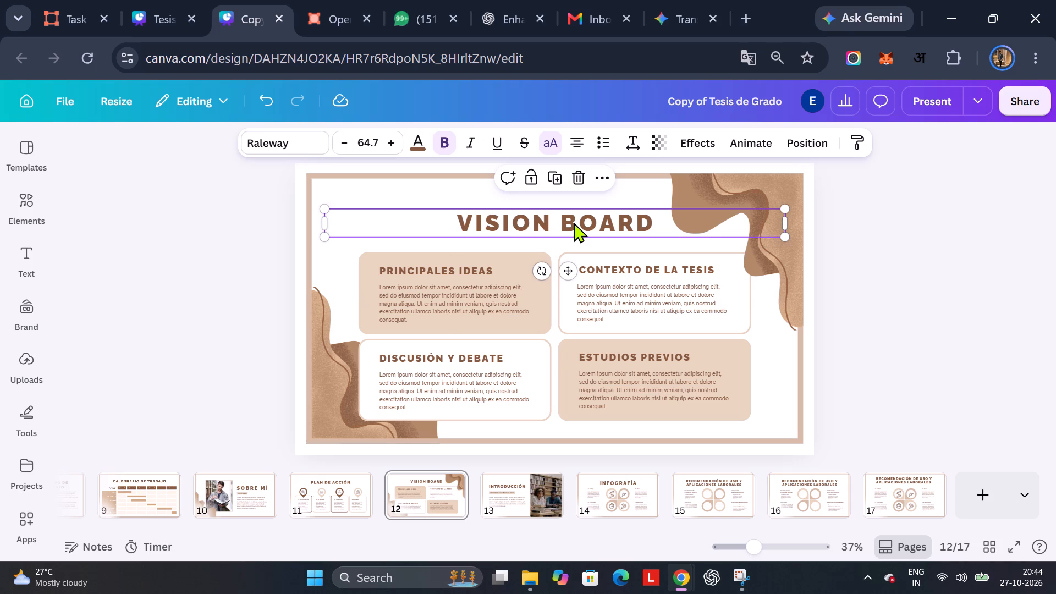
click(837, 502)
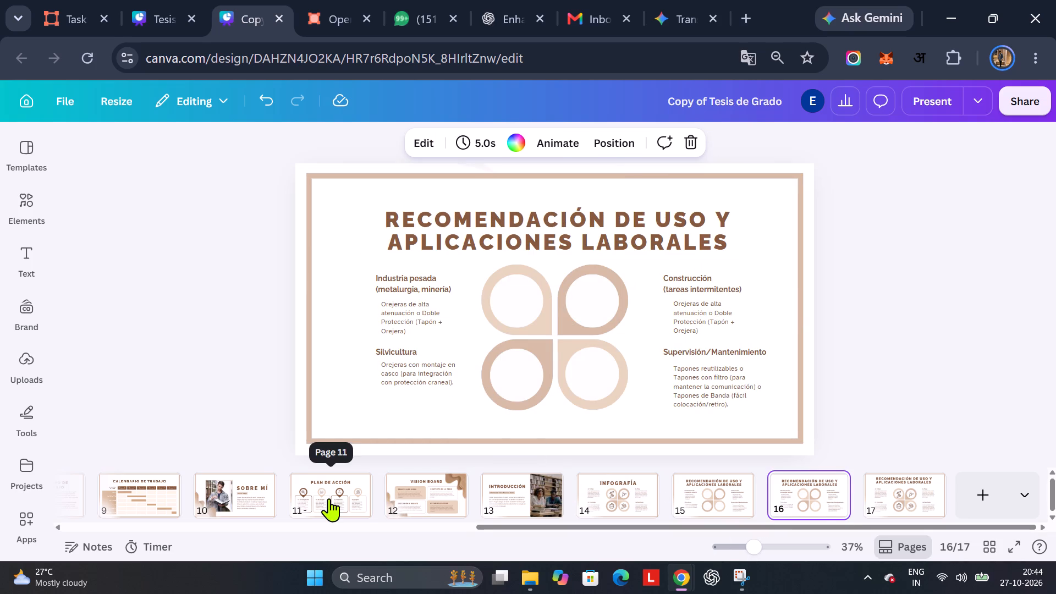
click(329, 498)
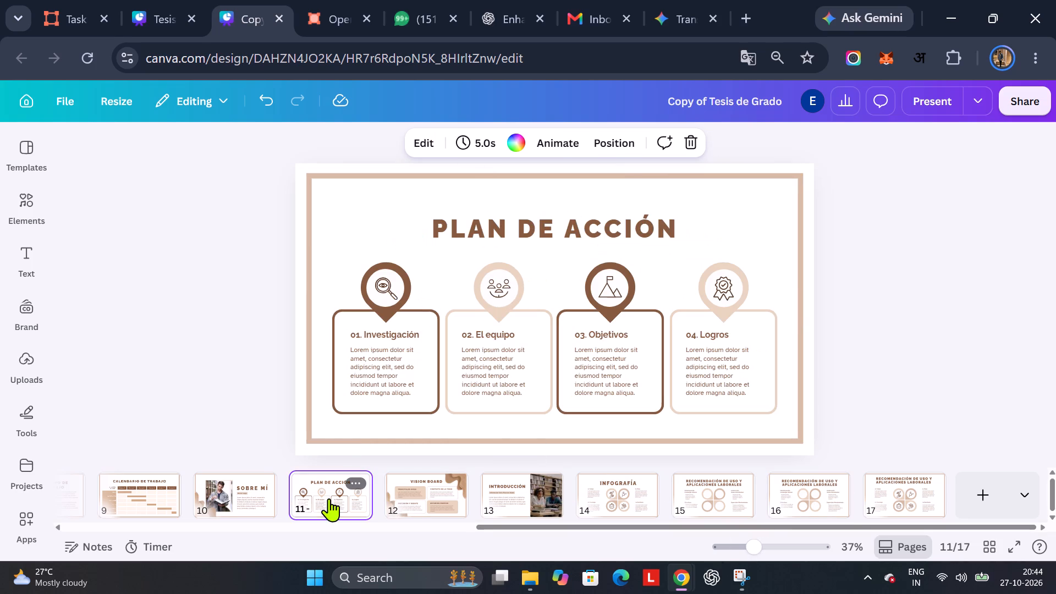
click(916, 490)
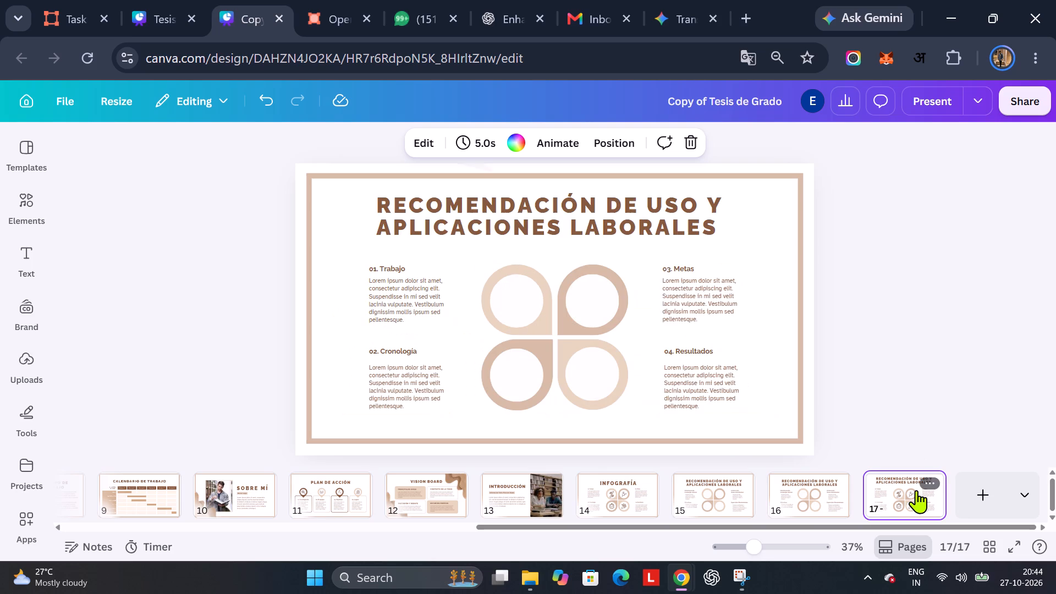
click(833, 487)
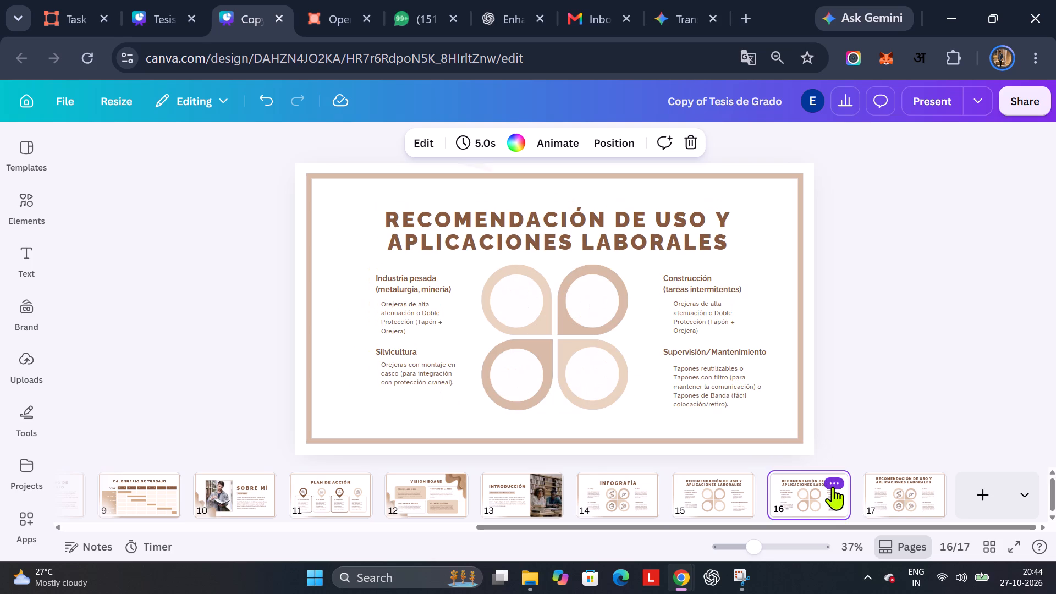
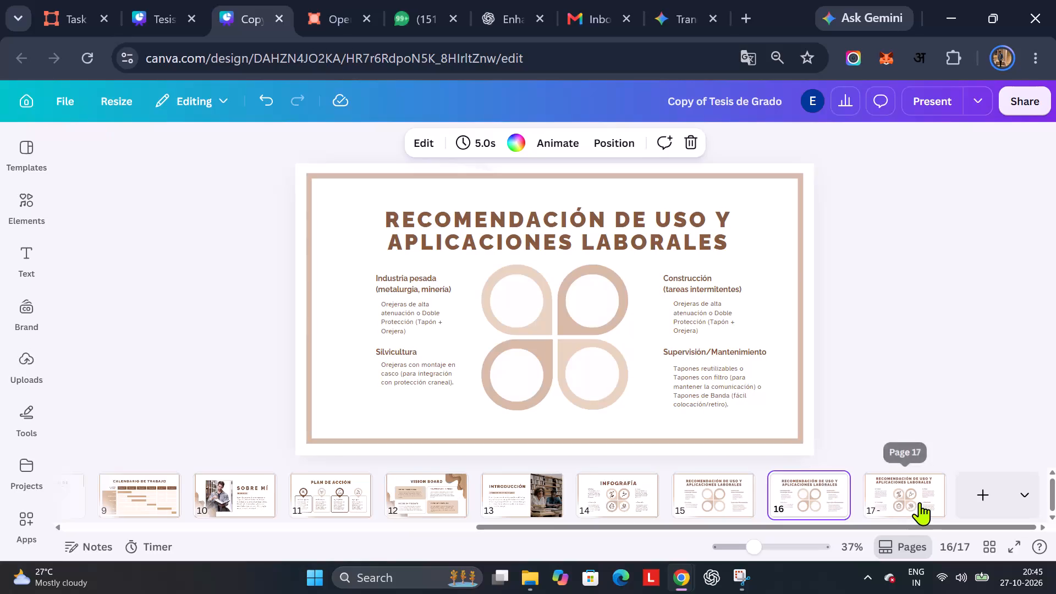
Compare slides 16 and 17, checking slide 16's "Industria pesada (metalurgia, minería)" heading and the empty circle beside it.
click(799, 482)
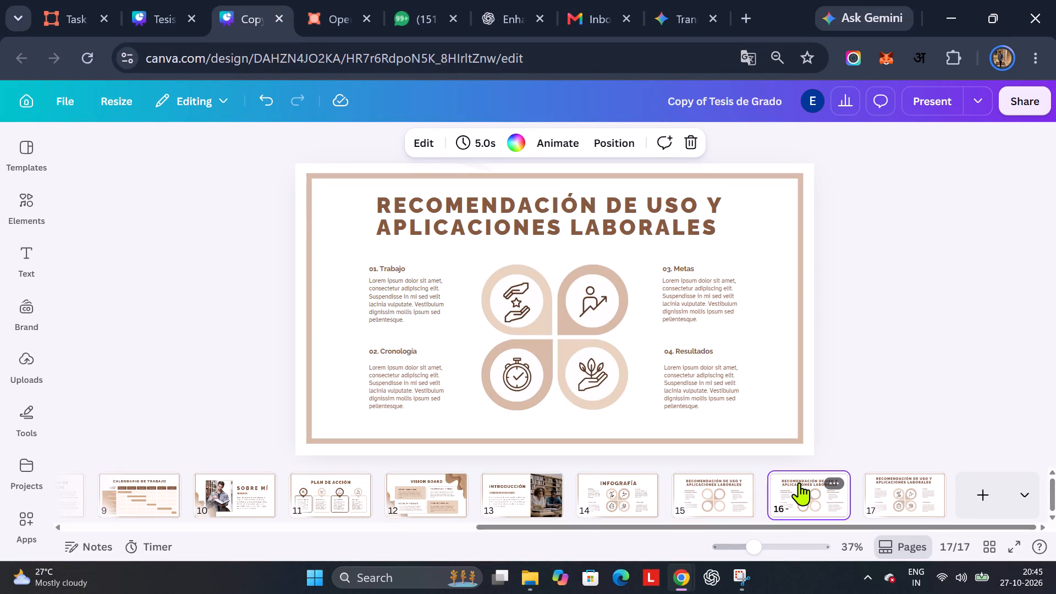
click(895, 507)
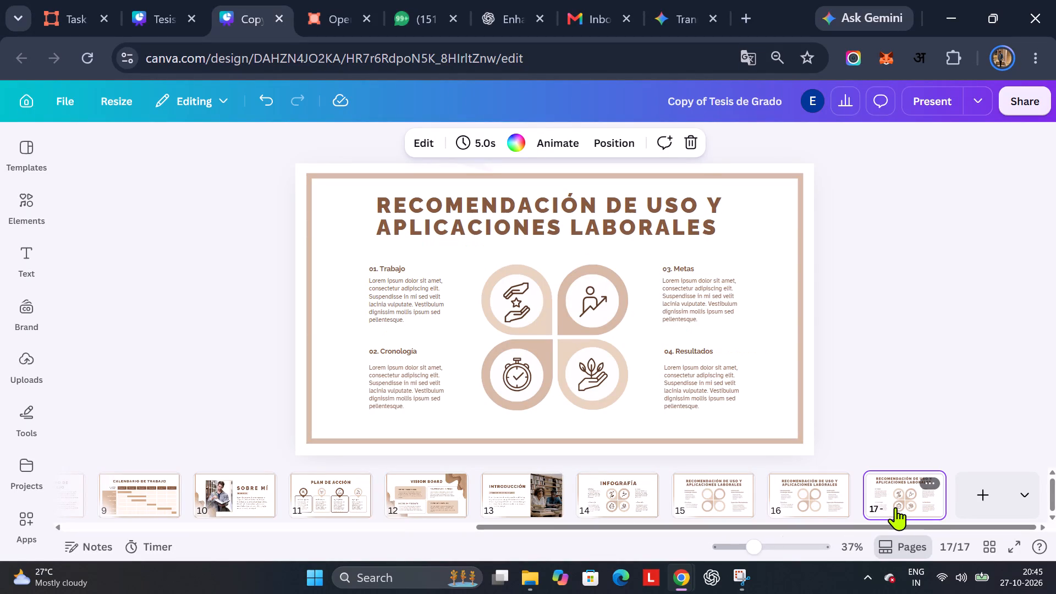
click(795, 496)
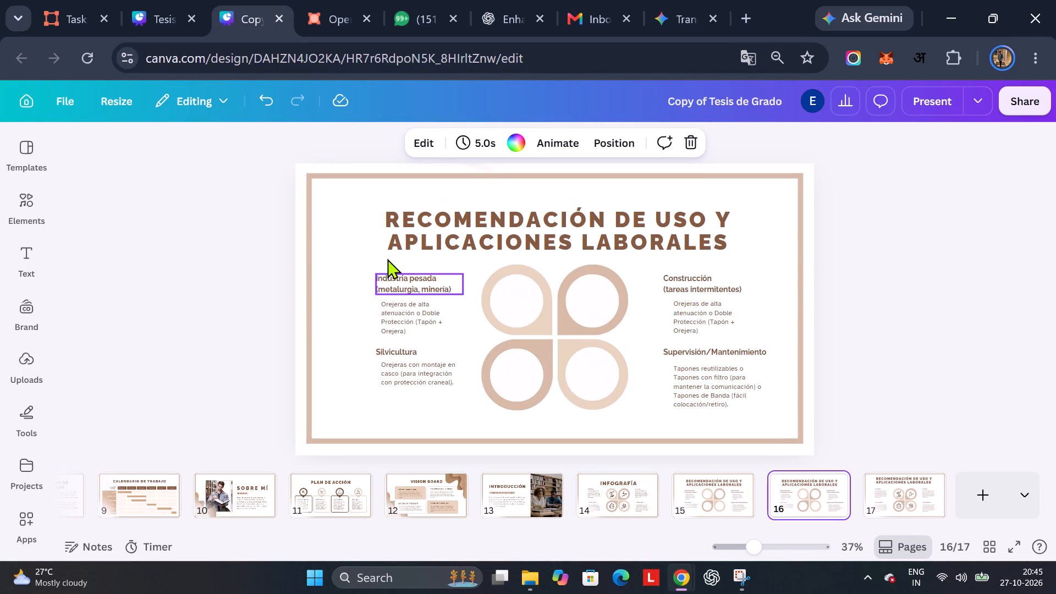
click(400, 279)
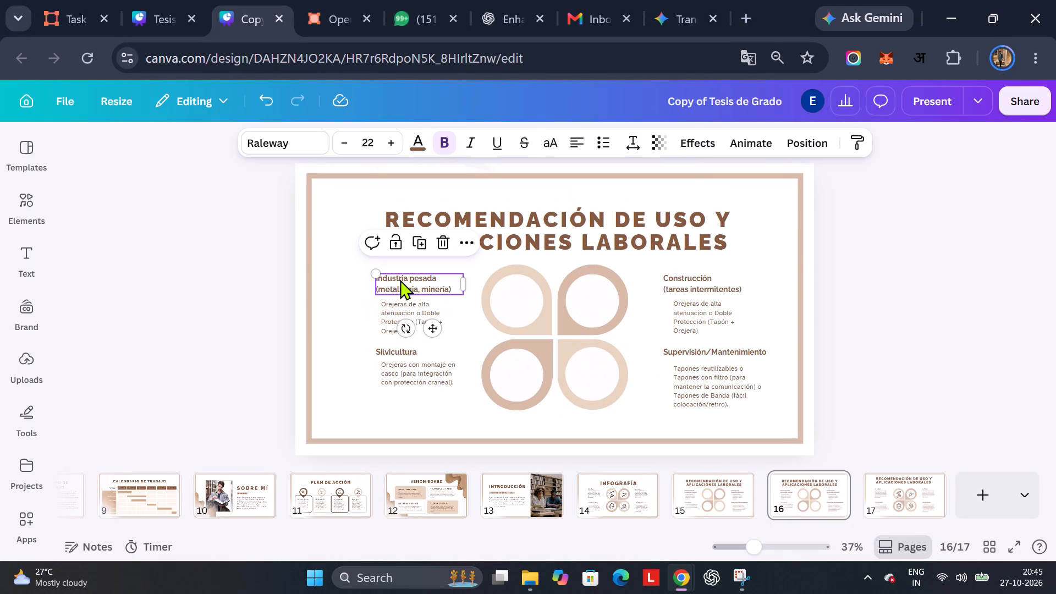
click(400, 279)
click(400, 279)
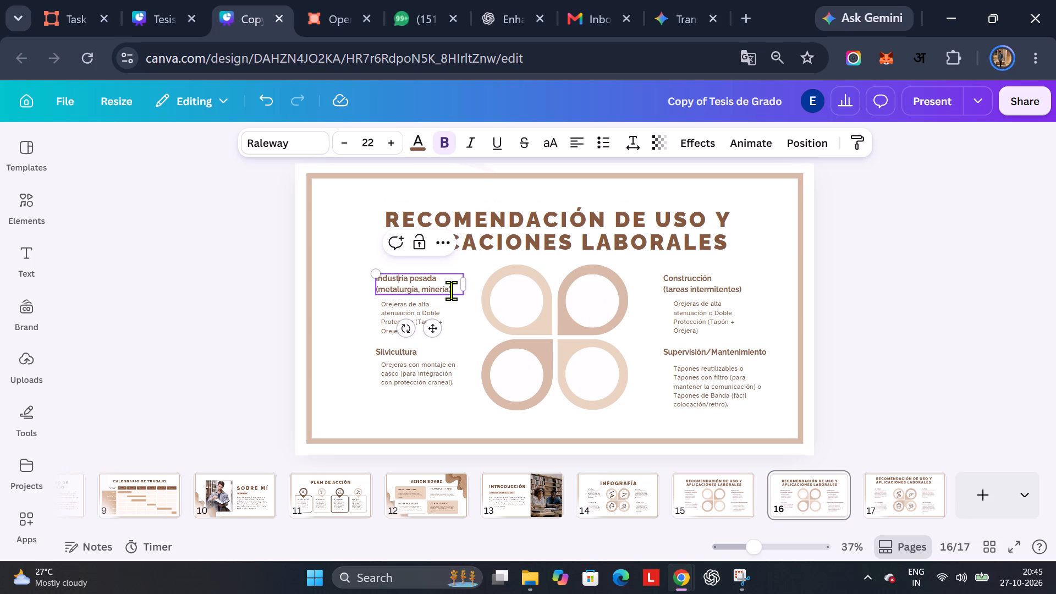
click(515, 303)
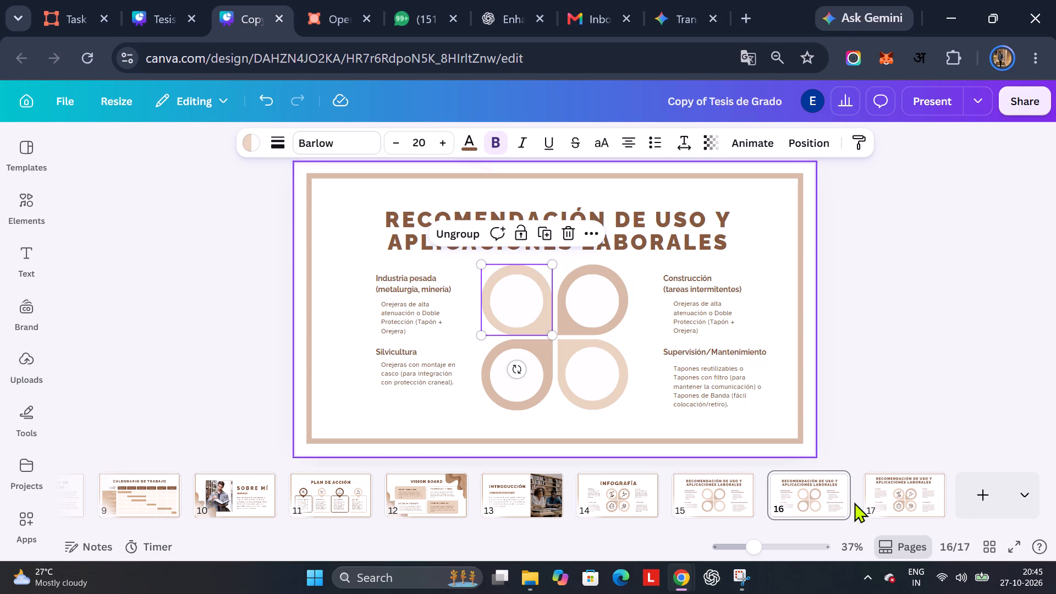
Look through the image editing tools, Style Match, filter and shadow options for slide 17's hands-and-star icon.
click(899, 495)
click(509, 300)
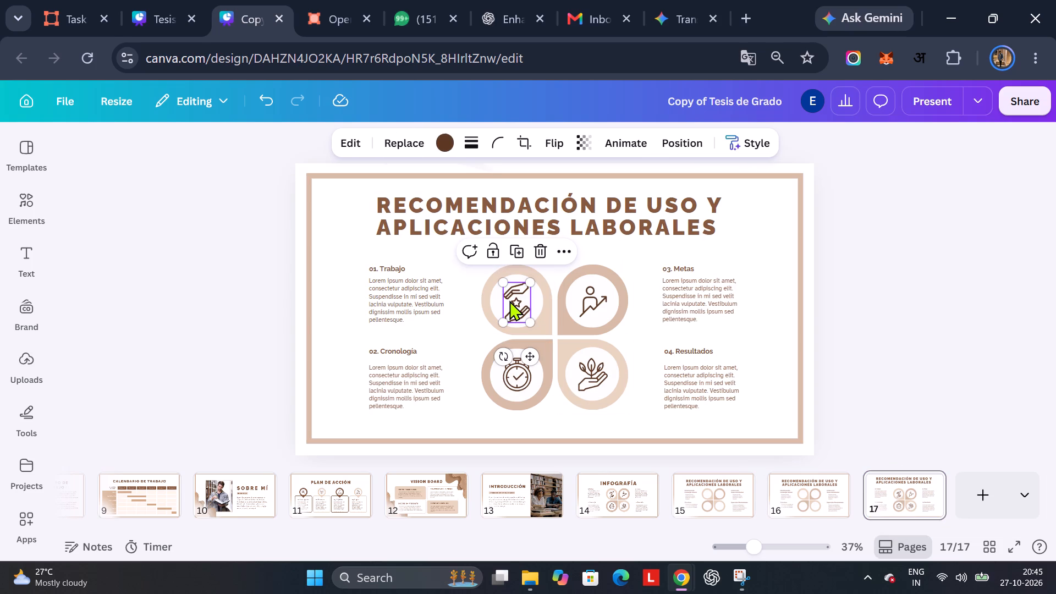
click(357, 145)
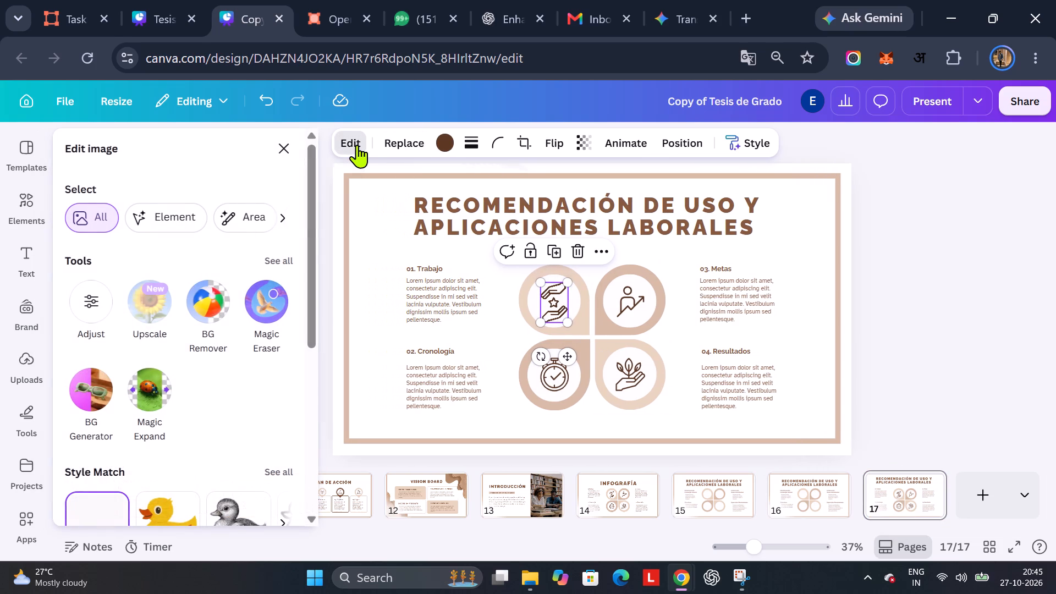
scroll(183, 344, up, 1)
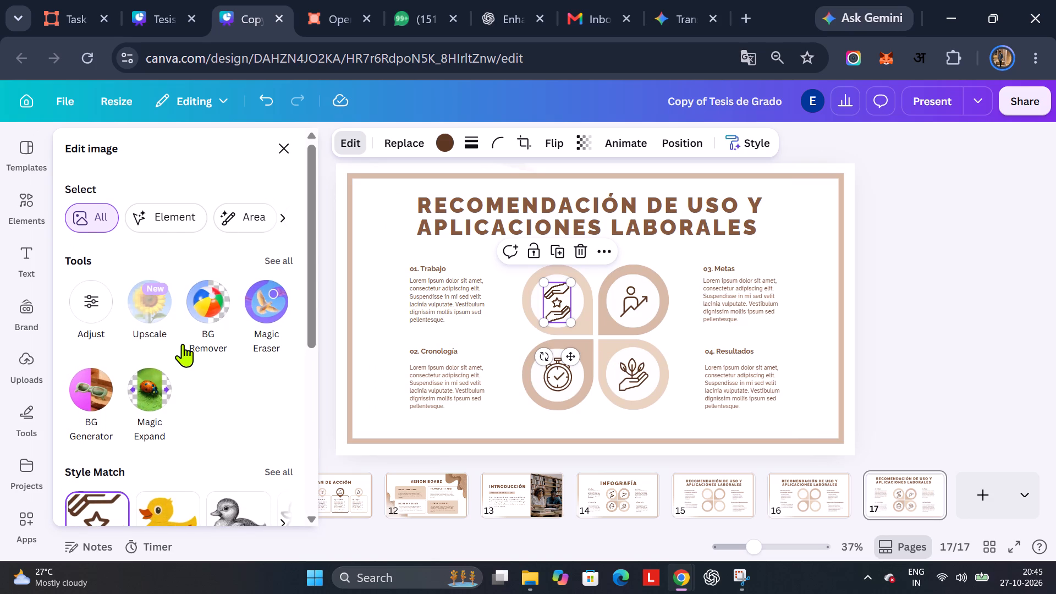
scroll(105, 305, down, 2)
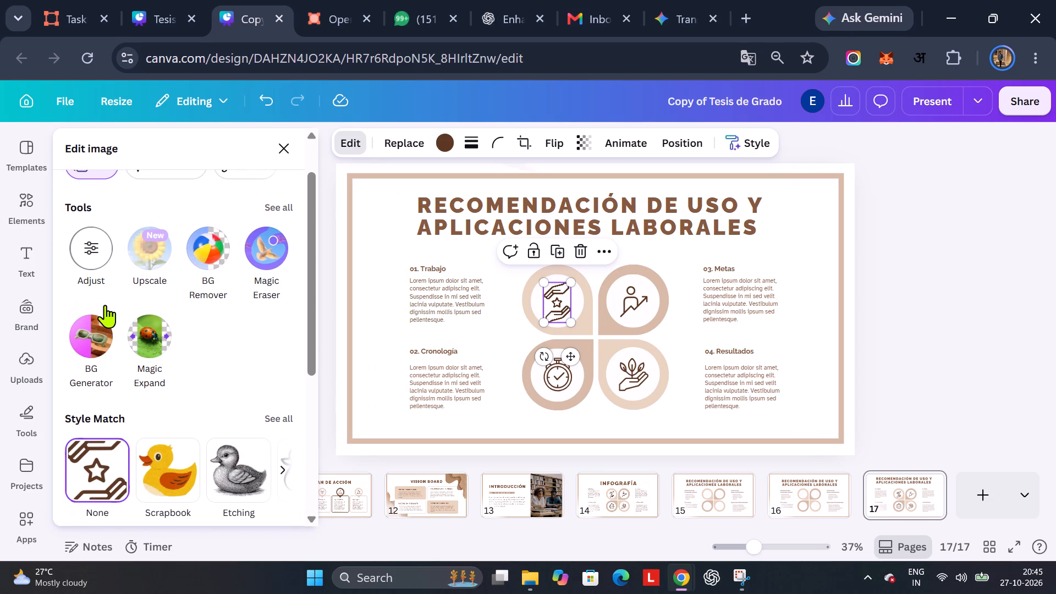
scroll(105, 305, down, 3)
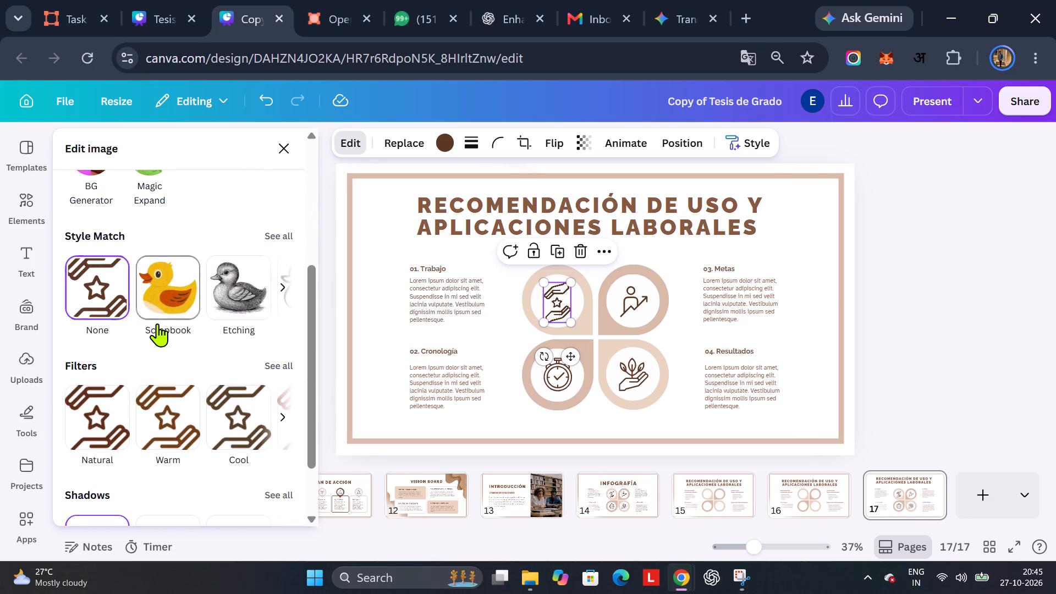
scroll(157, 323, down, 1)
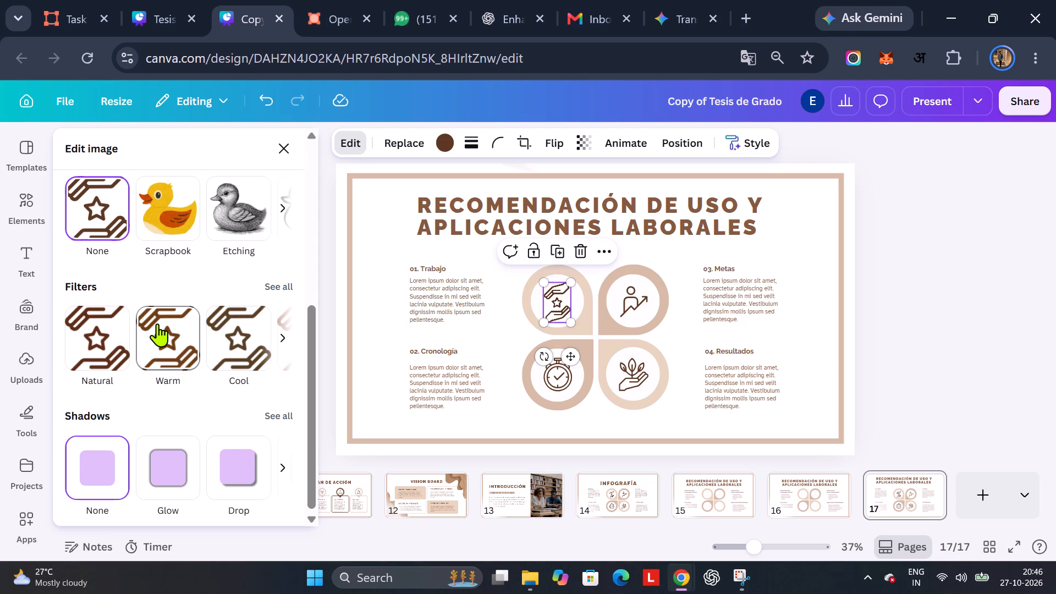
scroll(157, 323, up, 4)
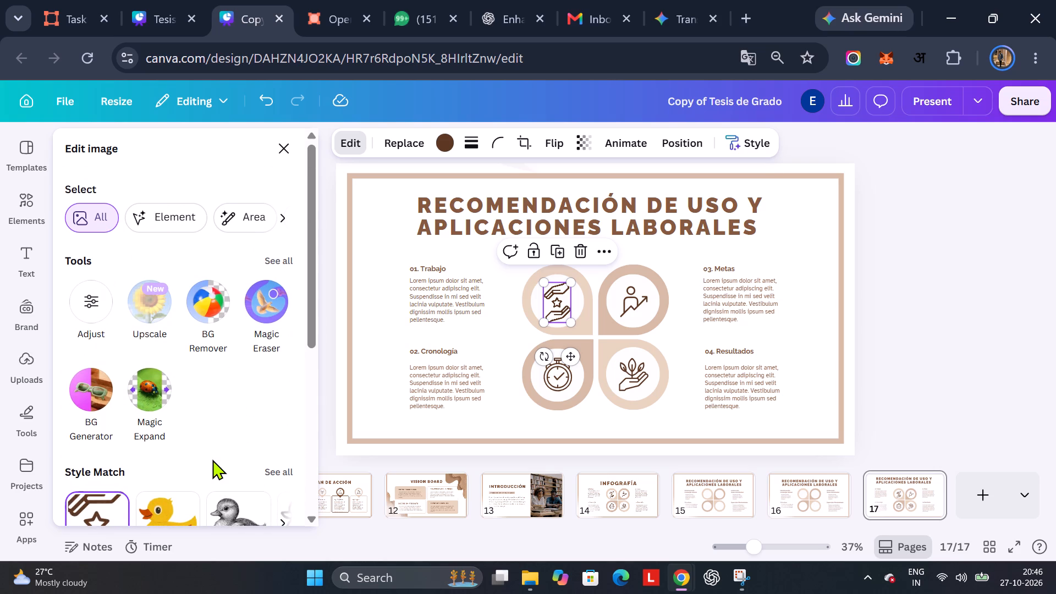
scroll(212, 459, down, 3)
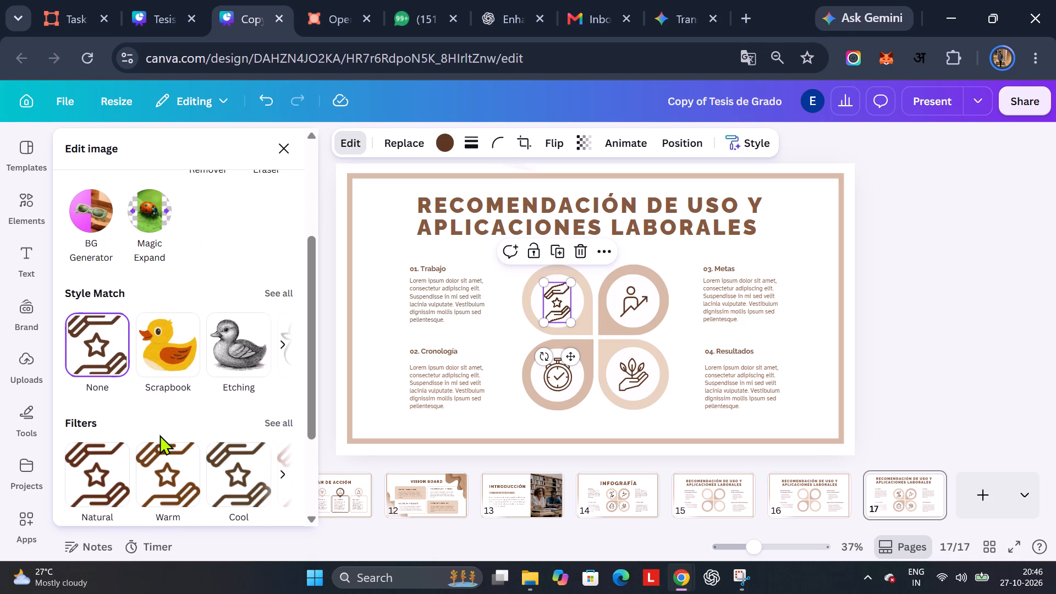
scroll(159, 435, down, 4)
scroll(159, 435, up, 1)
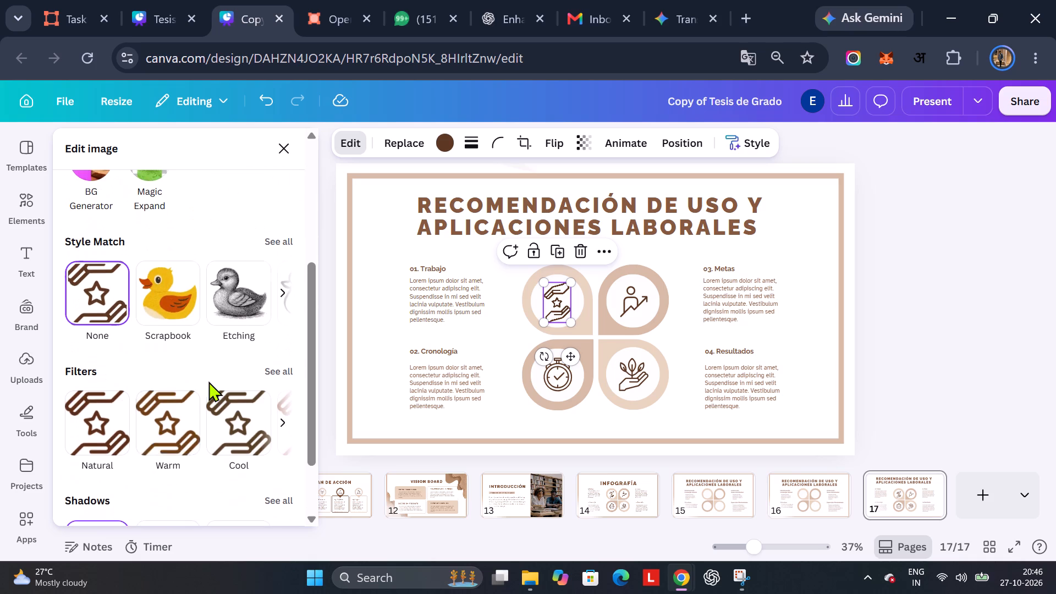
scroll(208, 381, up, 2)
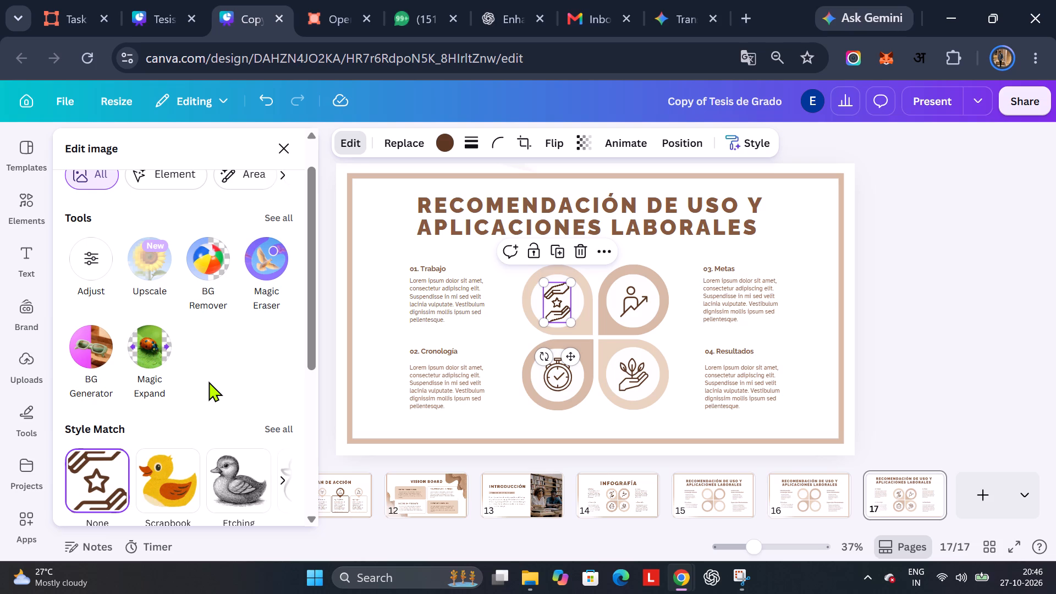
scroll(208, 381, up, 3)
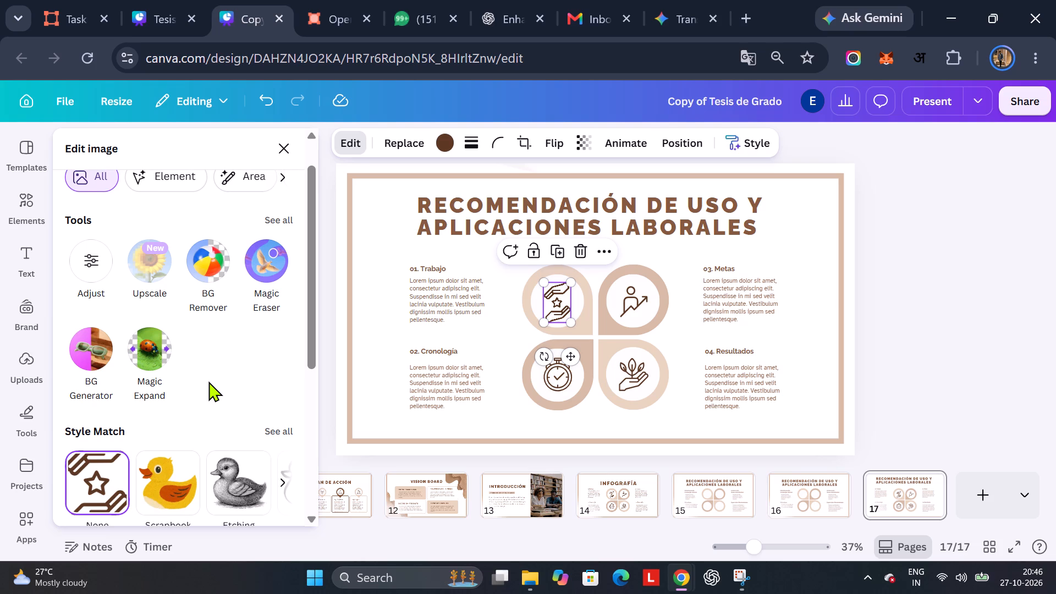
Browse the image selection modes and the further Style Match and filter choices for the hands-and-star icon.
click(284, 215)
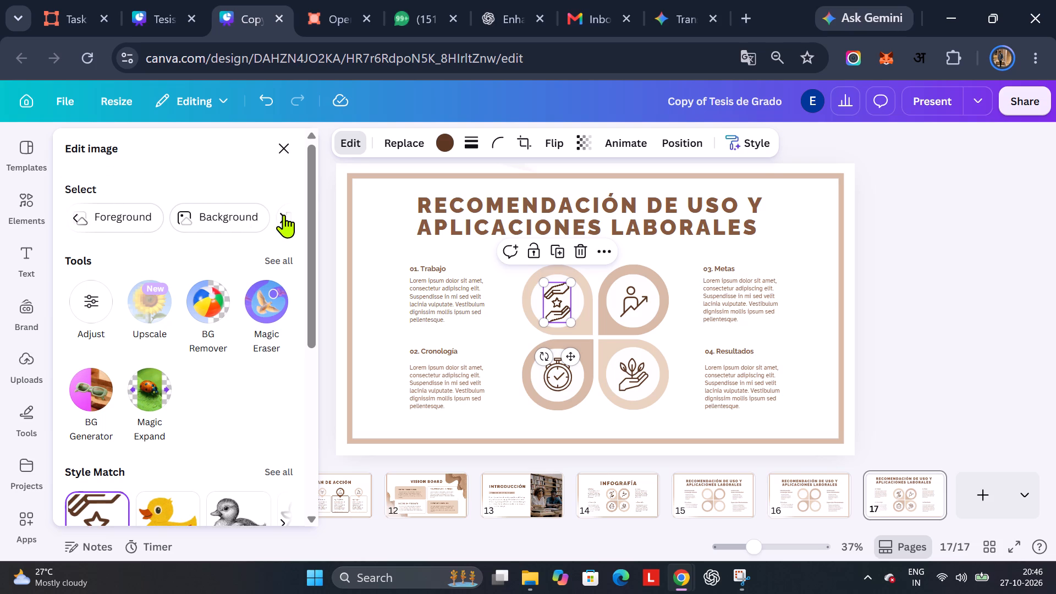
click(284, 215)
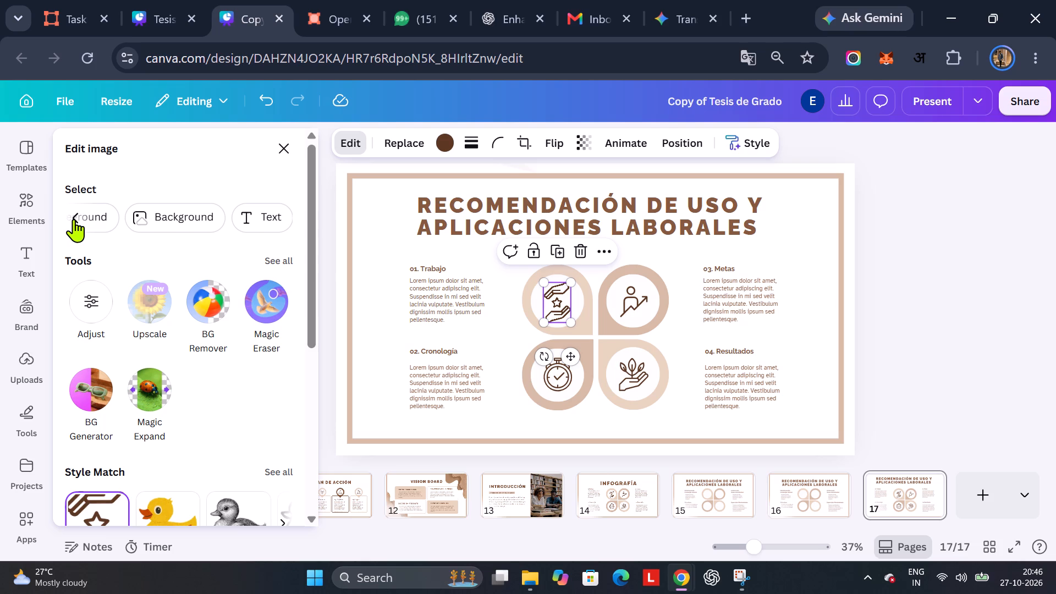
click(74, 218)
scroll(144, 481, down, 2)
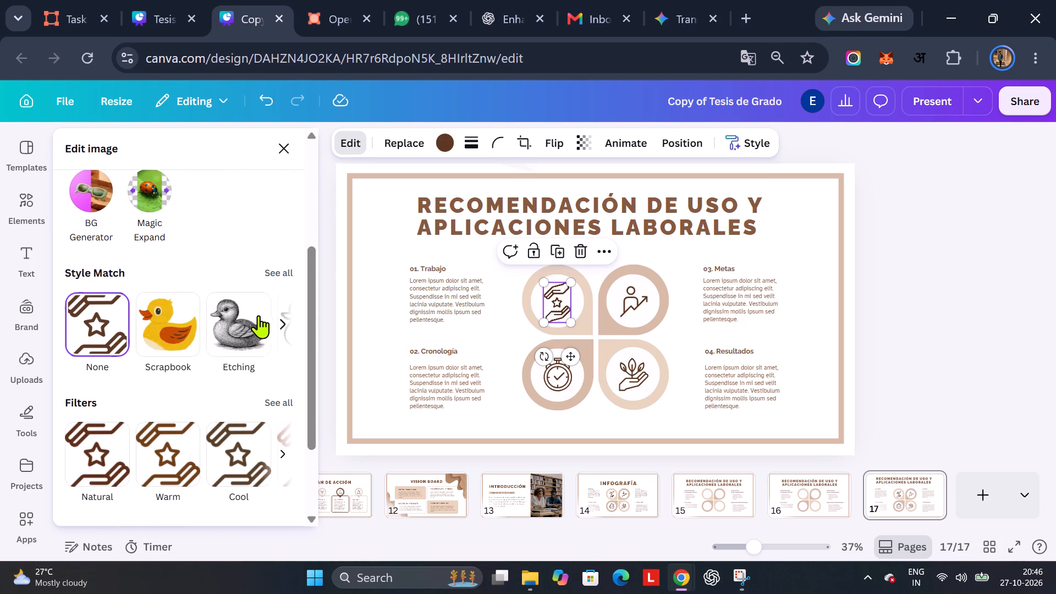
scroll(235, 329, left, 2)
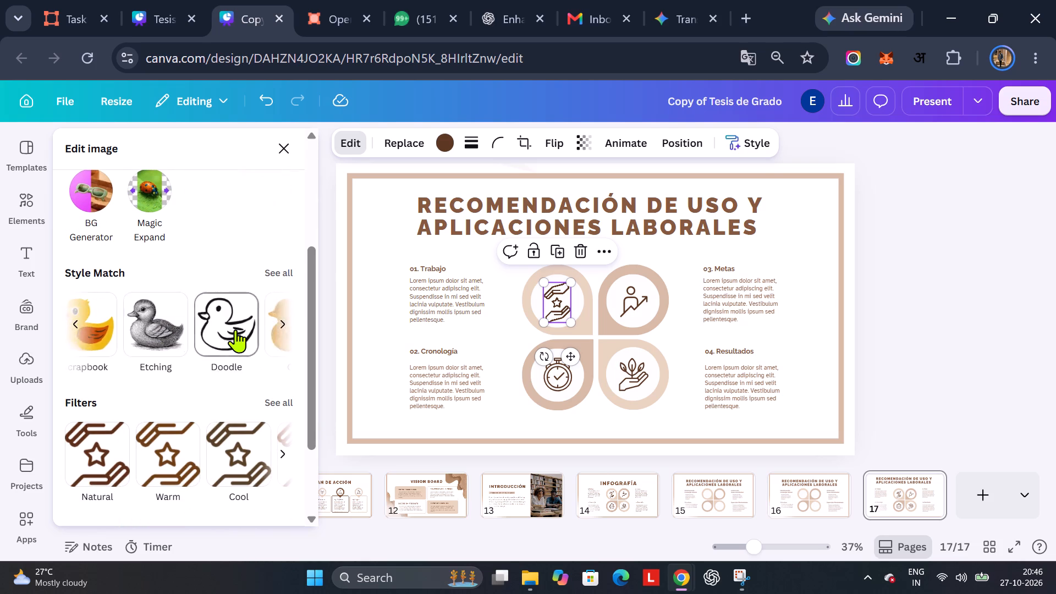
scroll(235, 329, left, 3)
scroll(235, 329, right, 5)
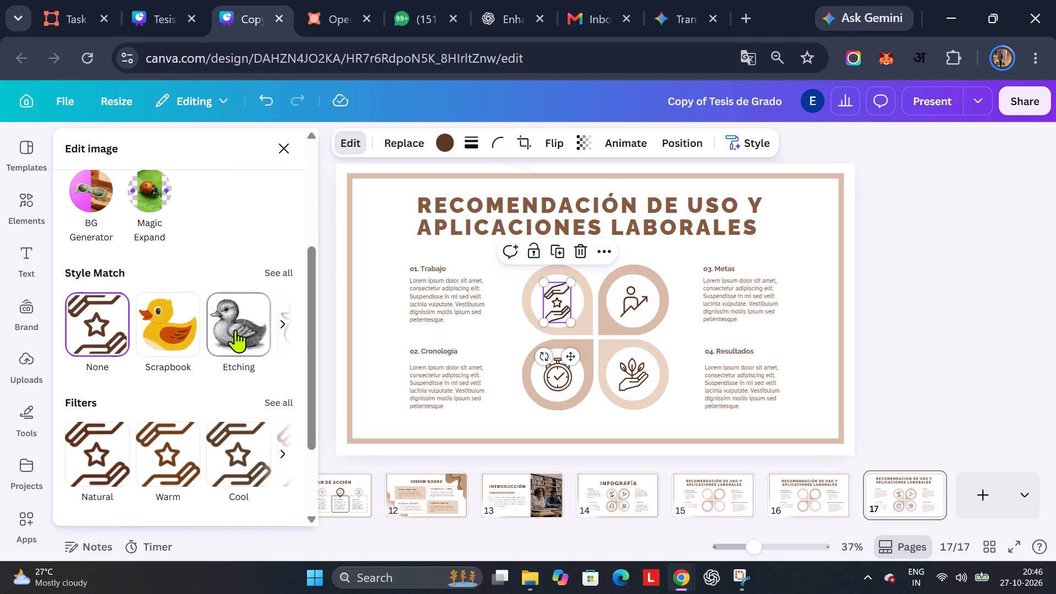
scroll(218, 250, up, 2)
scroll(218, 250, down, 1)
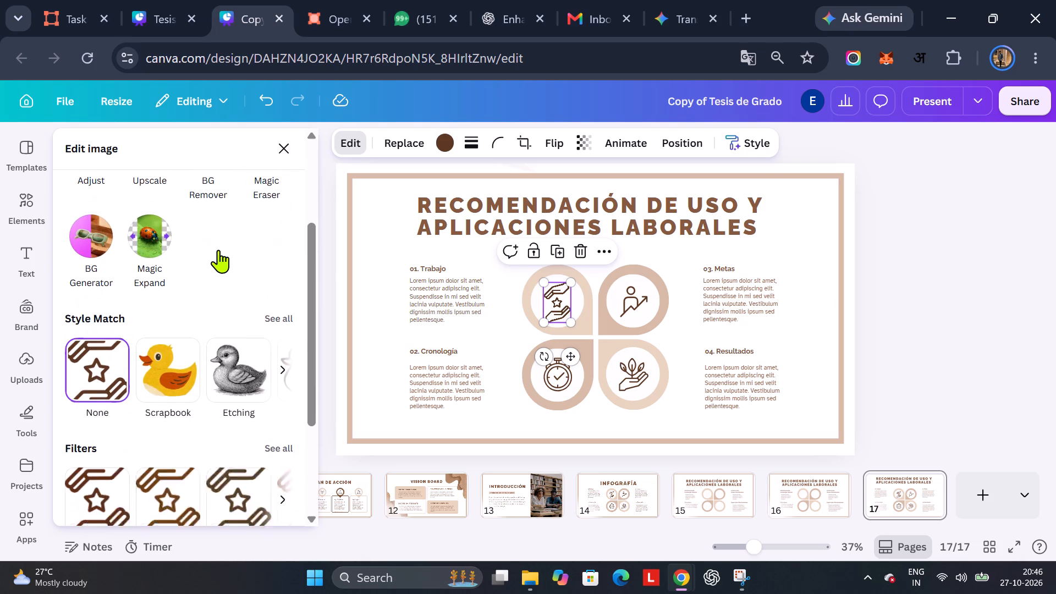
scroll(218, 250, down, 1)
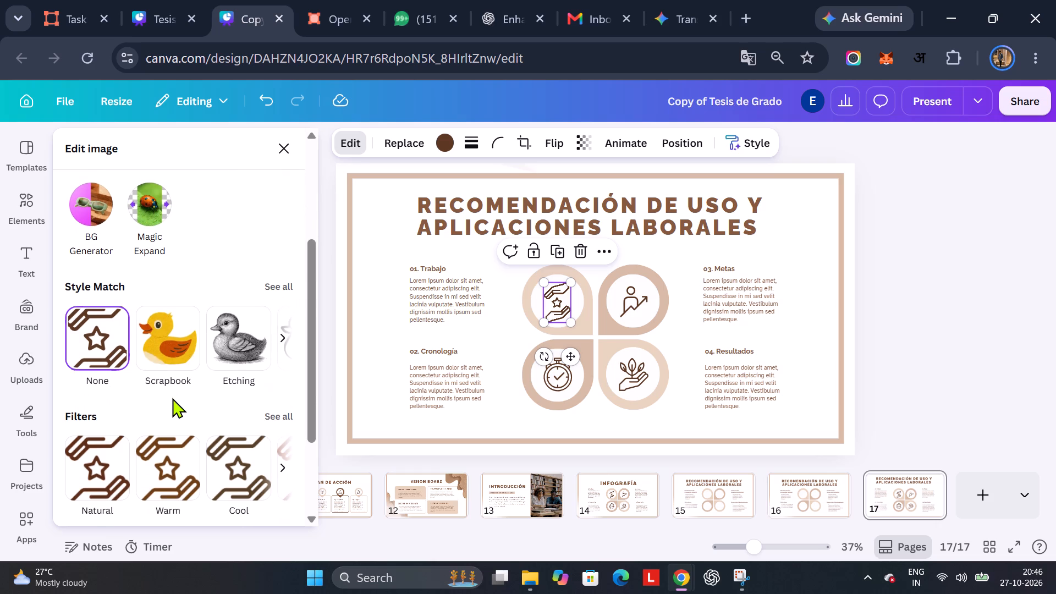
scroll(172, 398, down, 7)
scroll(172, 398, up, 6)
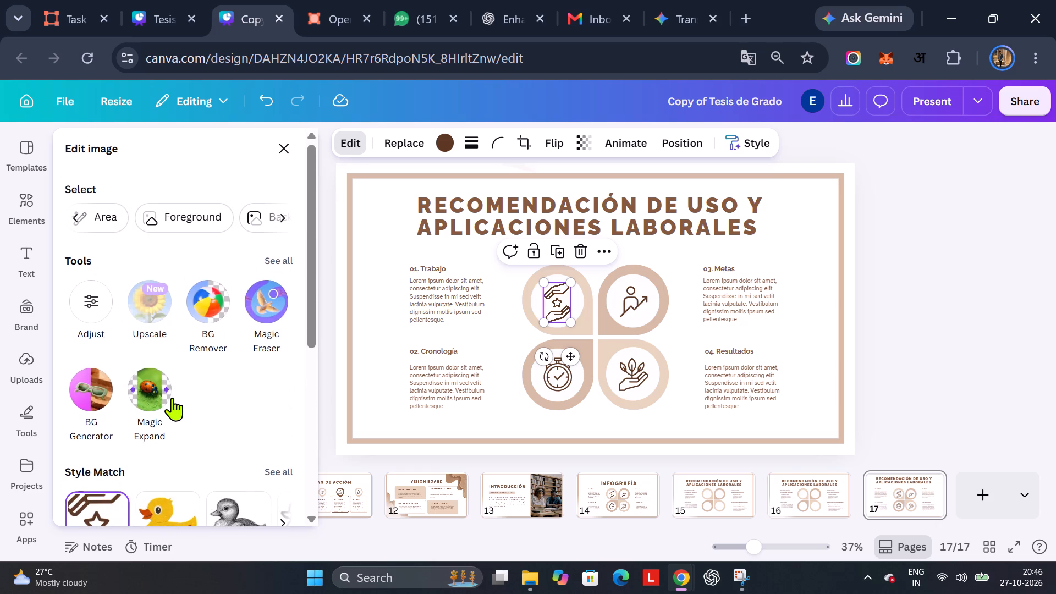
scroll(179, 420, down, 2)
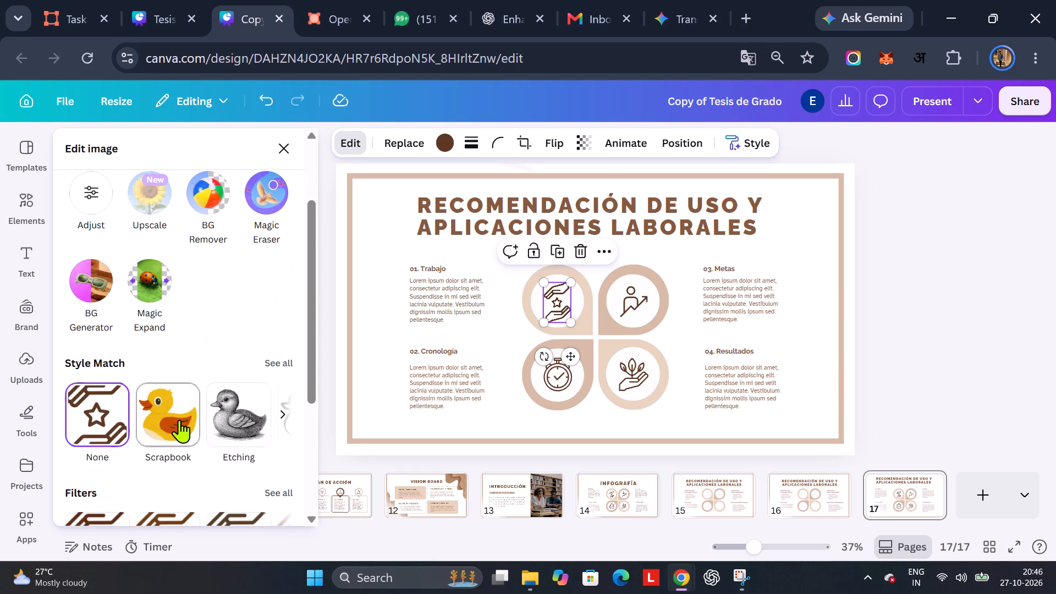
scroll(179, 420, down, 1)
scroll(179, 420, left, 3)
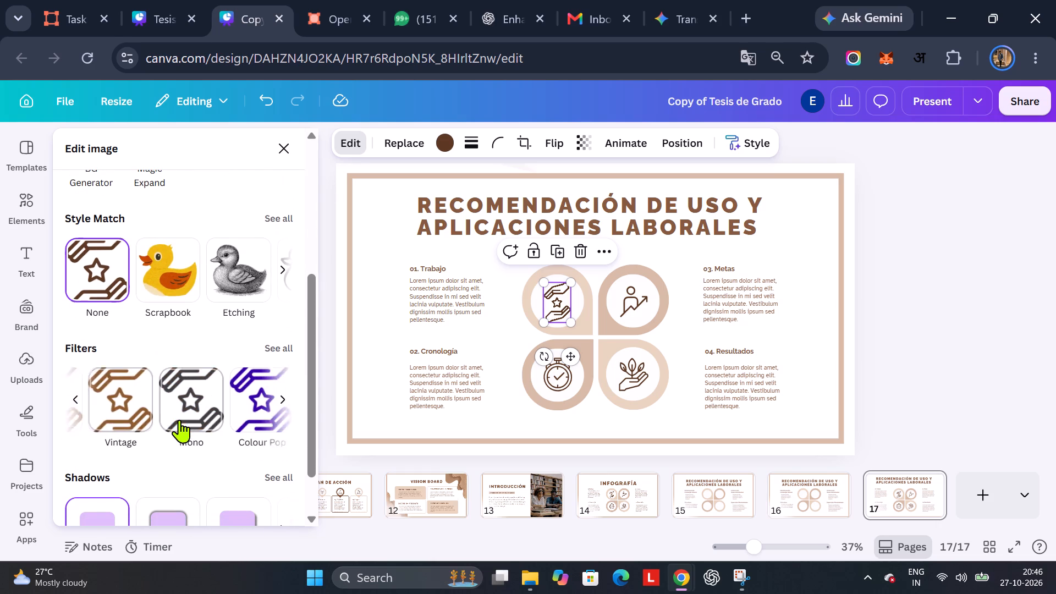
scroll(179, 420, down, 3)
scroll(179, 420, up, 5)
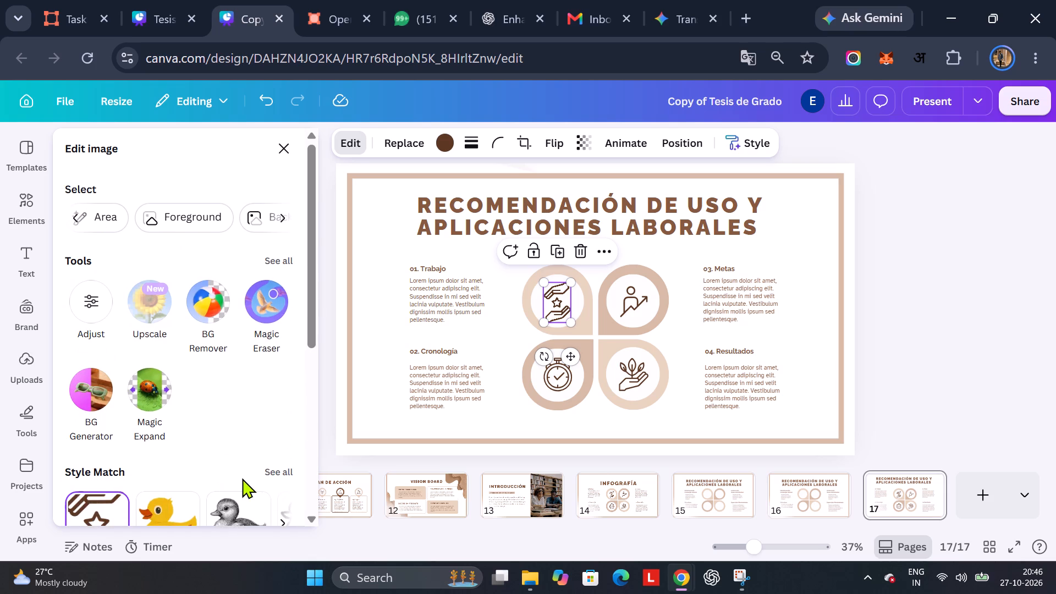
scroll(242, 478, down, 1)
click(288, 398)
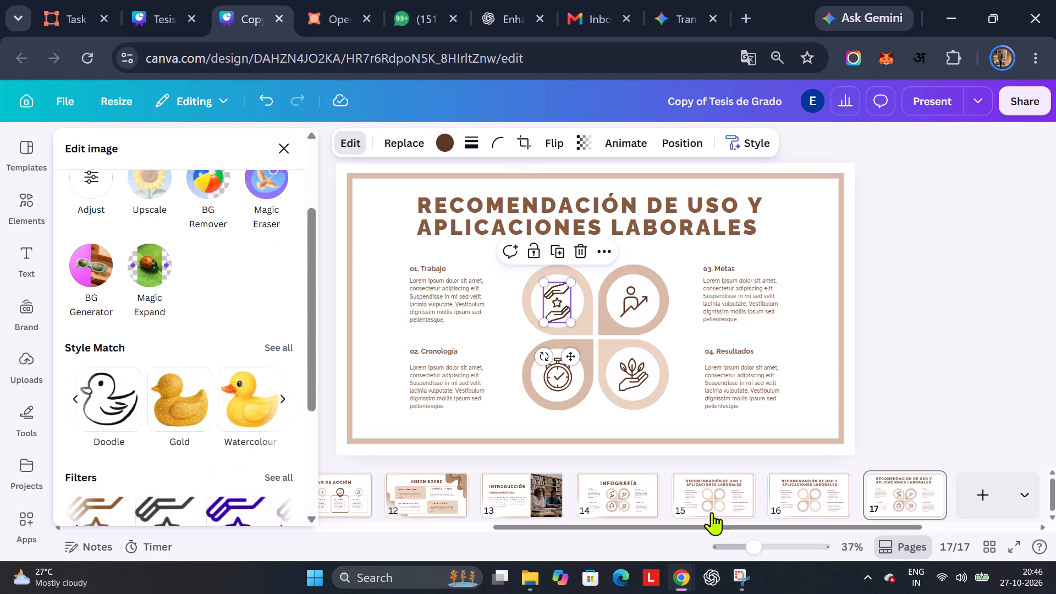
Compare the icons on slides 16 and 17 with those on the Plan de acción slide.
click(777, 496)
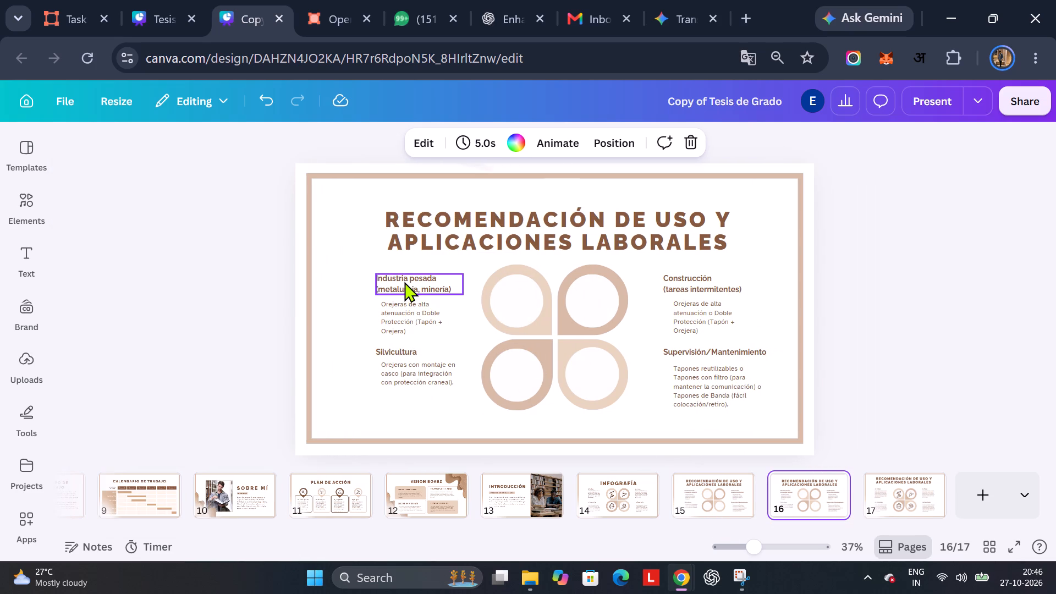
click(897, 515)
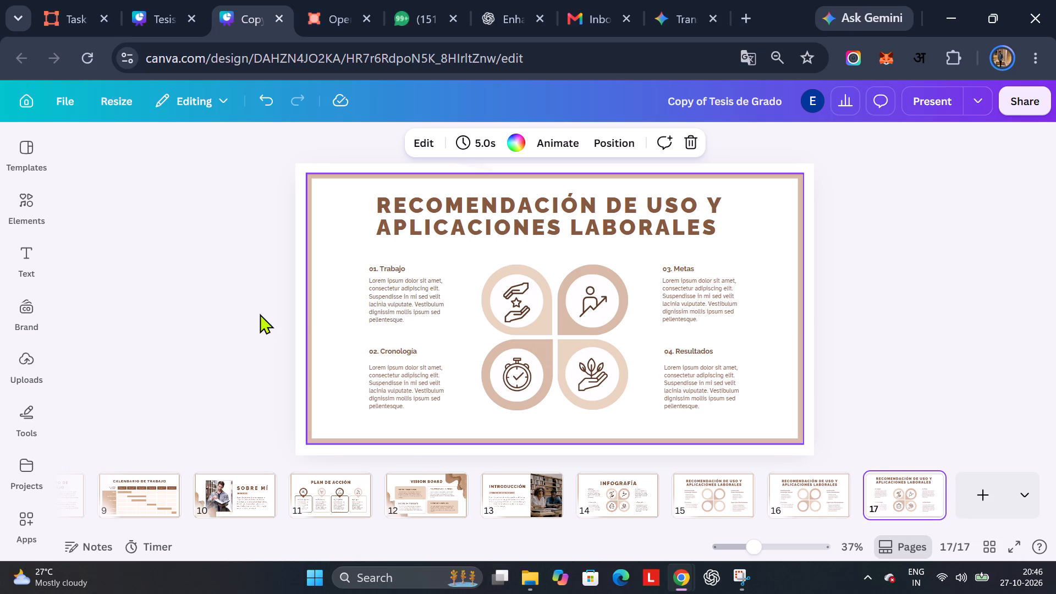
click(505, 283)
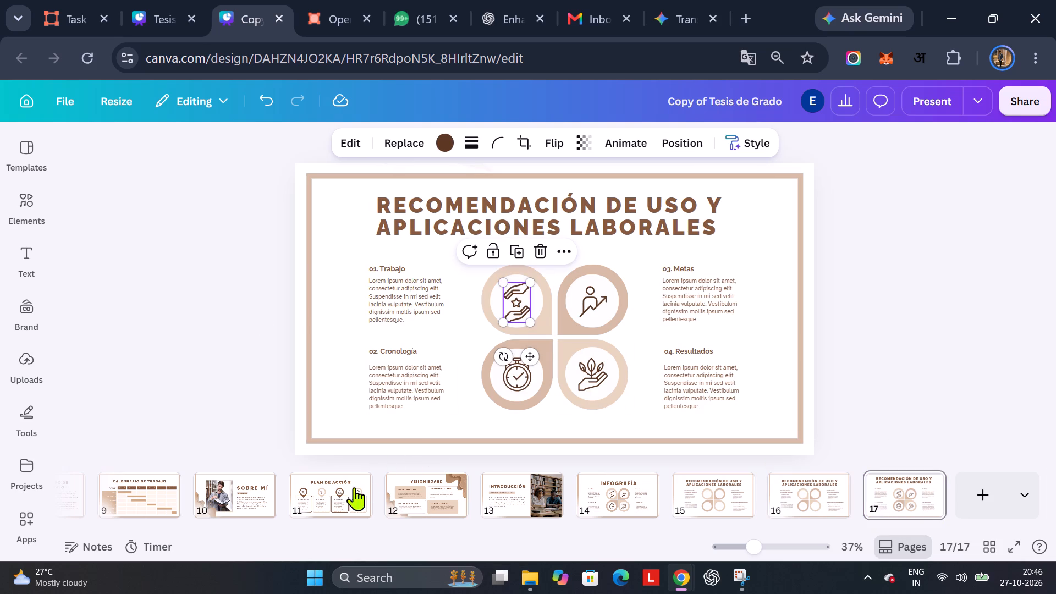
click(337, 497)
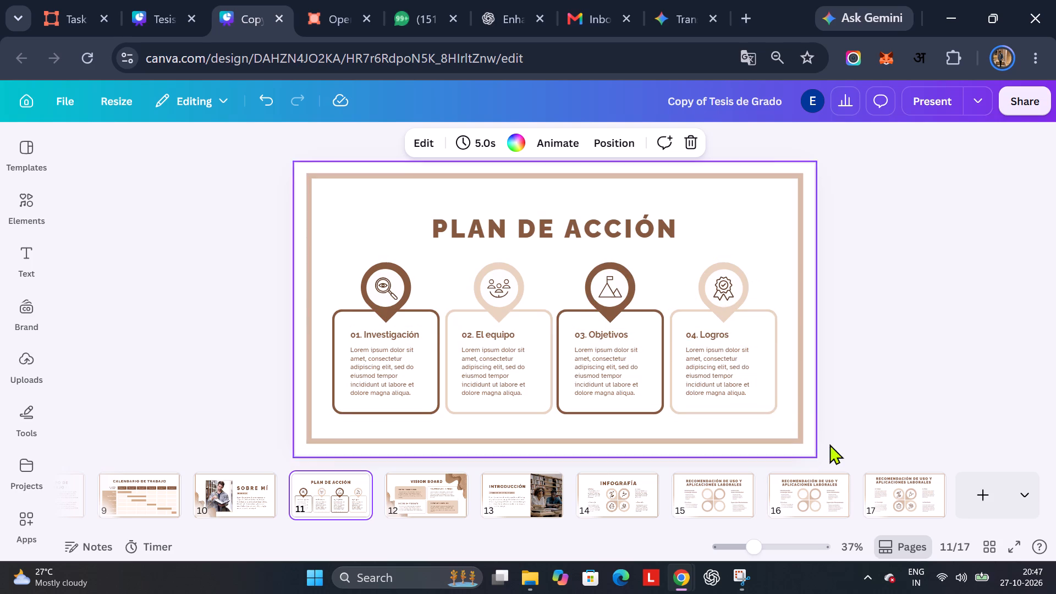
click(891, 496)
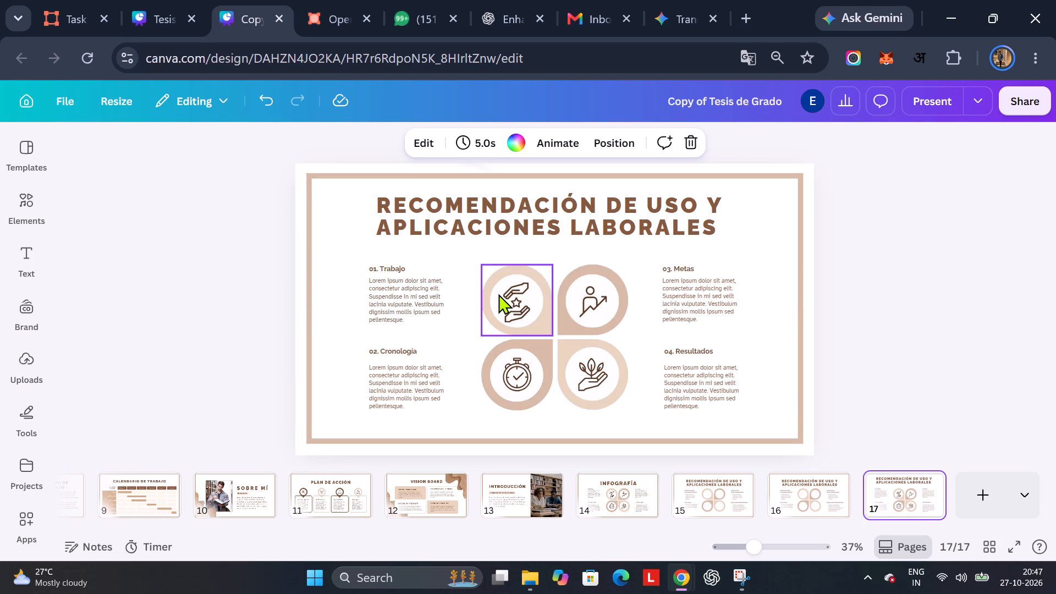
click(794, 504)
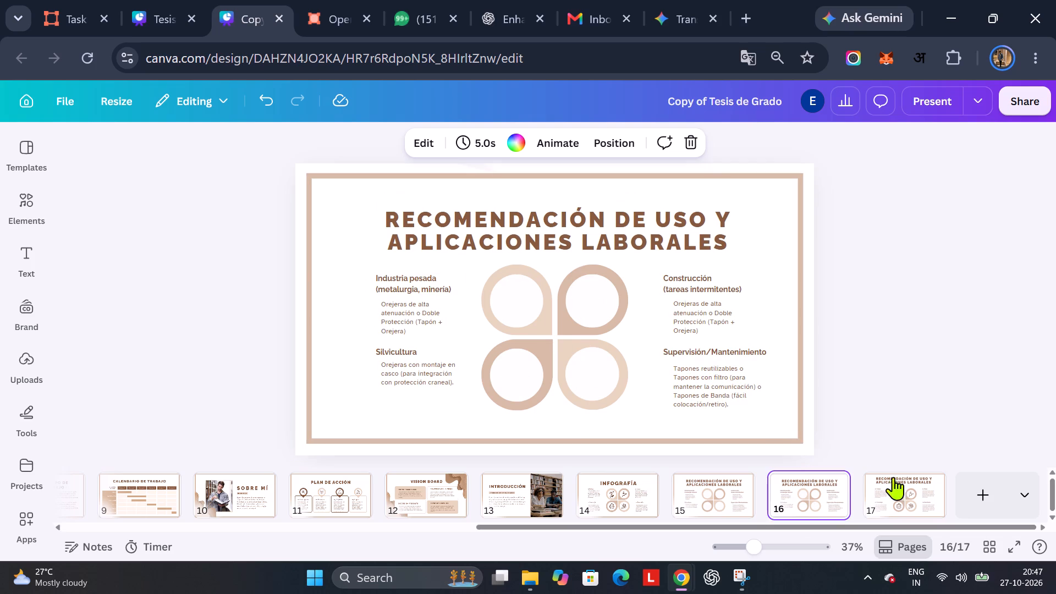
Browse the Style Match and filter choices for slide 17's hands-and-star icon again.
click(910, 492)
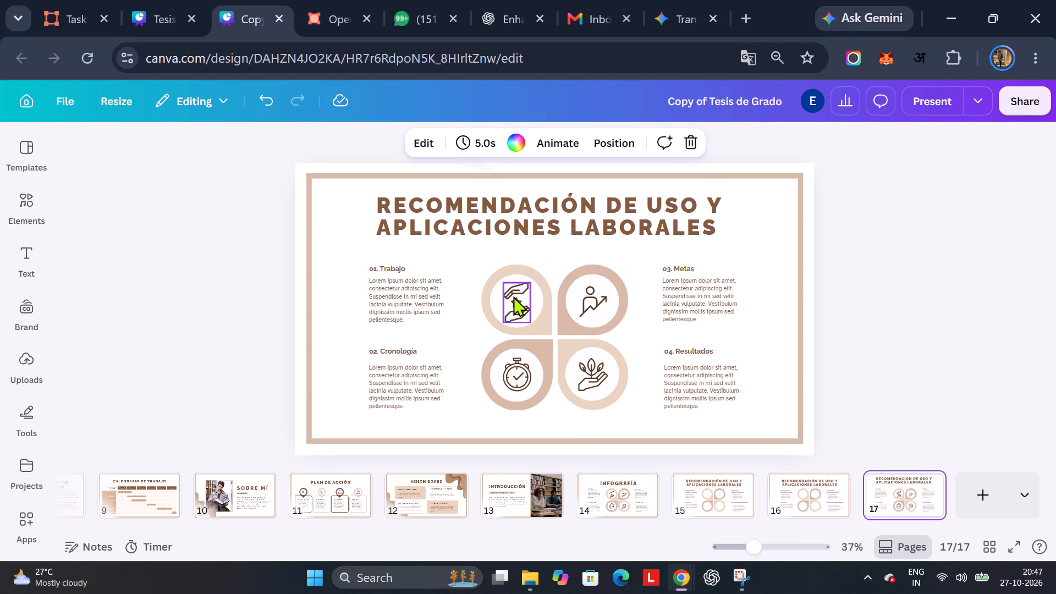
click(513, 296)
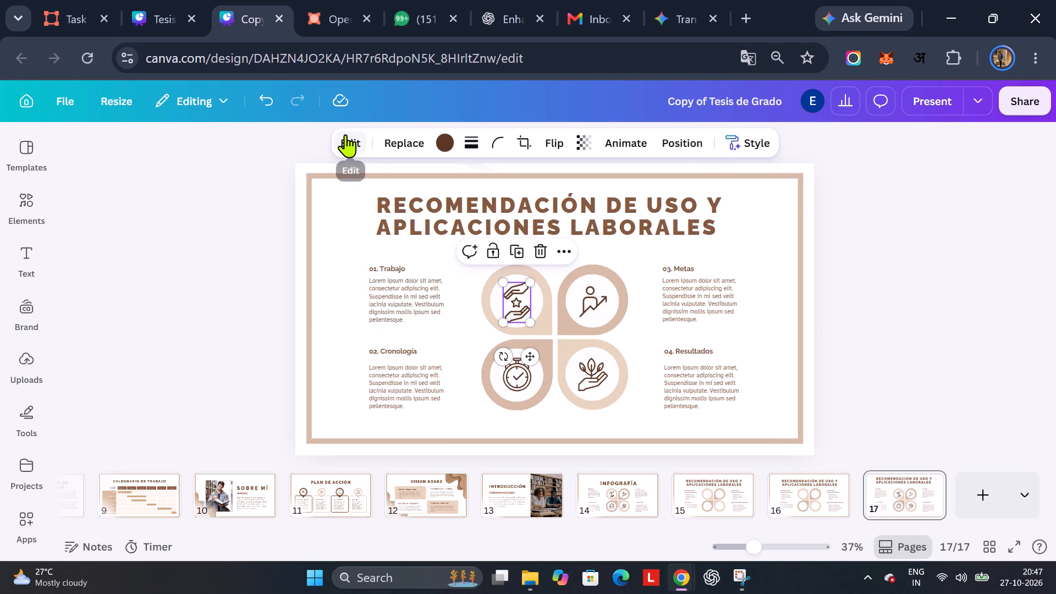
click(345, 134)
scroll(120, 406, down, 2)
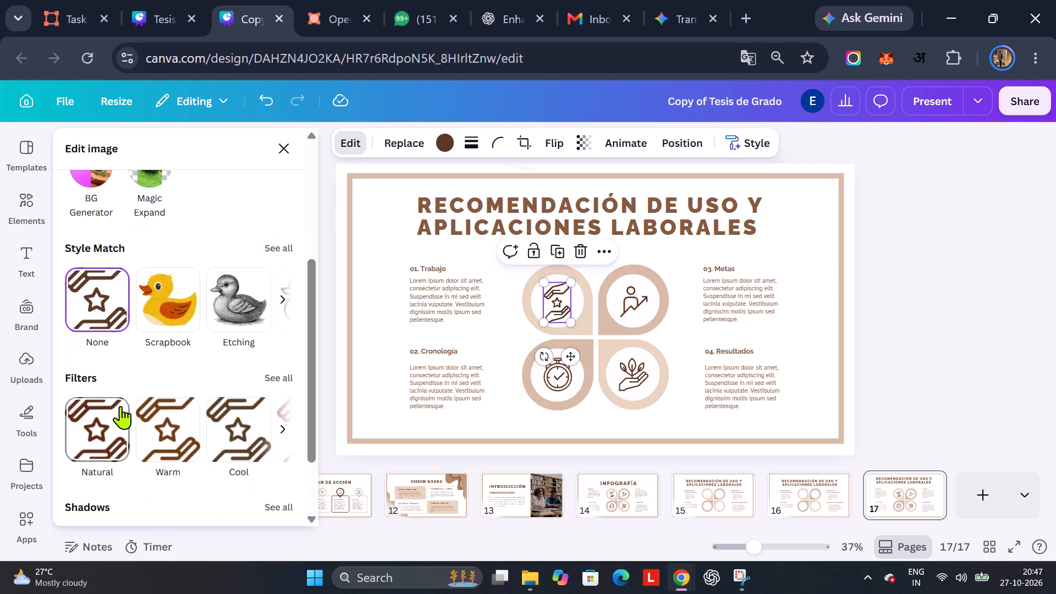
scroll(220, 299, left, 2)
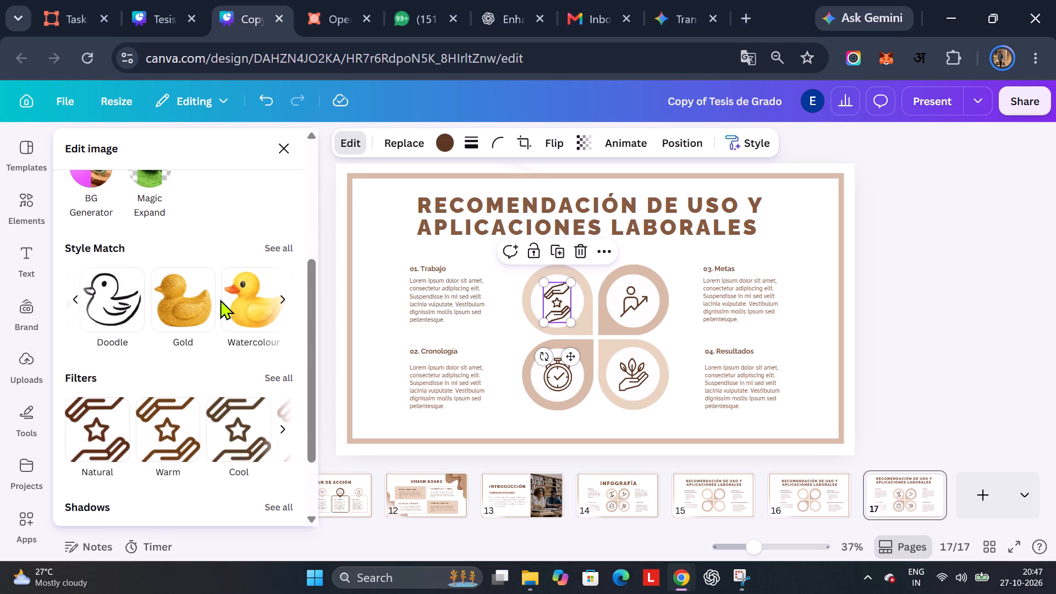
scroll(220, 299, left, 4)
scroll(220, 299, right, 1)
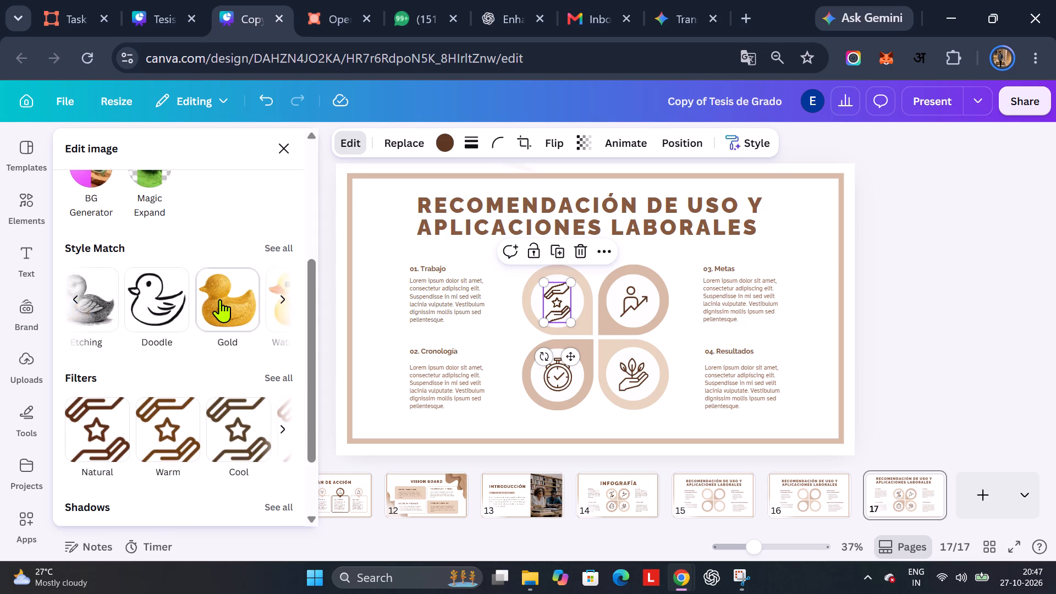
scroll(220, 299, right, 1)
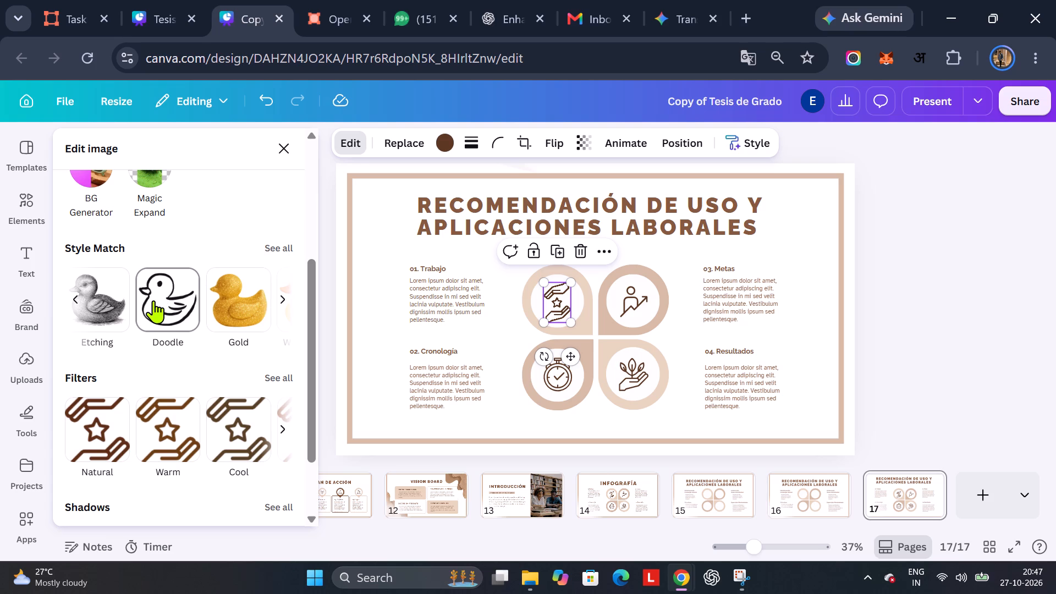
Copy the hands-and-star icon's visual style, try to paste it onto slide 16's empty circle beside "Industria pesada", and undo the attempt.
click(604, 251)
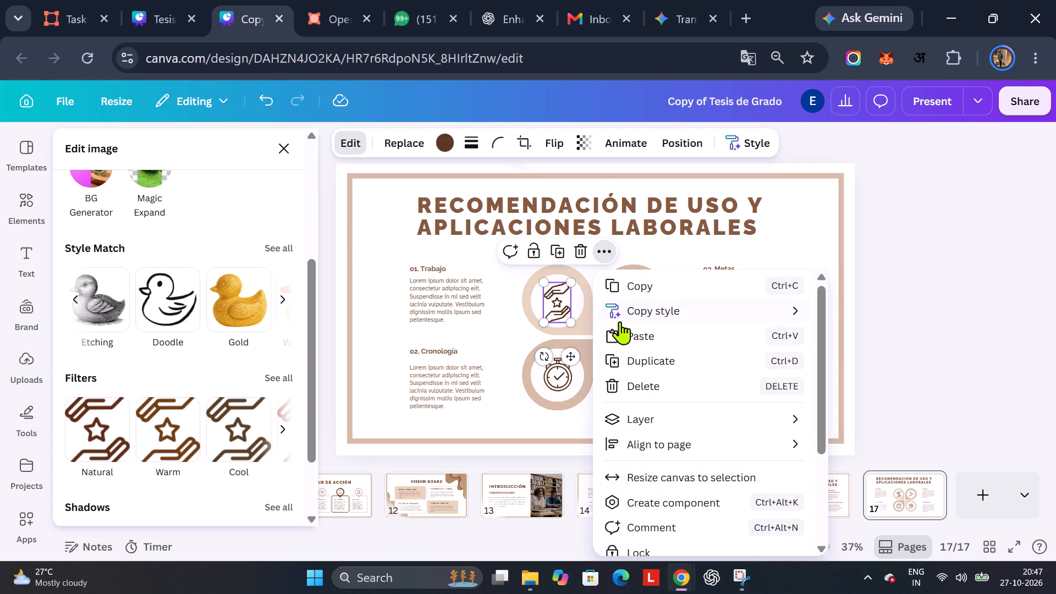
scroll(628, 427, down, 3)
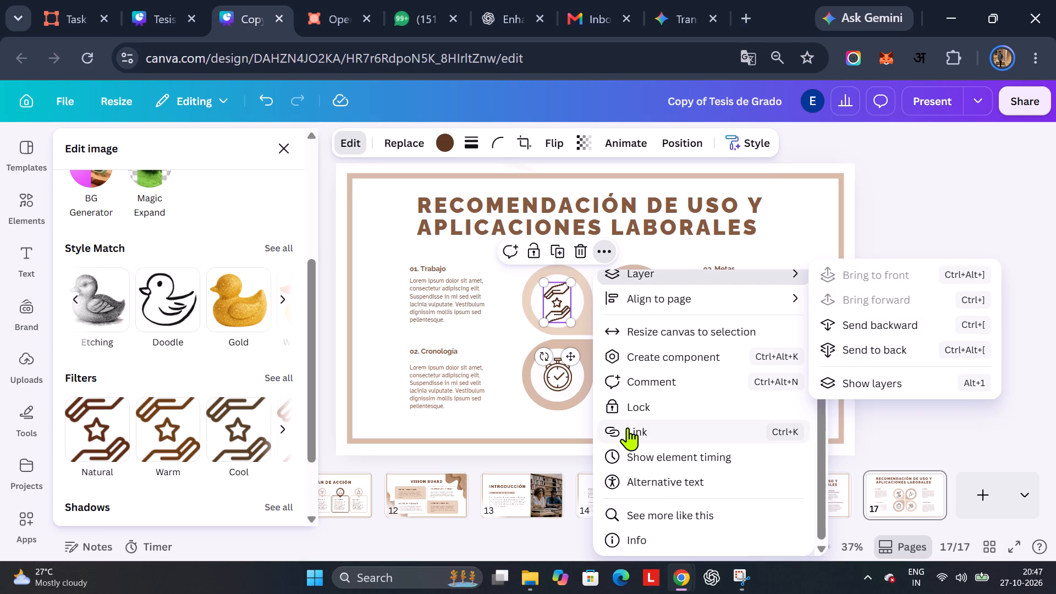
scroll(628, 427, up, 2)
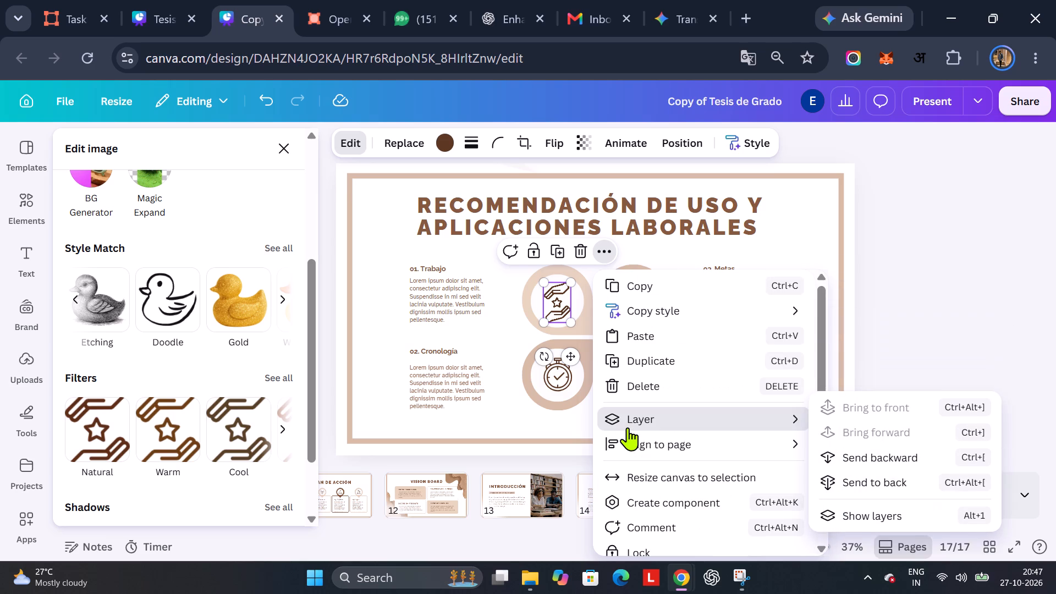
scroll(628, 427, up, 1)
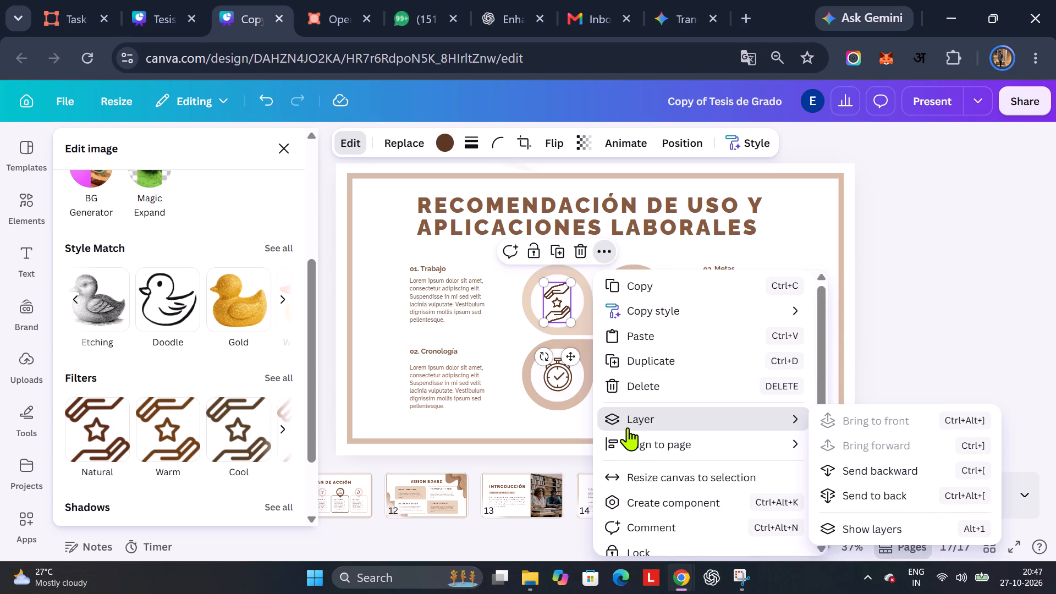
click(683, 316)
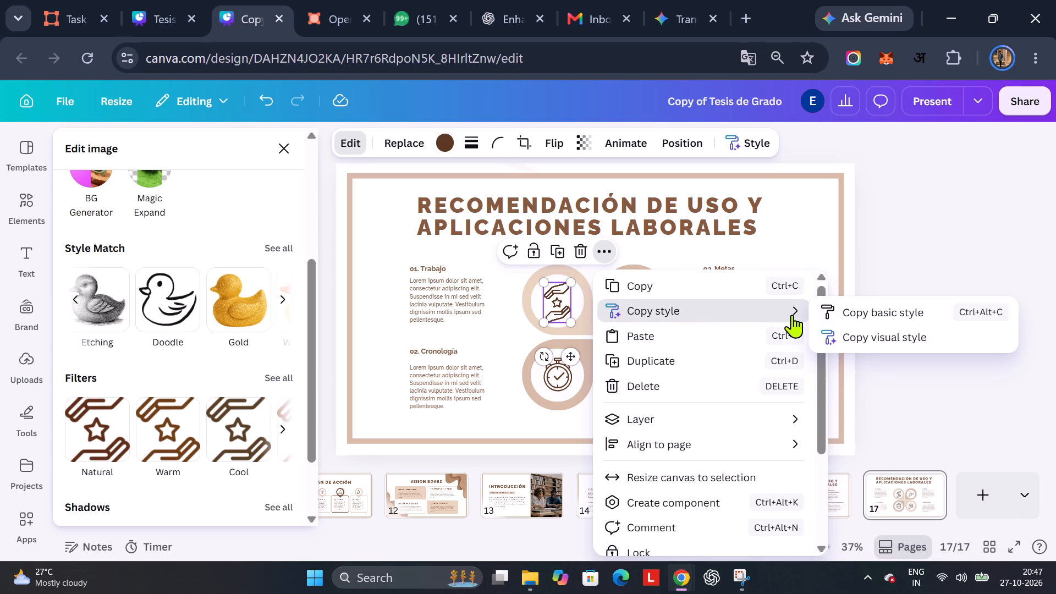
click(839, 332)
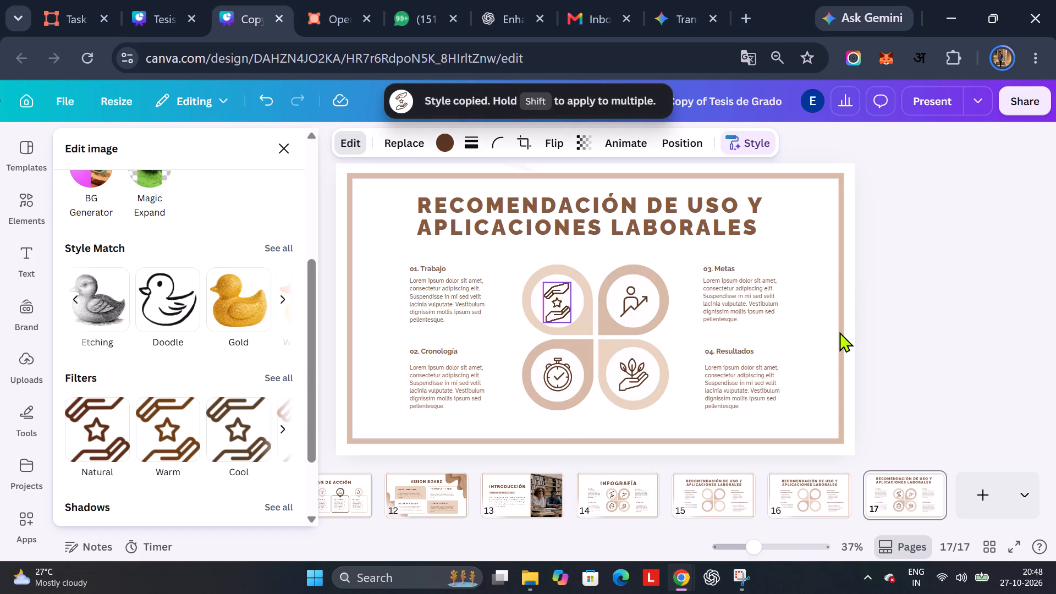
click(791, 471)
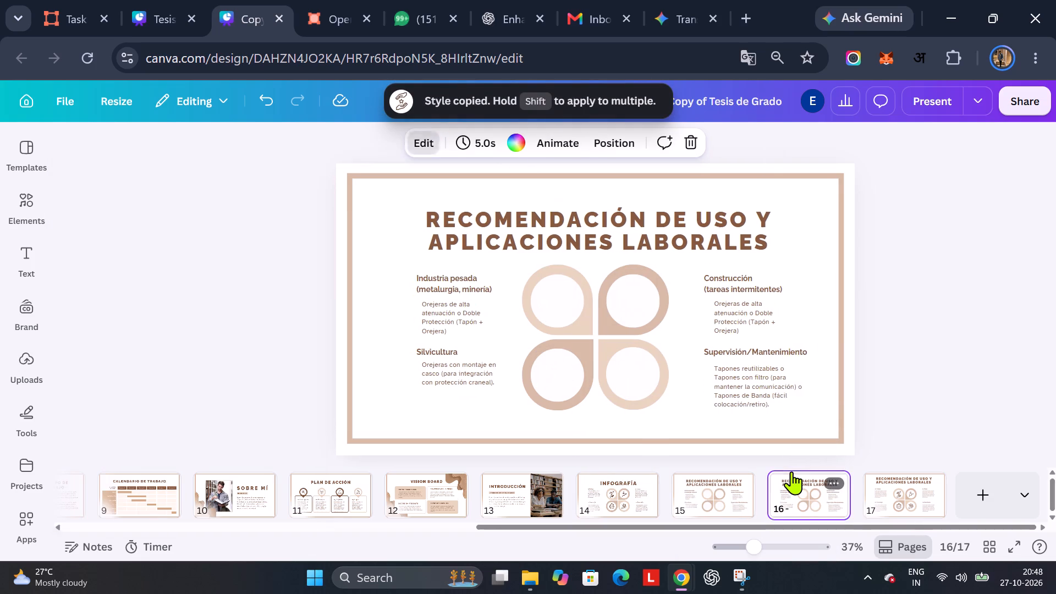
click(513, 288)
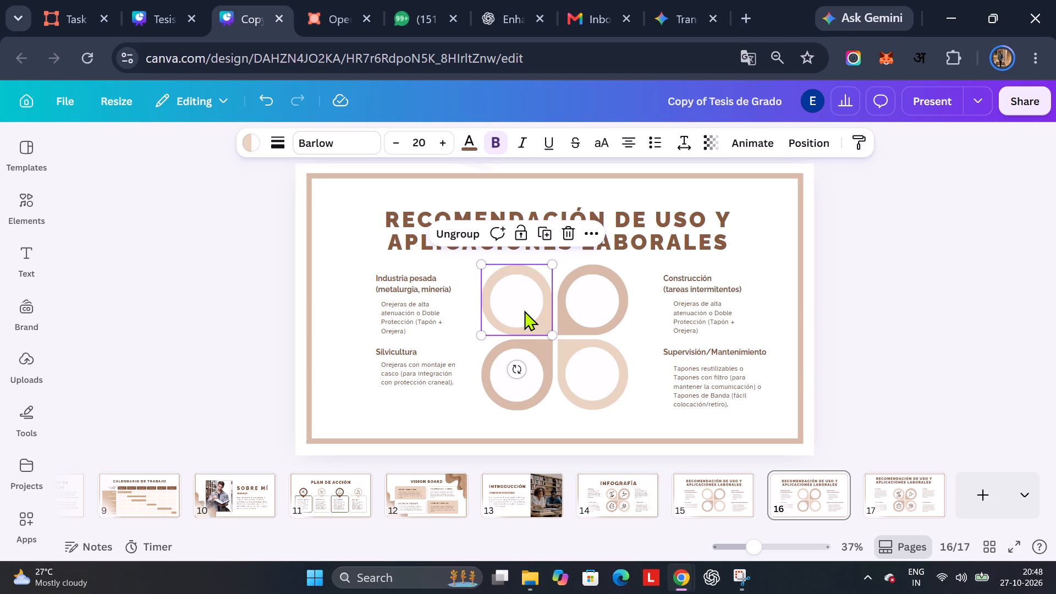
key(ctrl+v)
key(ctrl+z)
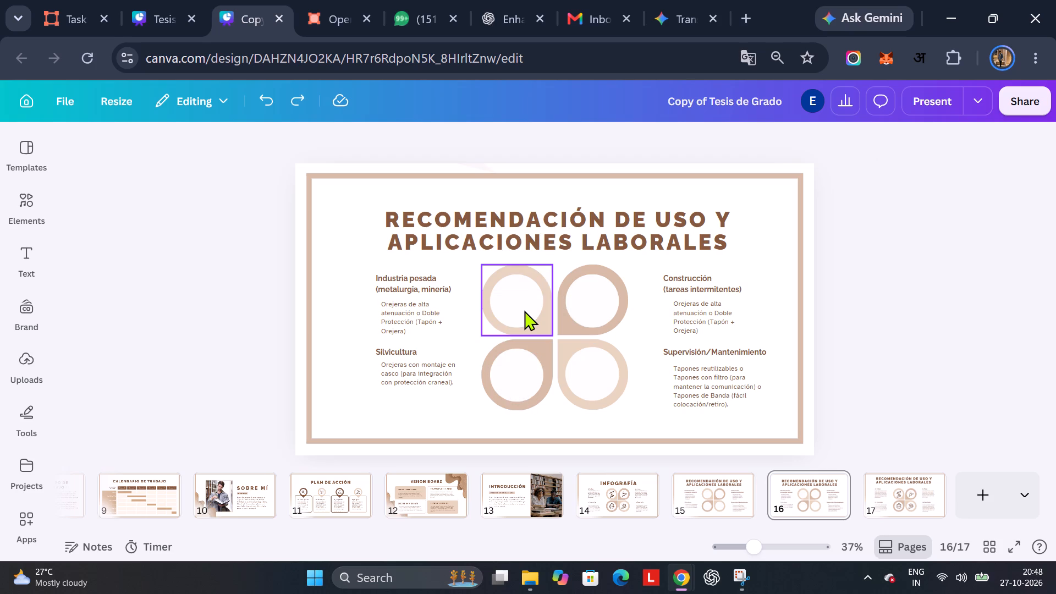
Check the design's uploads and the Downloads folder for an image to replace slide 17's hands-and-star icon.
click(906, 504)
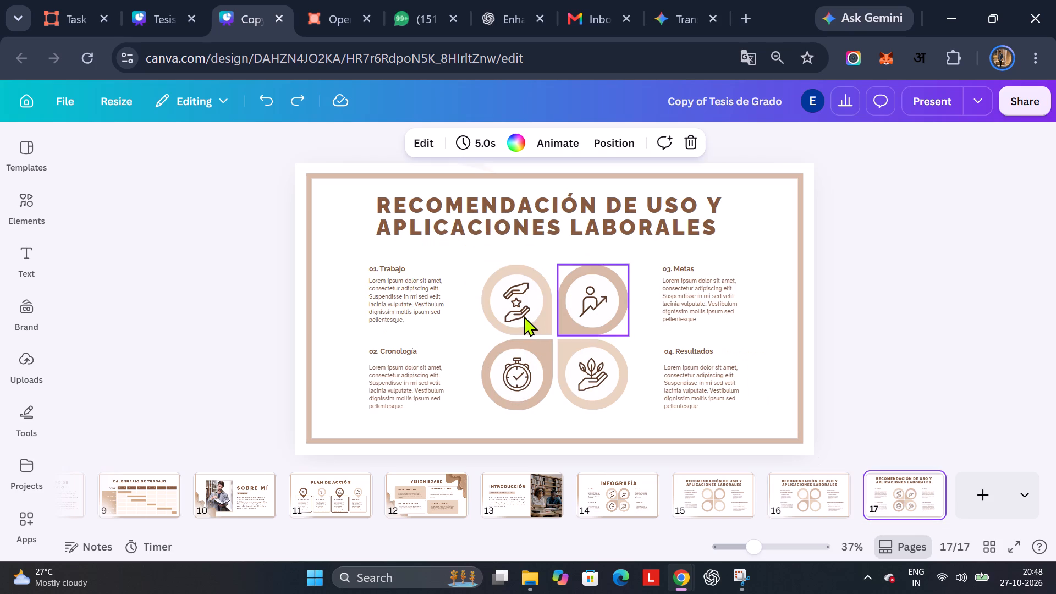
click(524, 316)
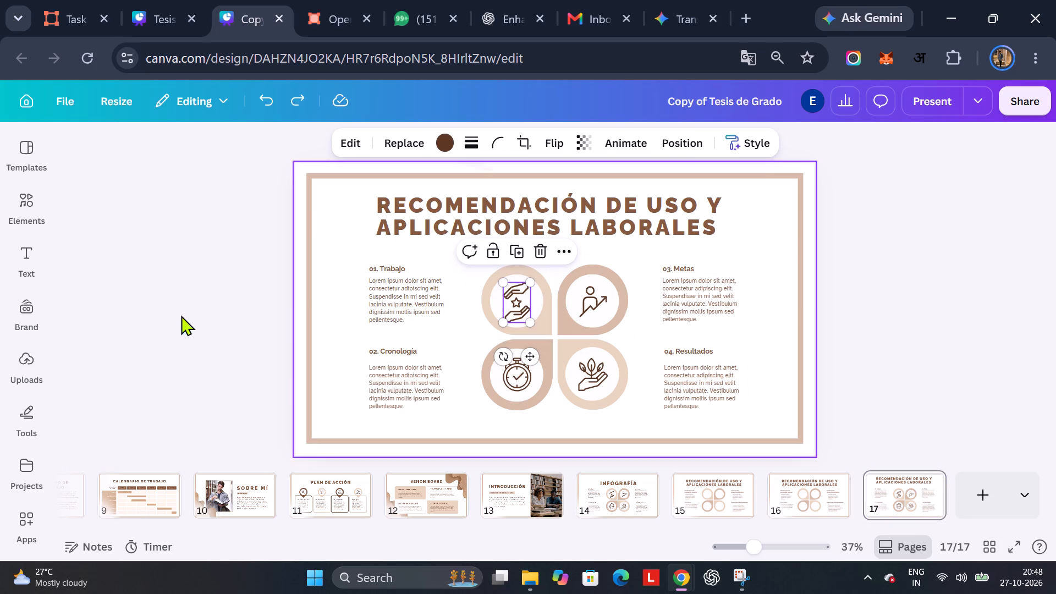
click(143, 345)
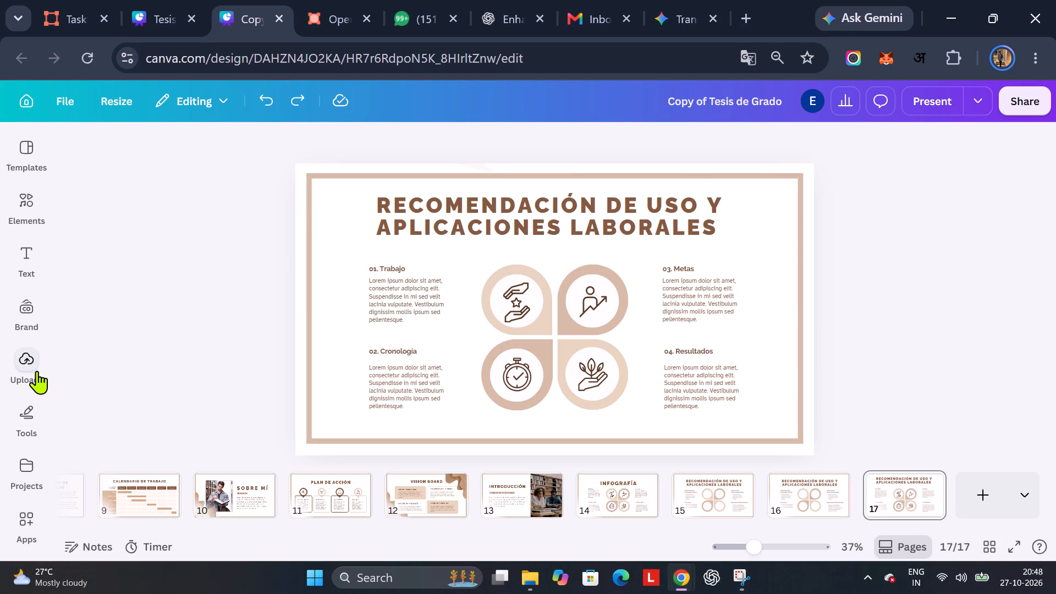
click(37, 371)
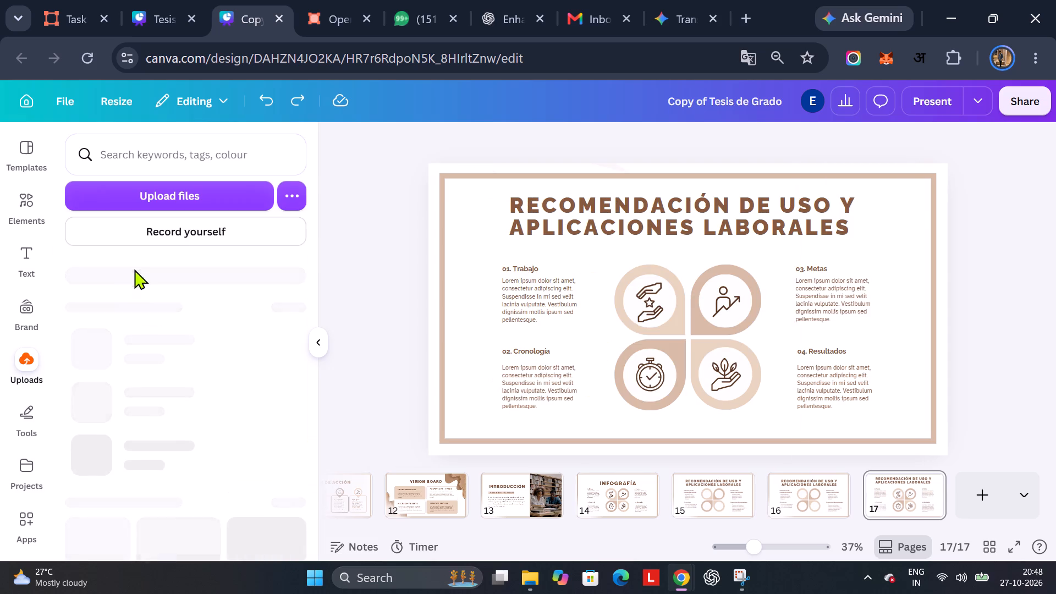
scroll(142, 390, down, 2)
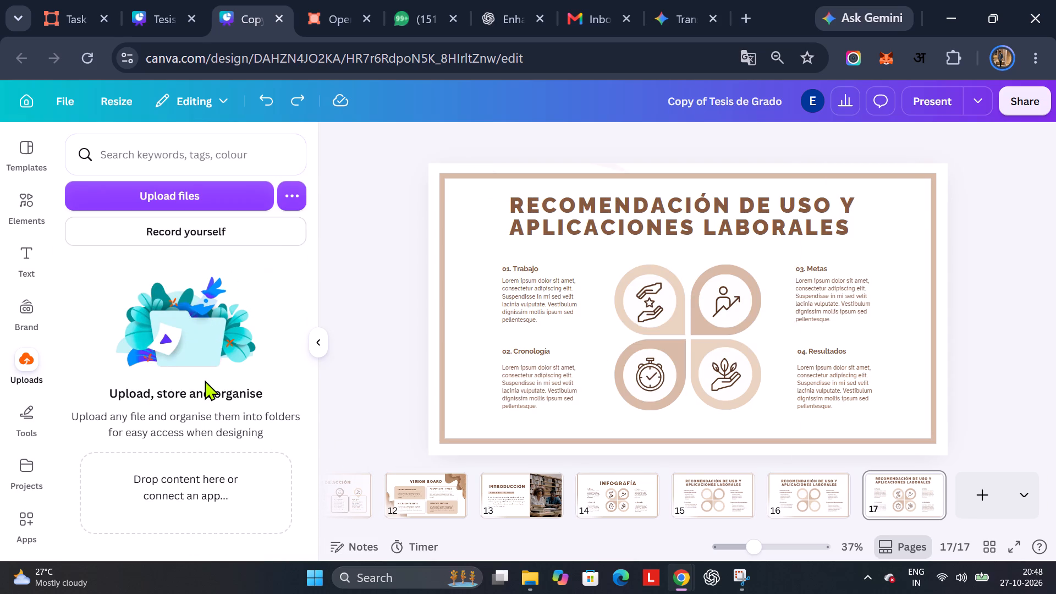
click(315, 350)
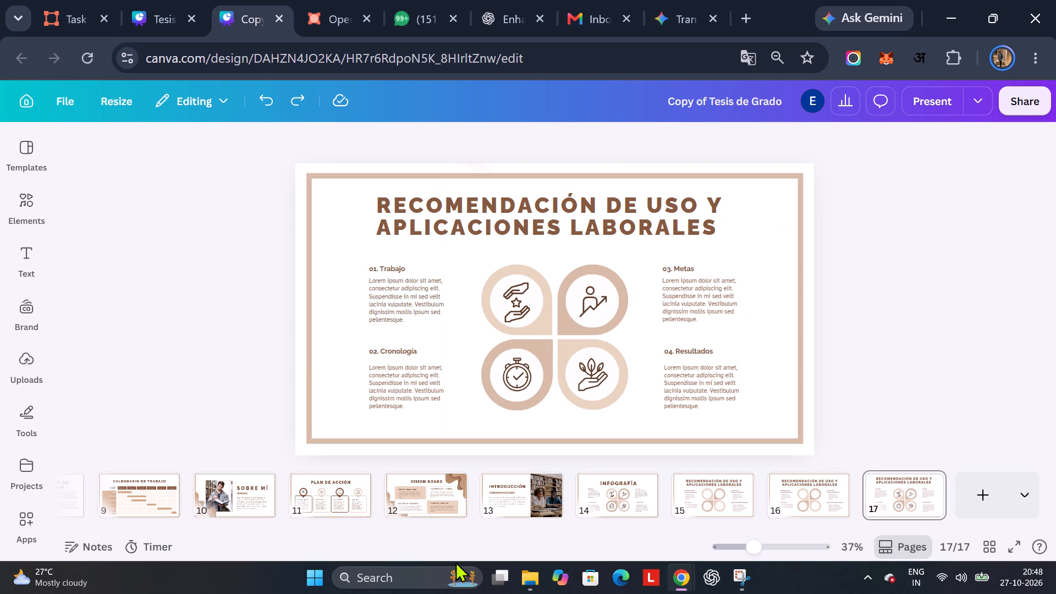
click(525, 564)
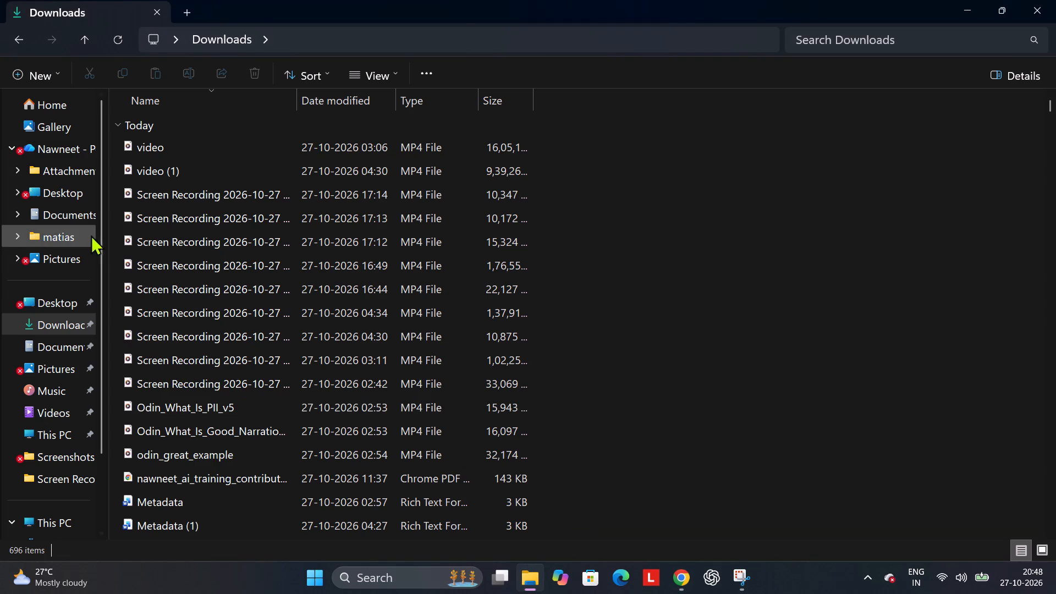
drag(481, 0, 394, 436)
click(793, 354)
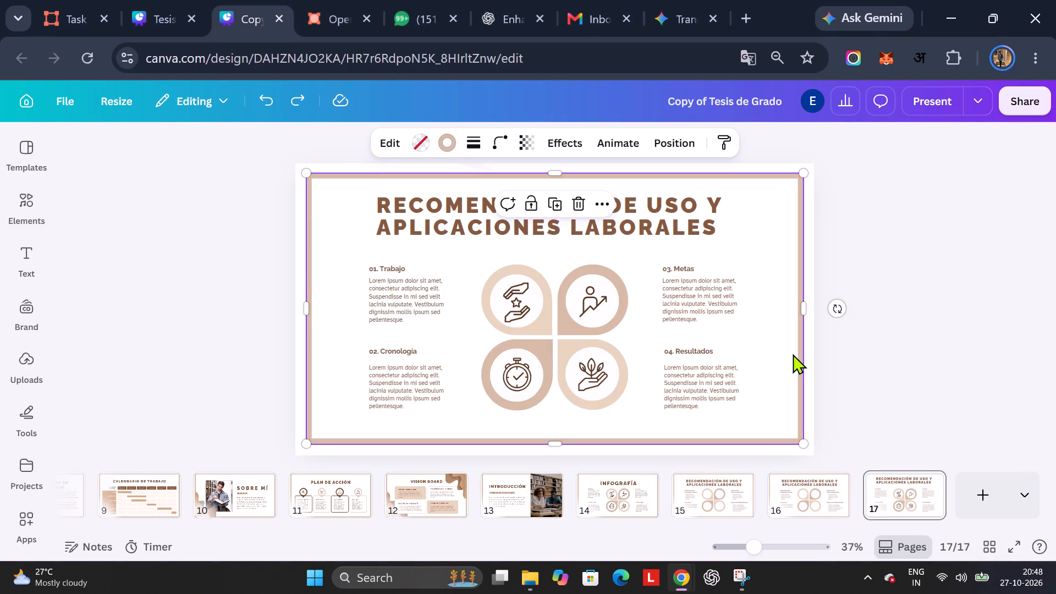
click(908, 338)
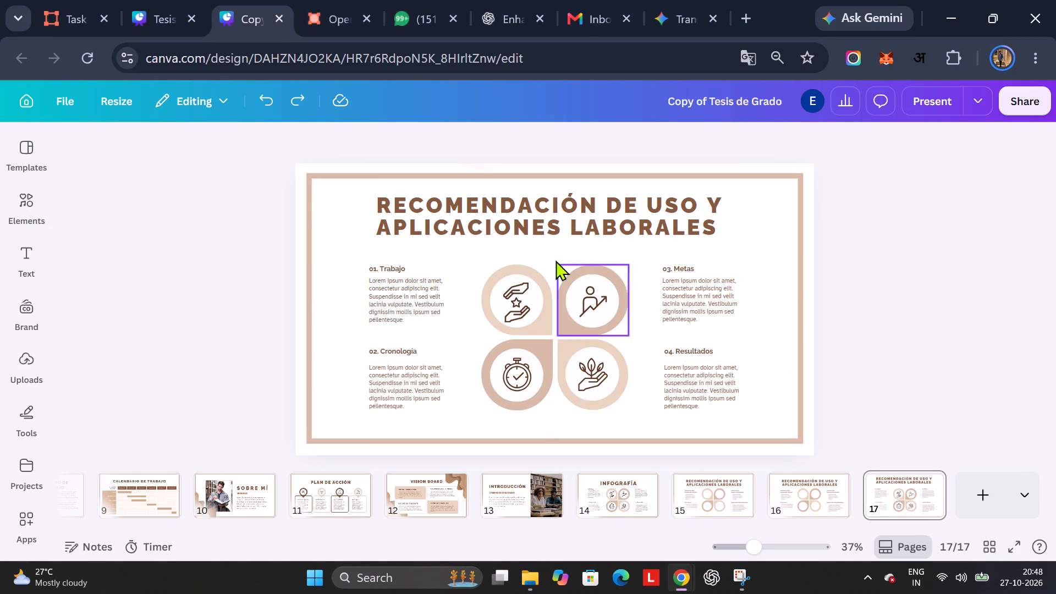
Copy the visual style of slide 17's hands-and-star icon and apply it to the slide's rectangular border frame.
click(515, 301)
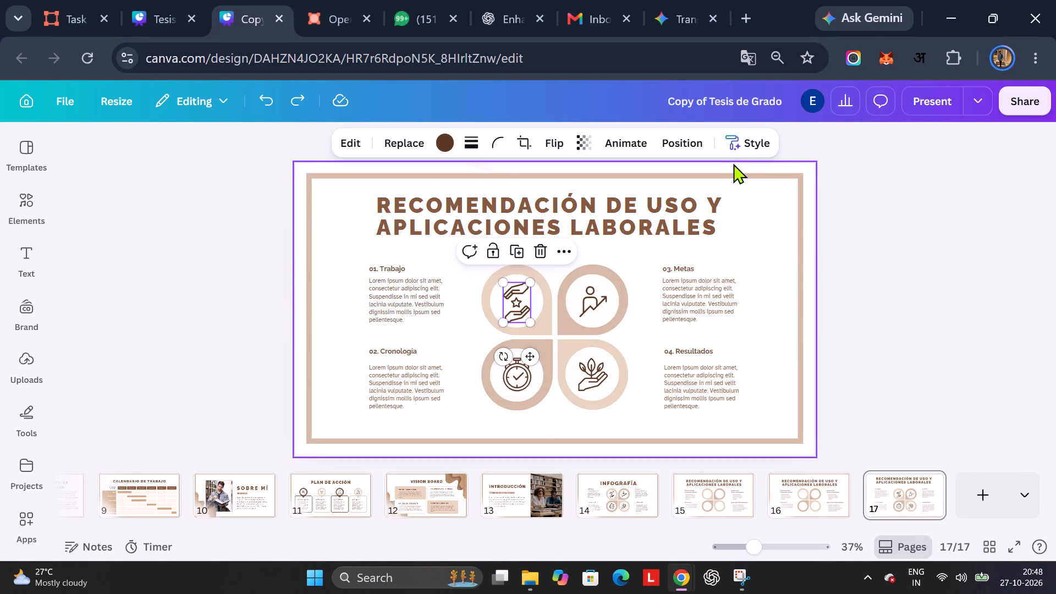
click(750, 150)
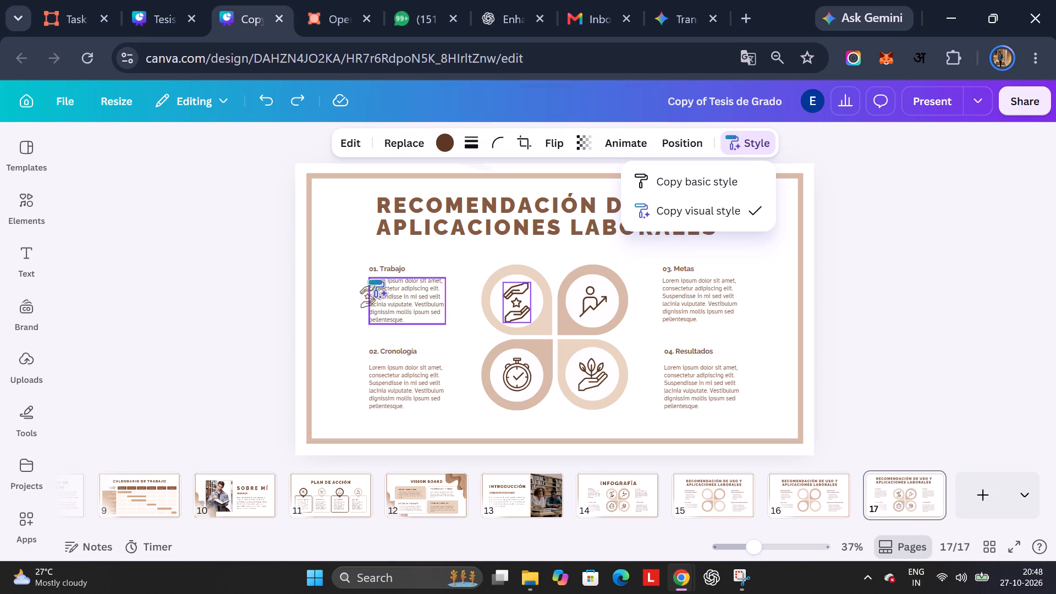
click(345, 273)
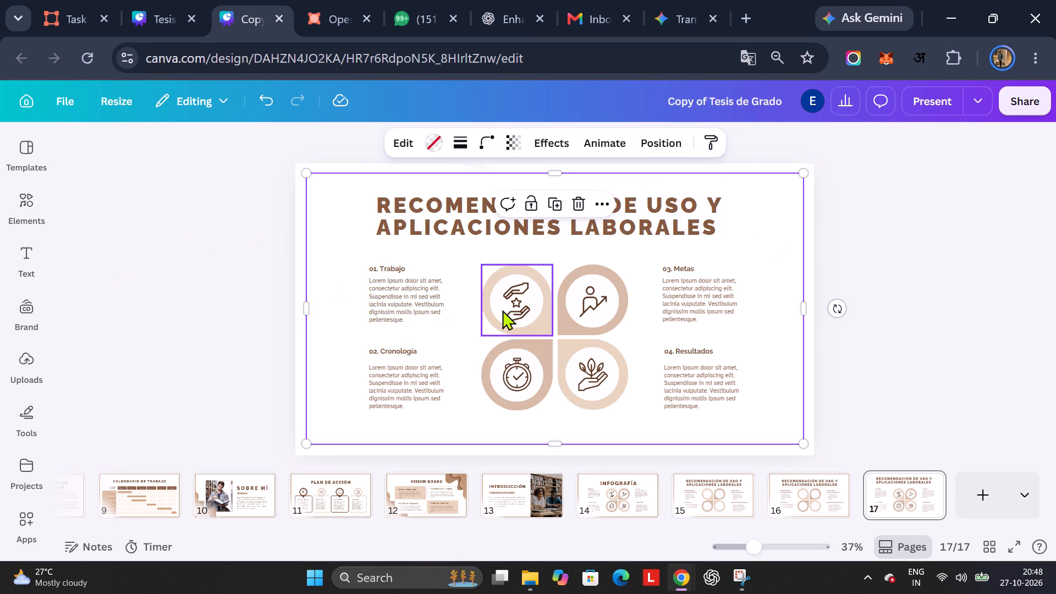
Search the replacement uploads for slide 17's hands-and-star icon using "Industria pesada (metalurgia, minería)", then clear the search.
click(509, 312)
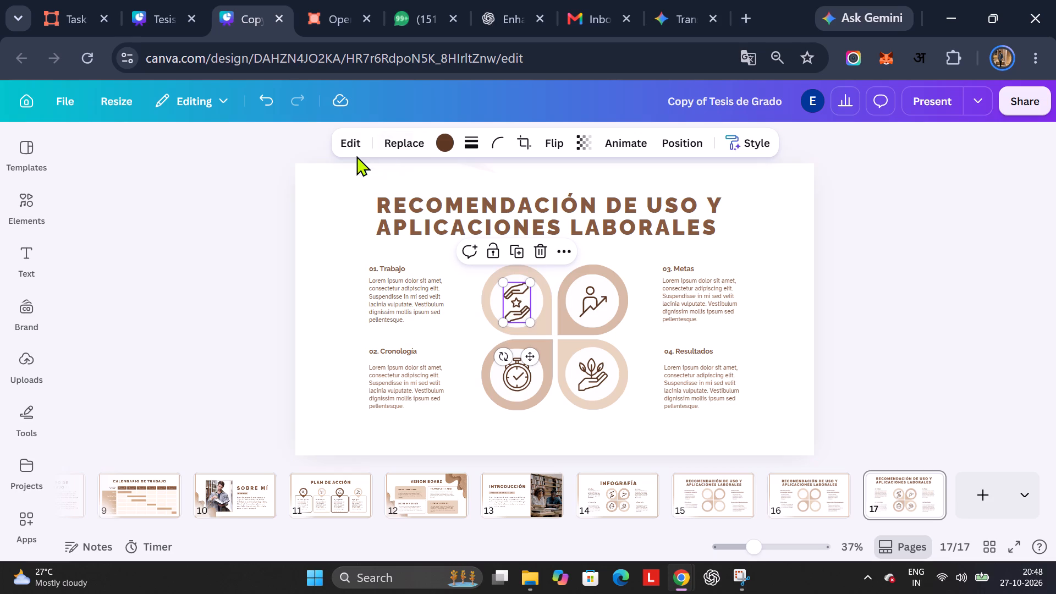
click(350, 142)
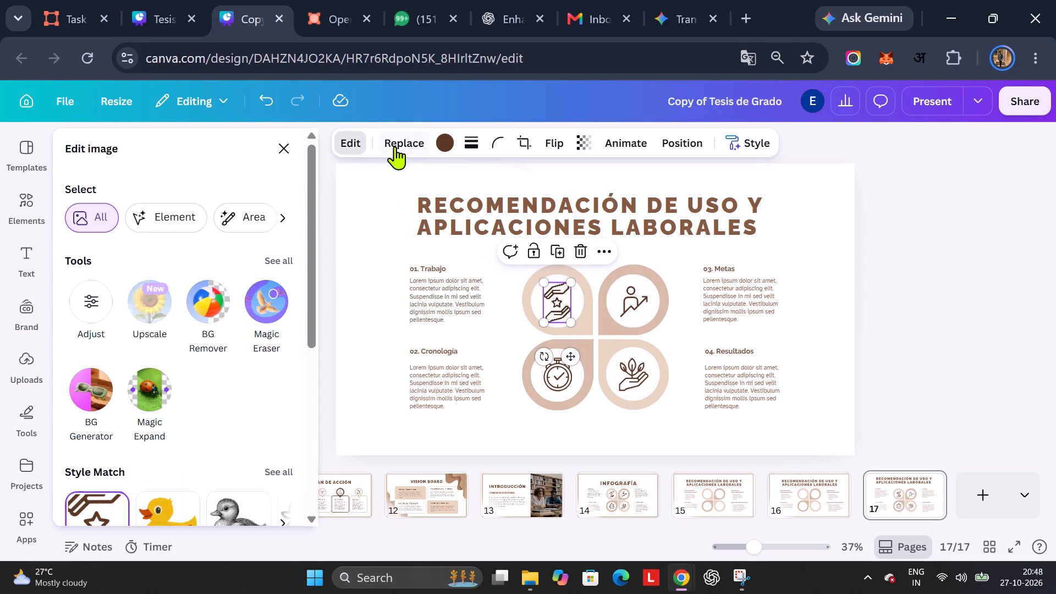
click(397, 145)
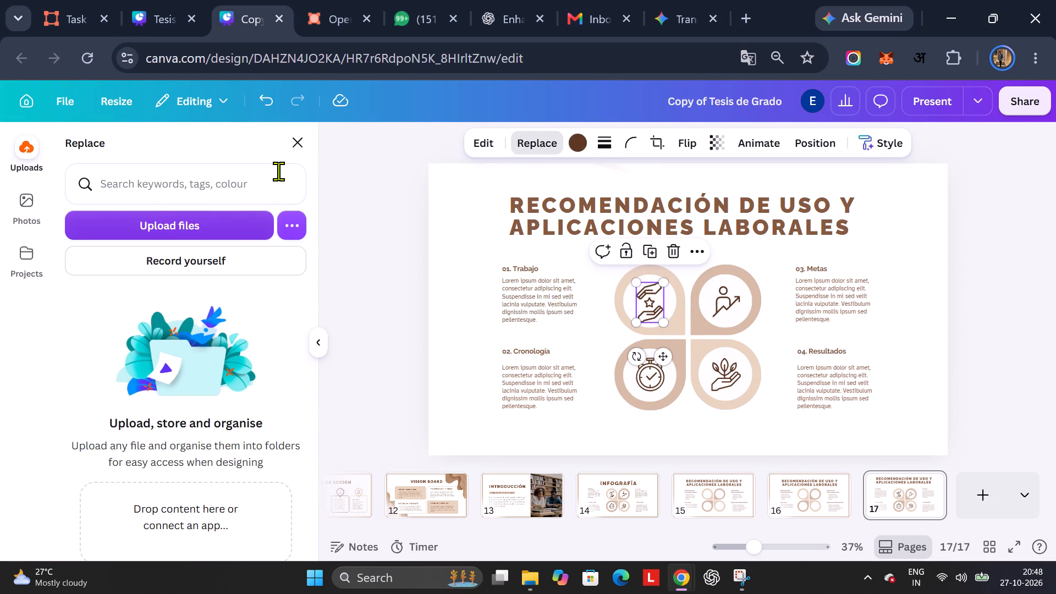
click(295, 146)
click(350, 140)
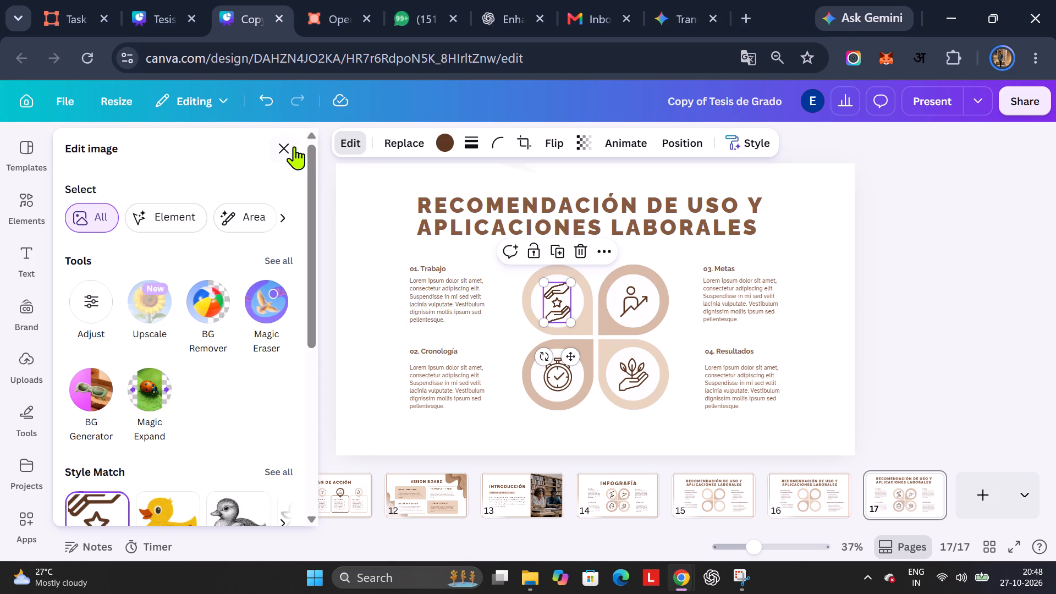
click(293, 146)
click(390, 150)
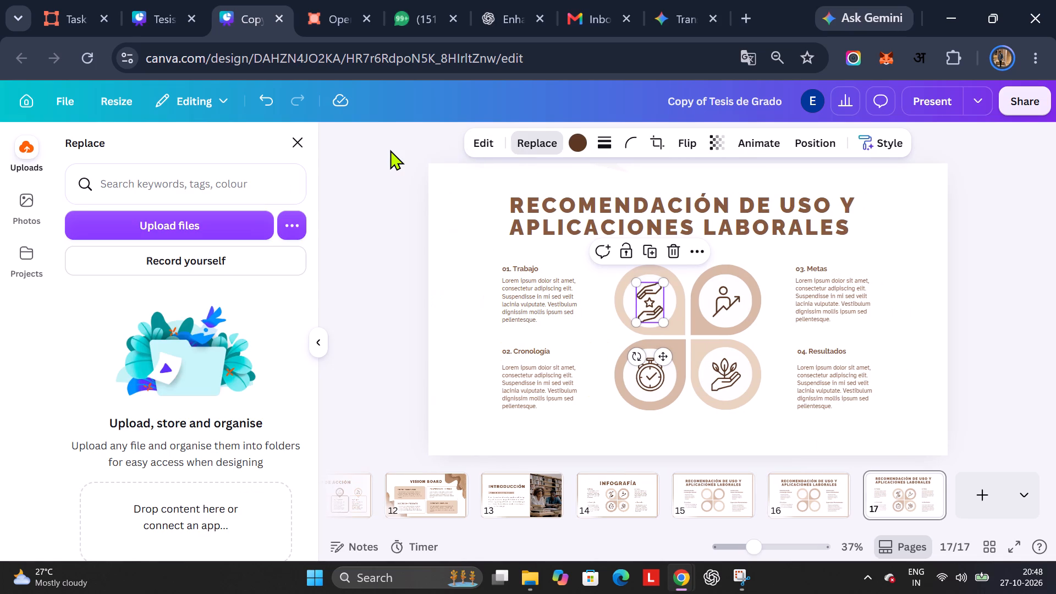
click(213, 174)
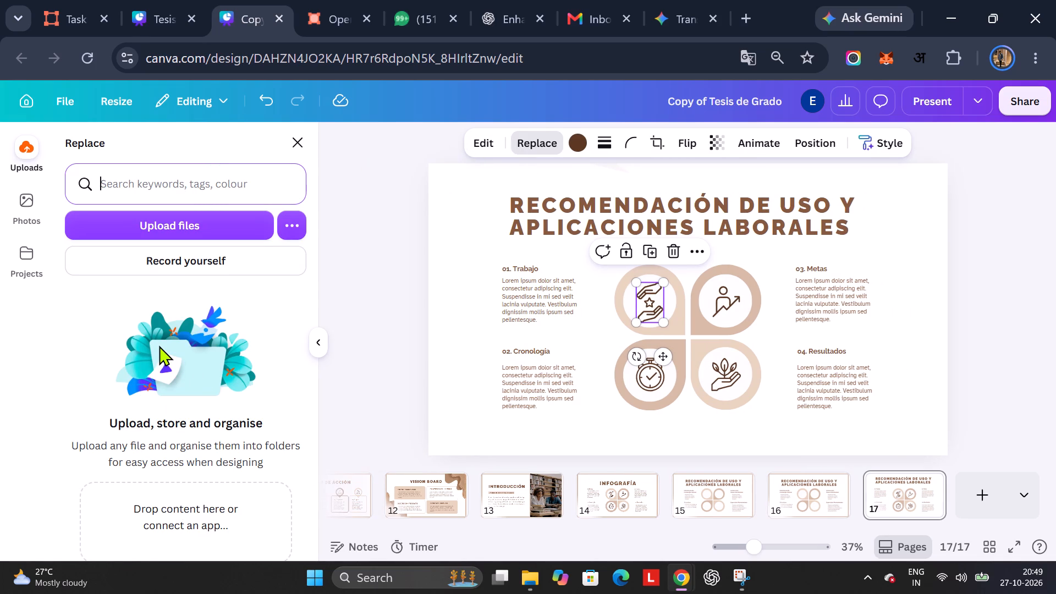
scroll(159, 345, down, 1)
key(ctrl+v)
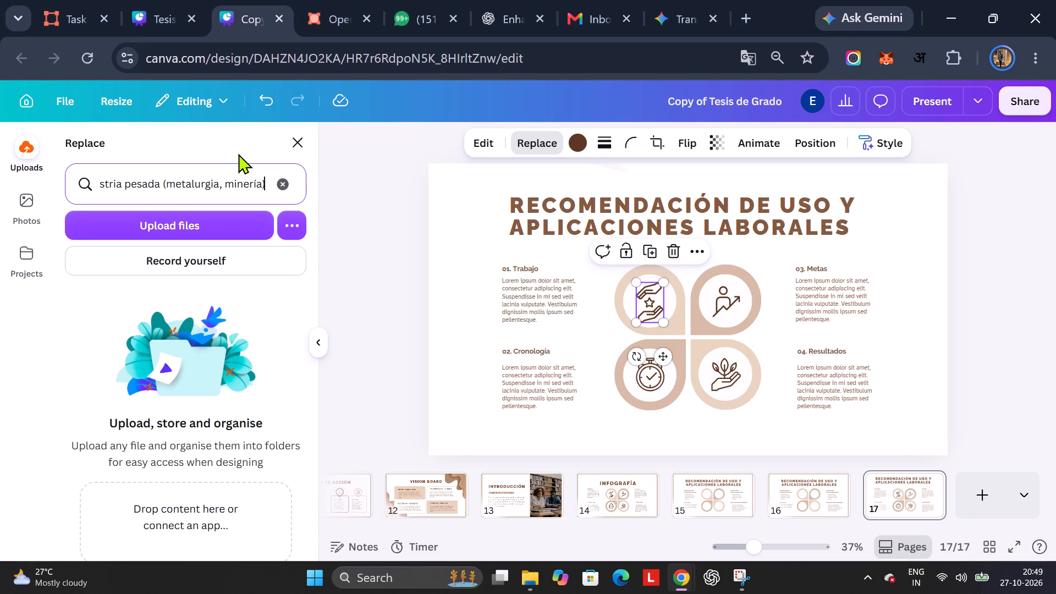
key(Return)
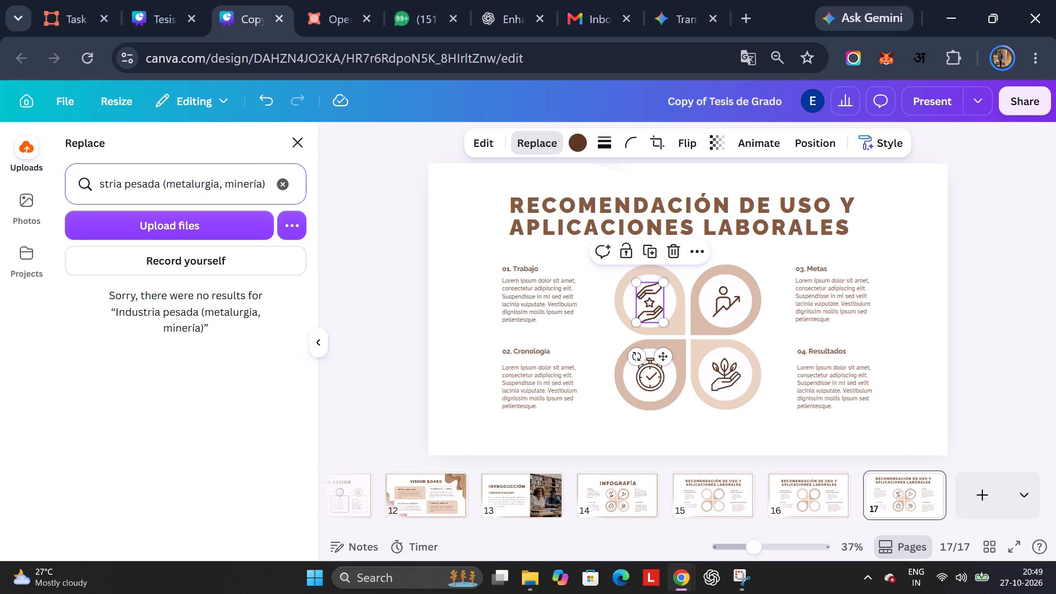
key(ctrl+a)
key(BackSpace)
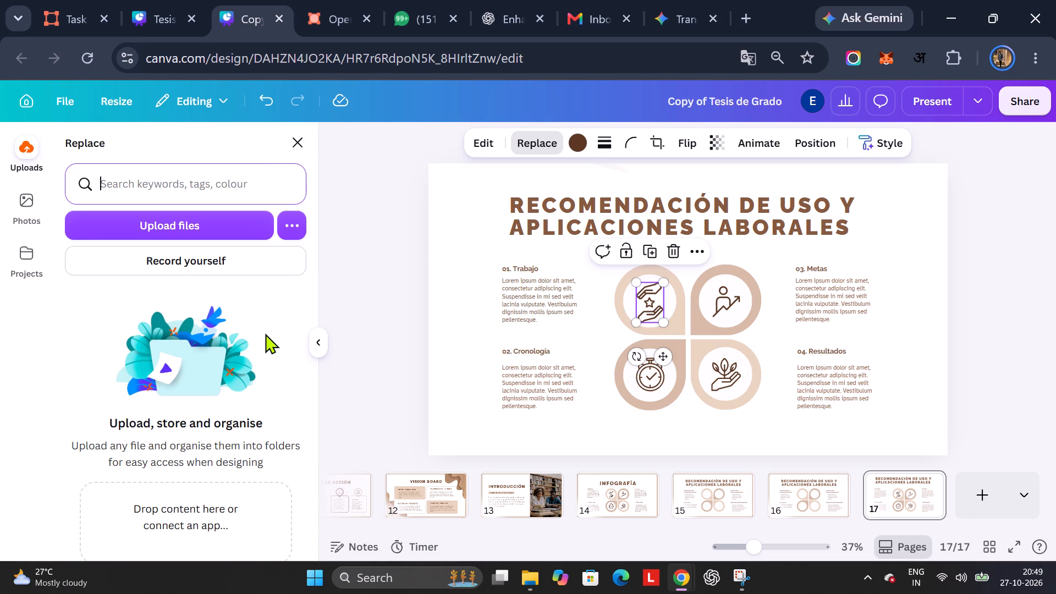
click(295, 138)
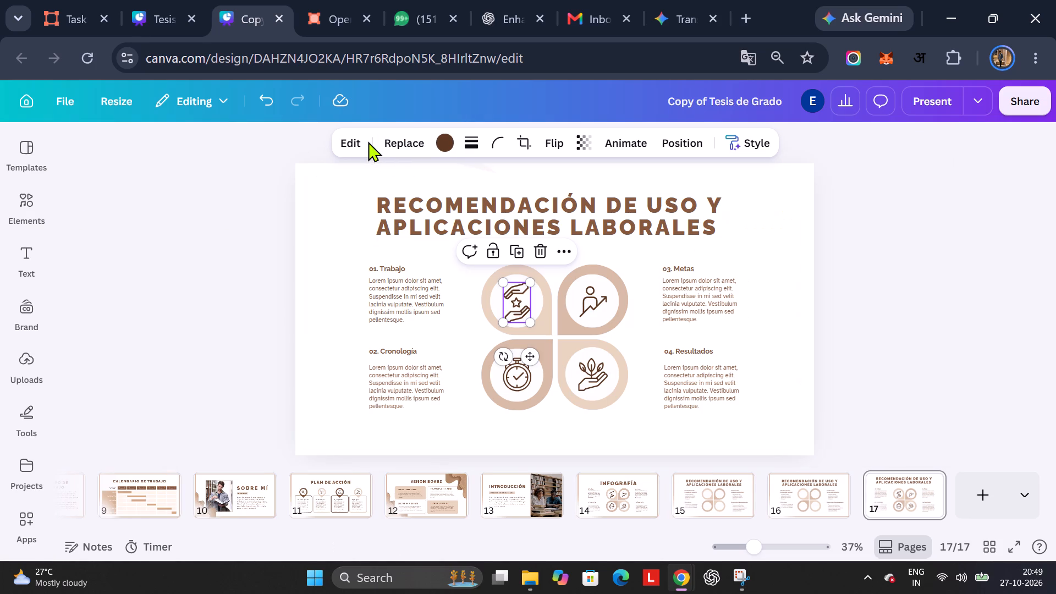
Look through the image adjustments, Style Match, filter and shadow options for slide 17's hands-and-star icon.
click(348, 139)
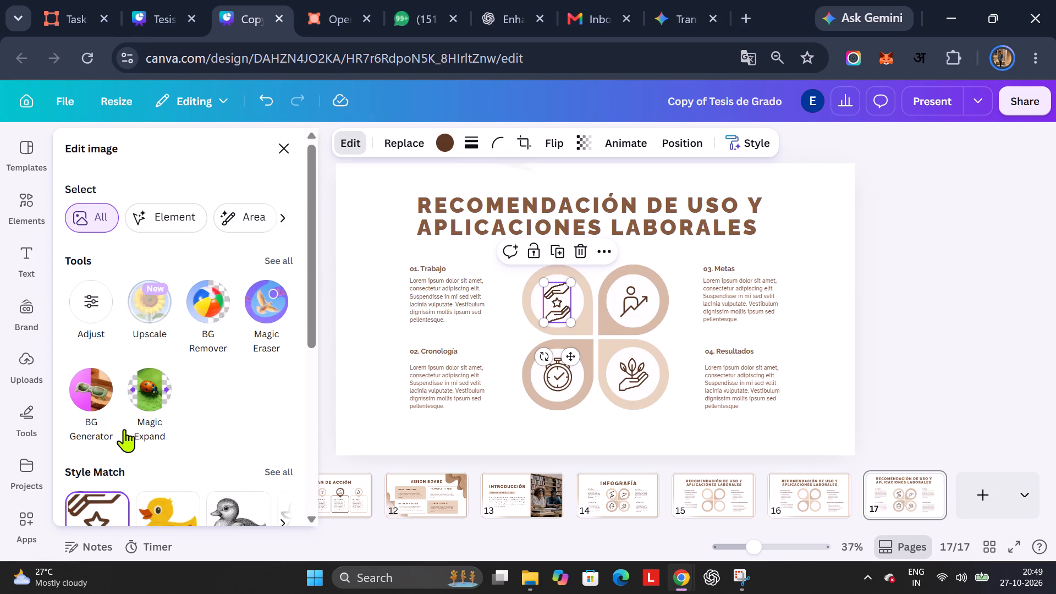
click(92, 312)
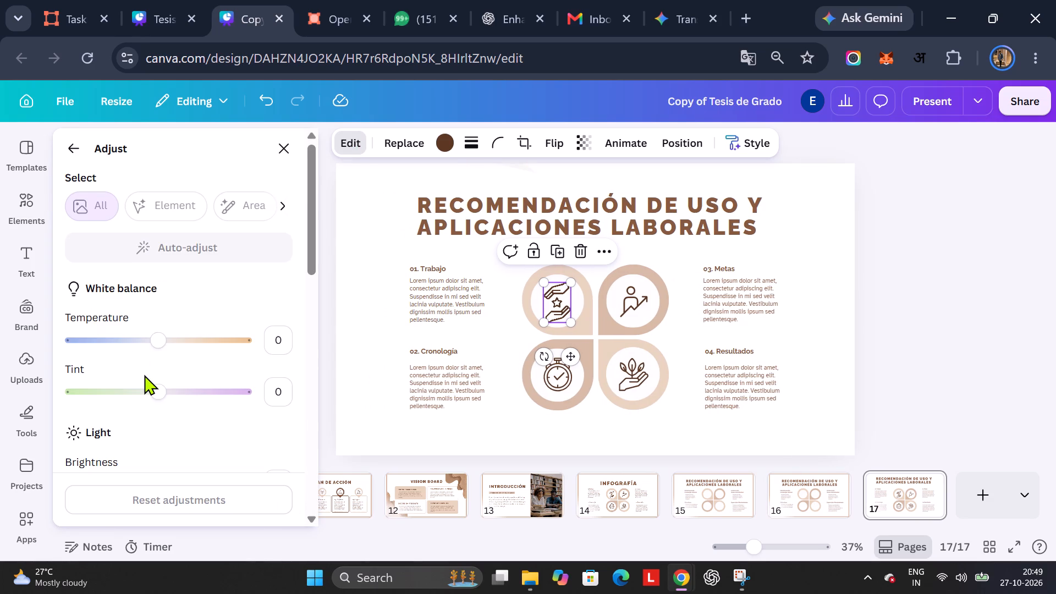
scroll(144, 375, down, 7)
scroll(144, 375, up, 6)
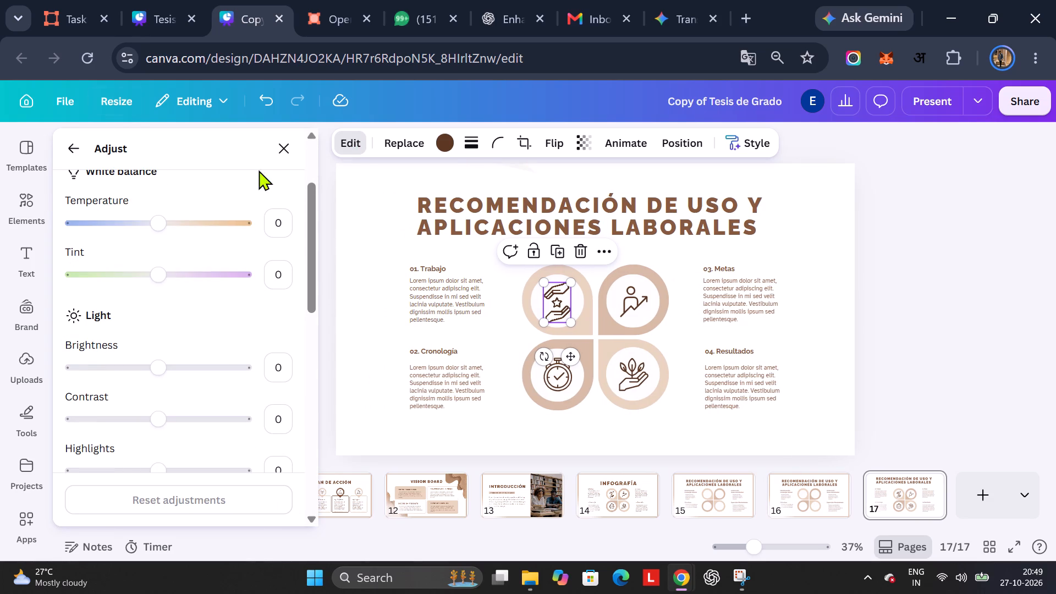
click(280, 145)
scroll(168, 301, down, 1)
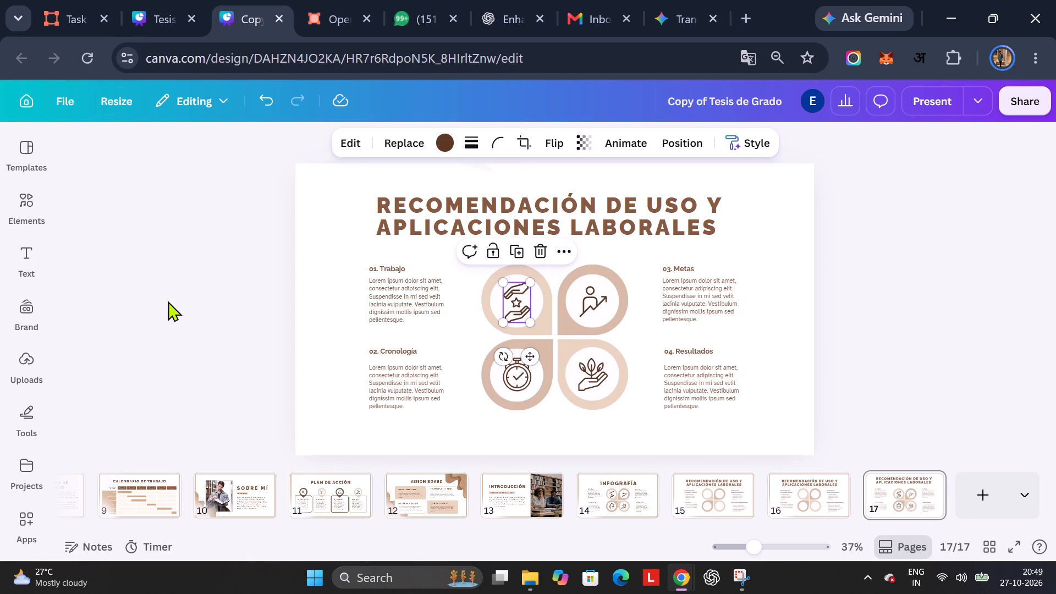
scroll(168, 301, down, 1)
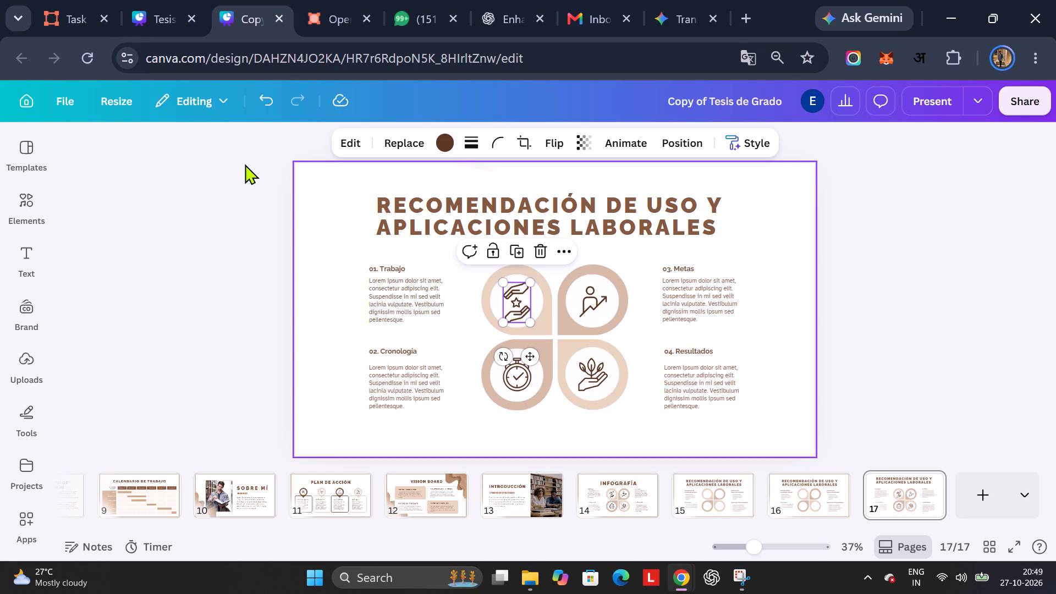
click(338, 145)
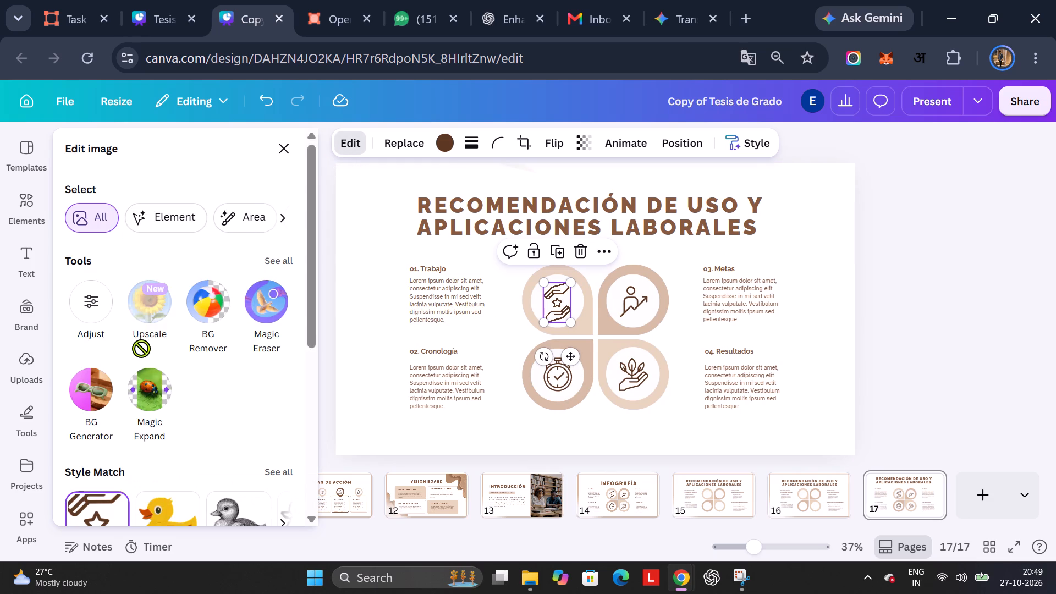
scroll(142, 349, down, 3)
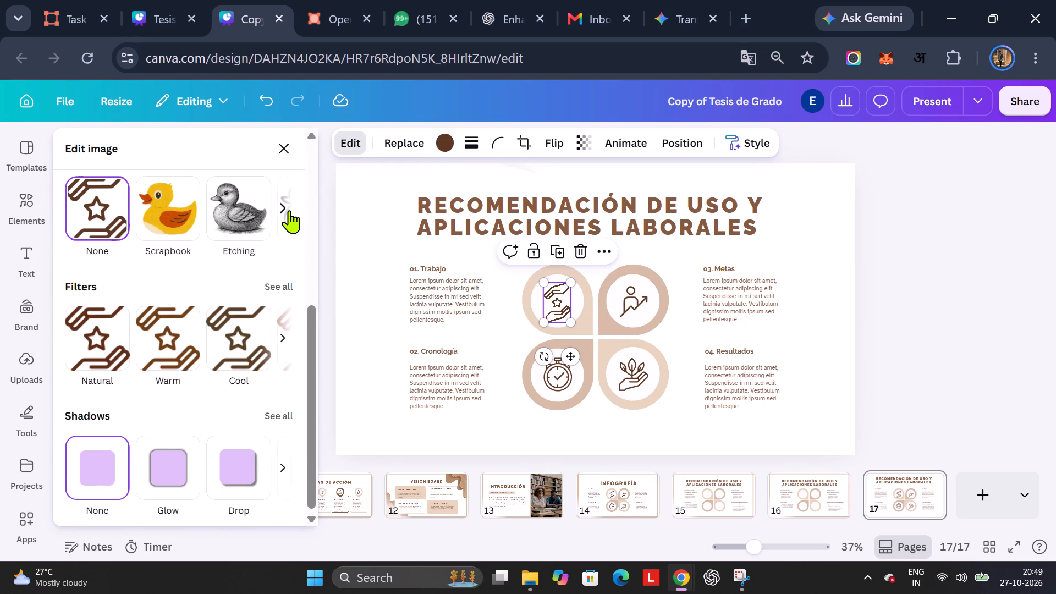
click(289, 210)
click(289, 210)
drag(289, 210, 205, 260)
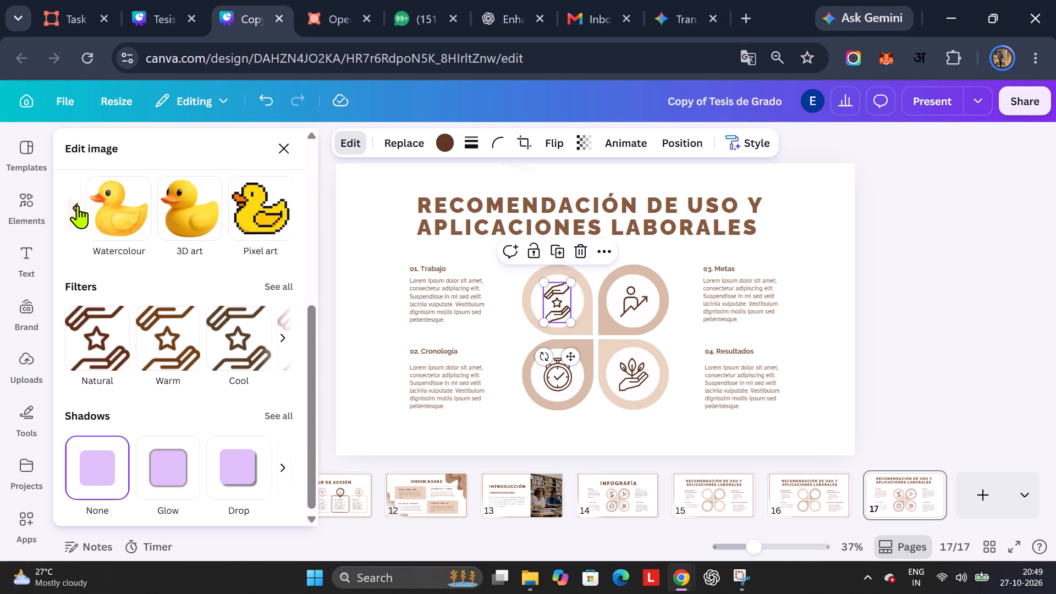
click(78, 205)
click(78, 205)
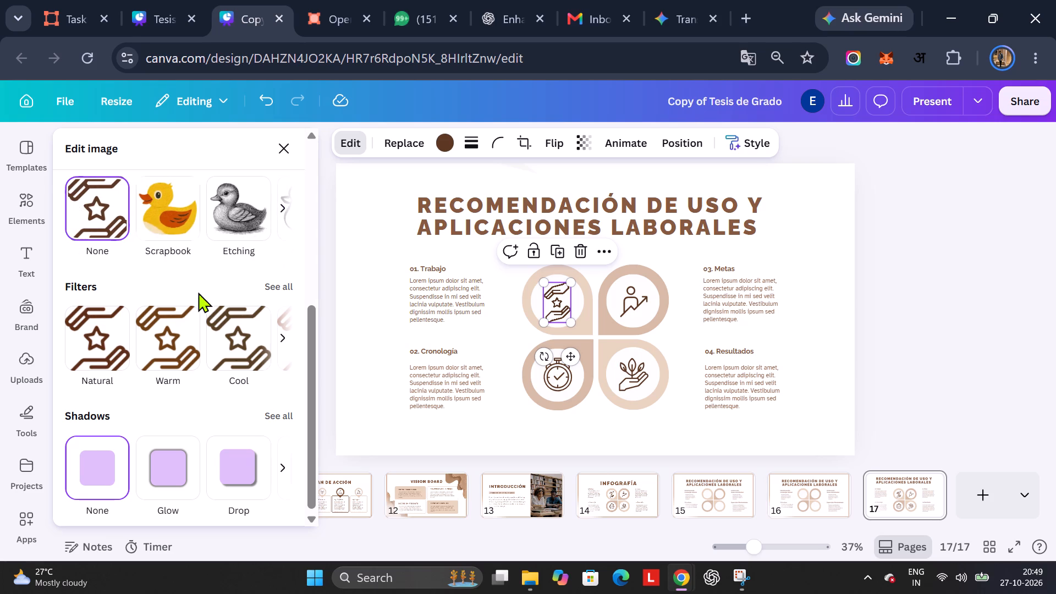
With slide 17's hands-and-star icon selected, search the elements library for "Industria pesada (metalurgia, minería)".
click(801, 489)
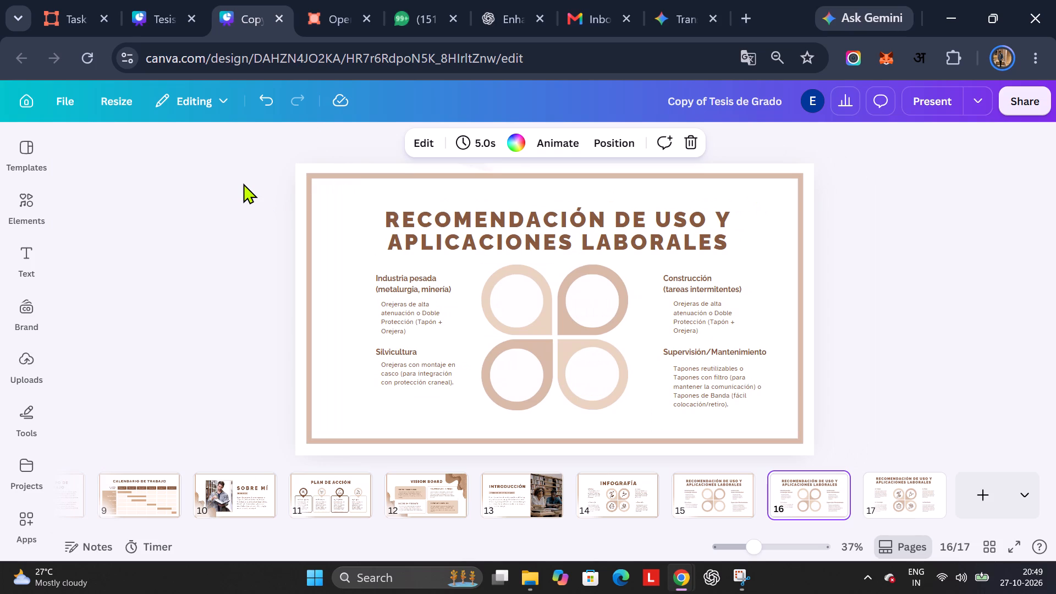
click(37, 200)
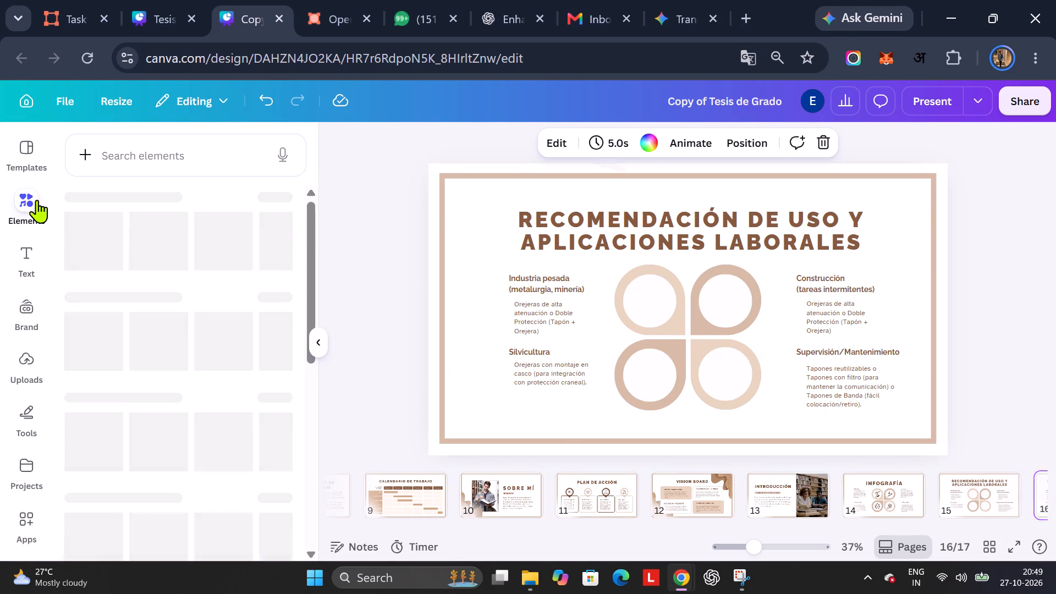
scroll(976, 505, left, 3)
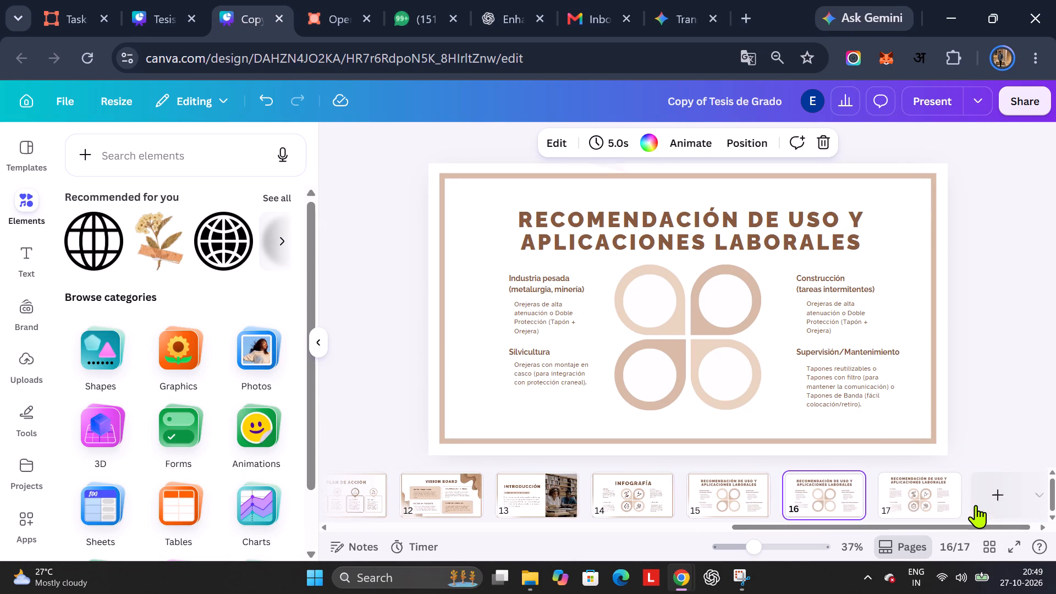
click(906, 491)
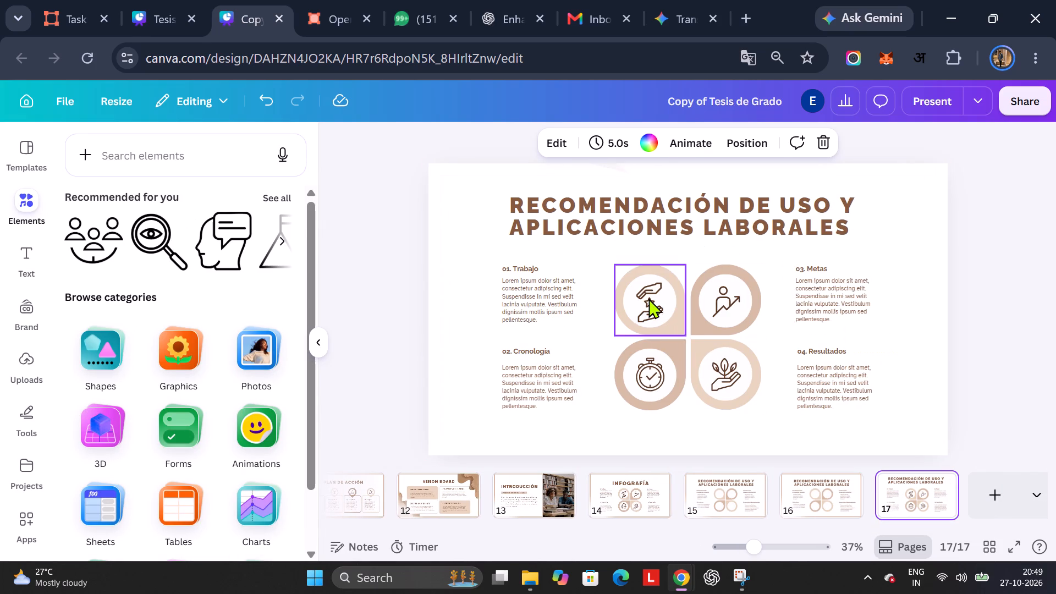
click(648, 298)
click(177, 157)
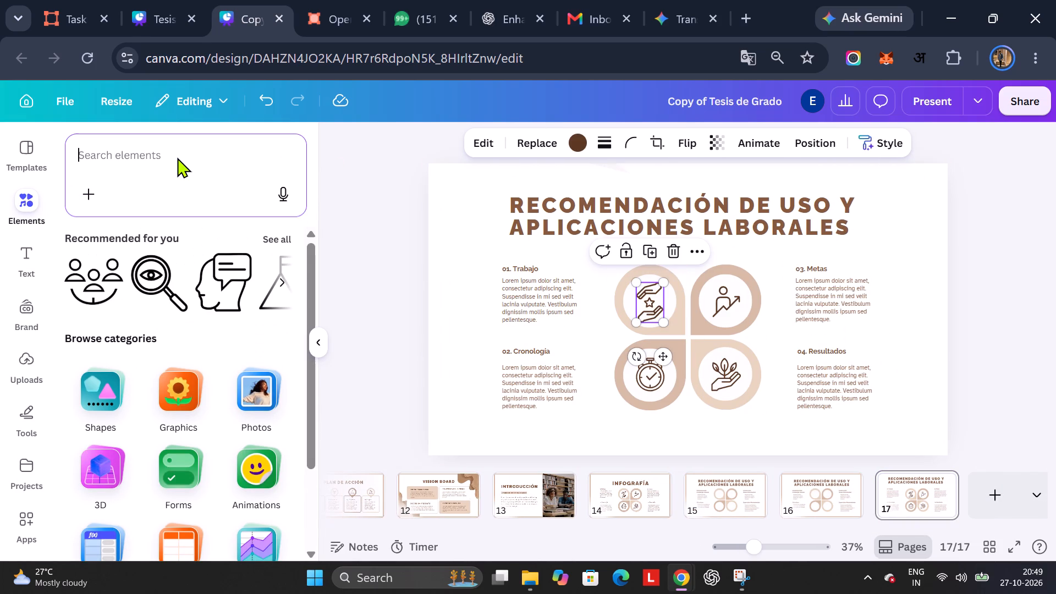
key(ctrl+v)
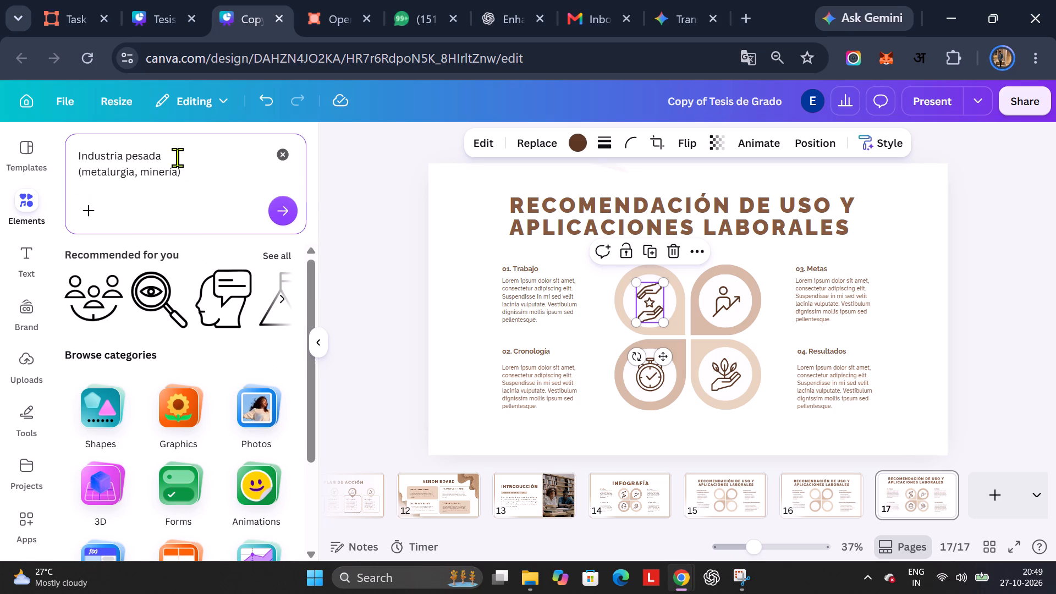
key(shift+Return)
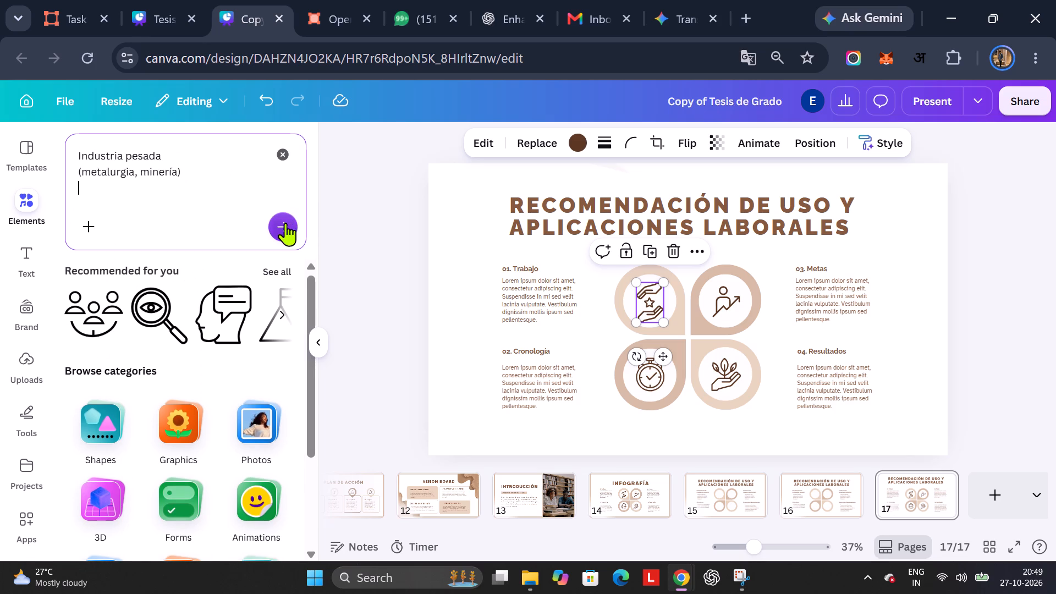
click(285, 223)
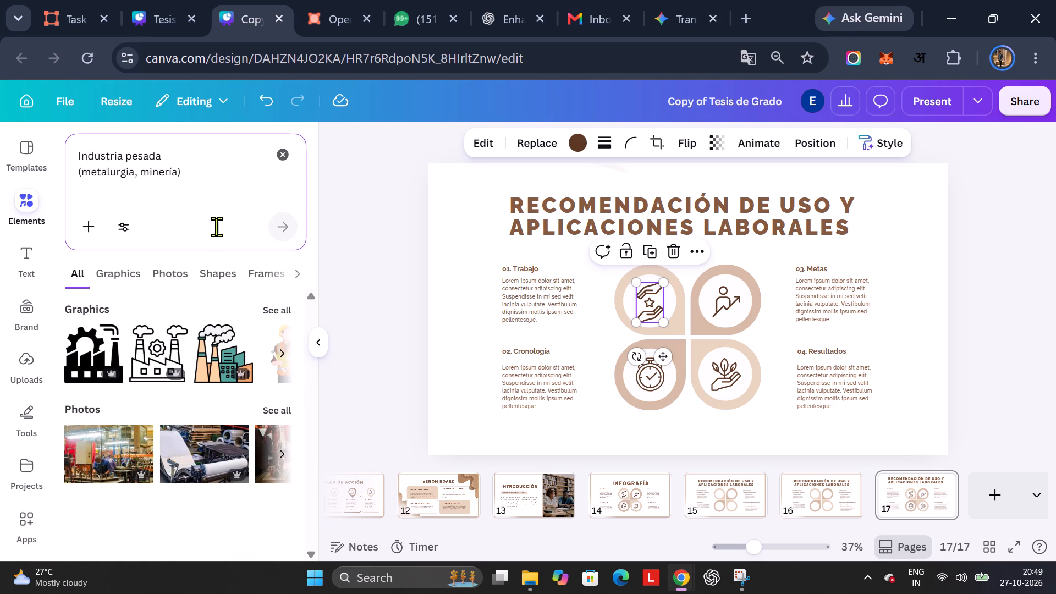
scroll(155, 342, down, 1)
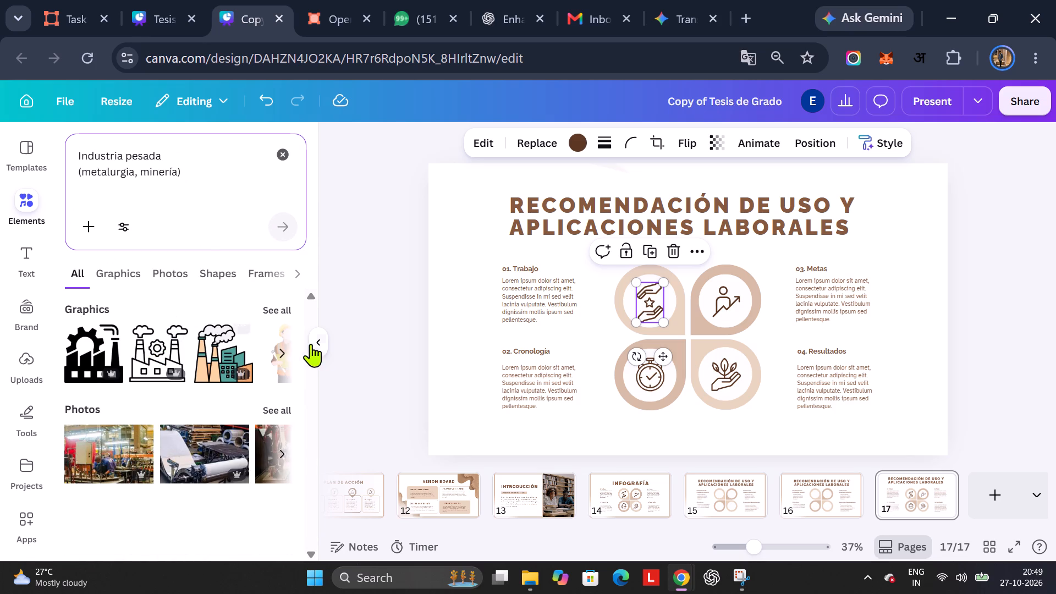
click(324, 344)
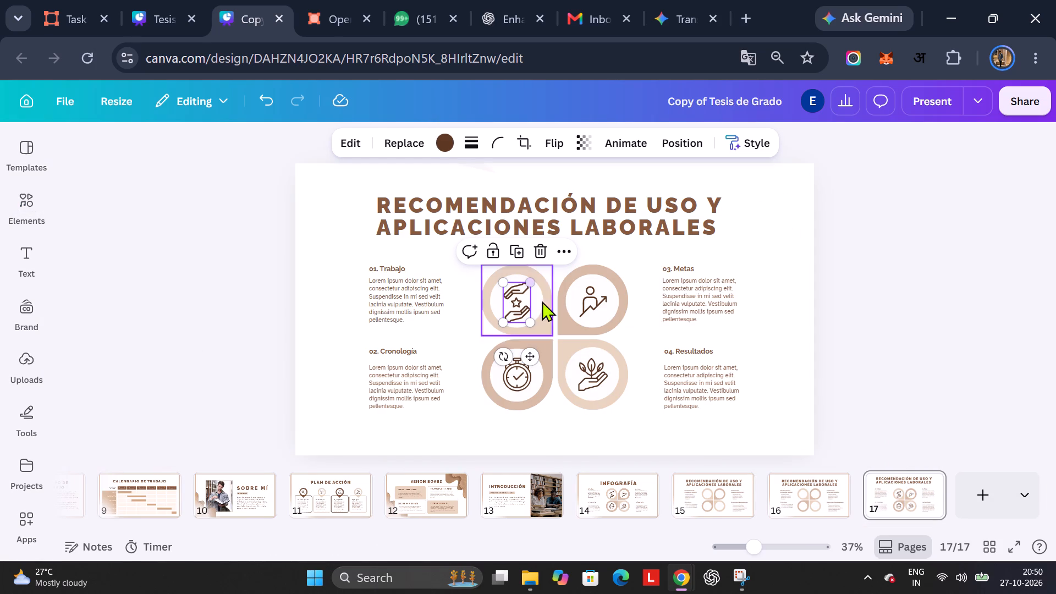
click(43, 205)
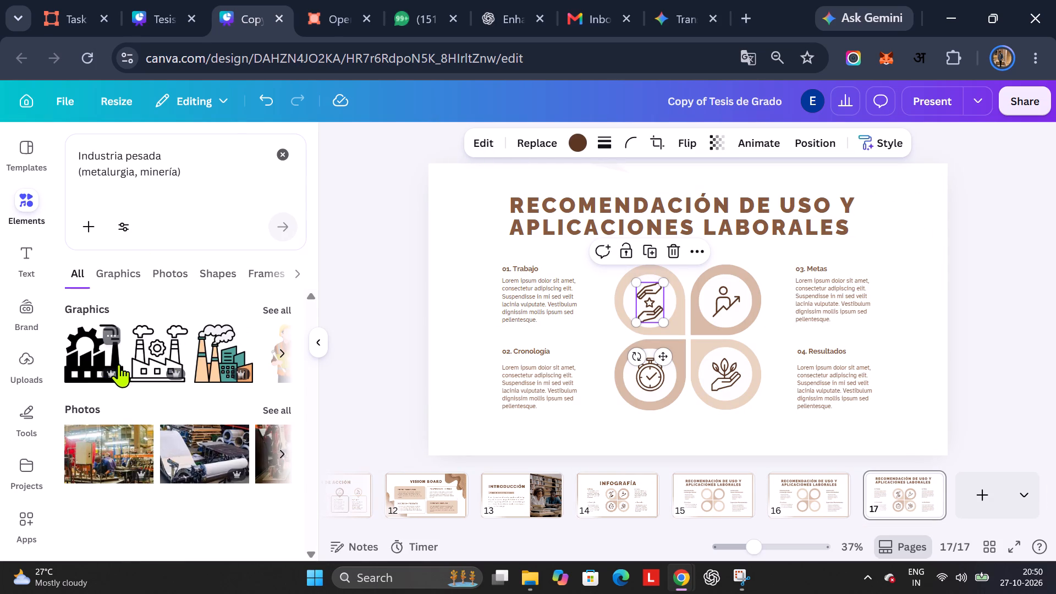
Look through the outlined factory-with-gear graphic's details and folder options, and view the collection it belongs to.
click(166, 368)
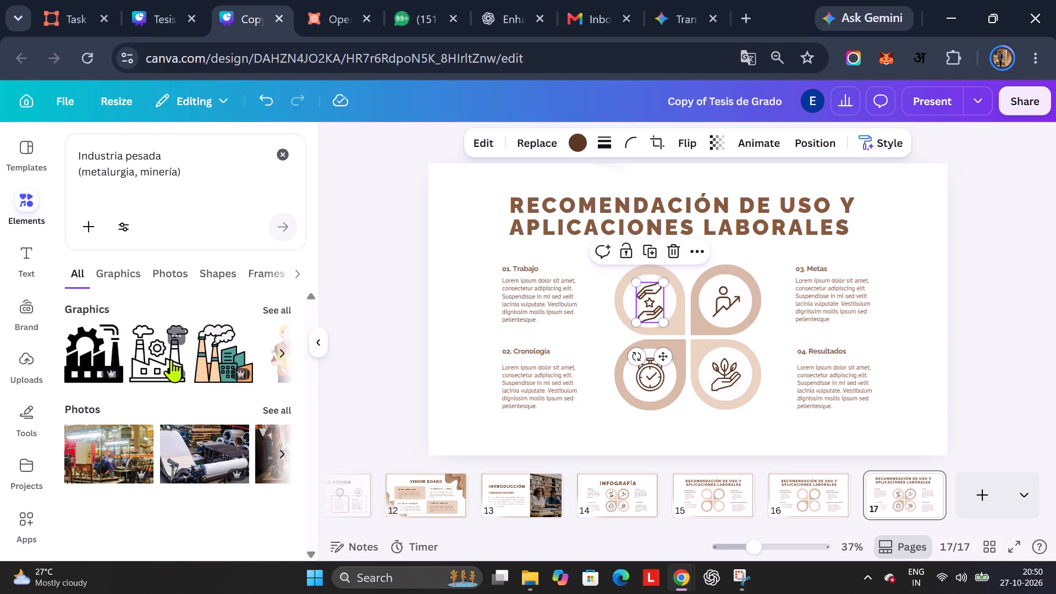
click(171, 338)
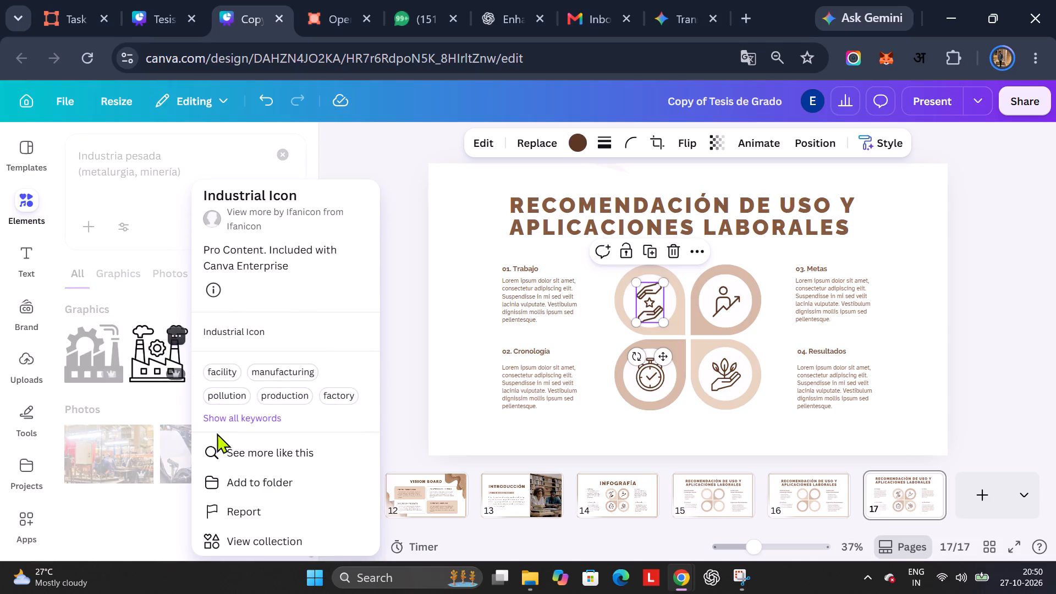
click(229, 478)
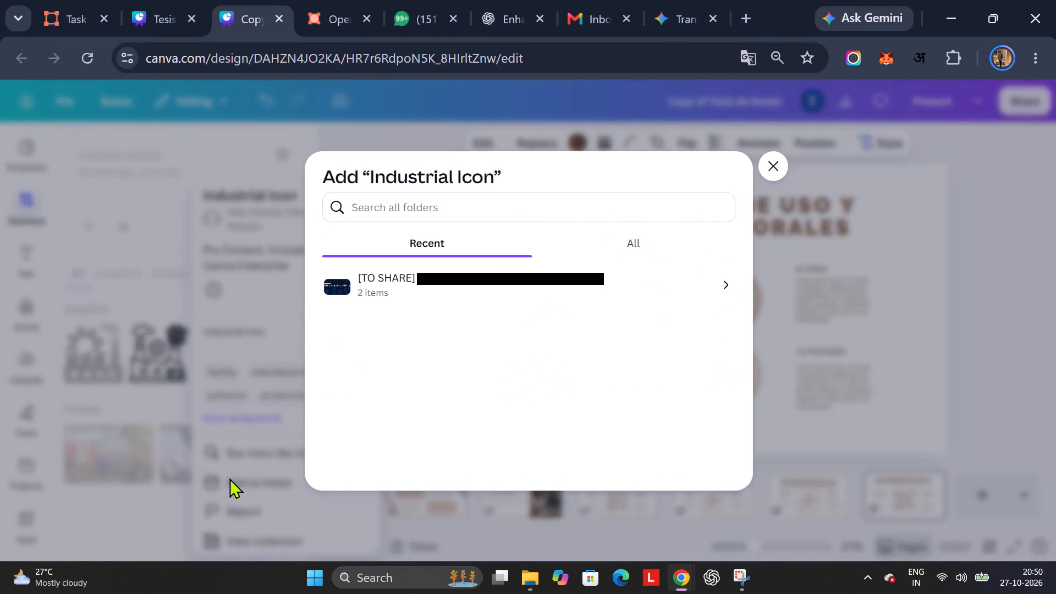
click(769, 162)
click(154, 339)
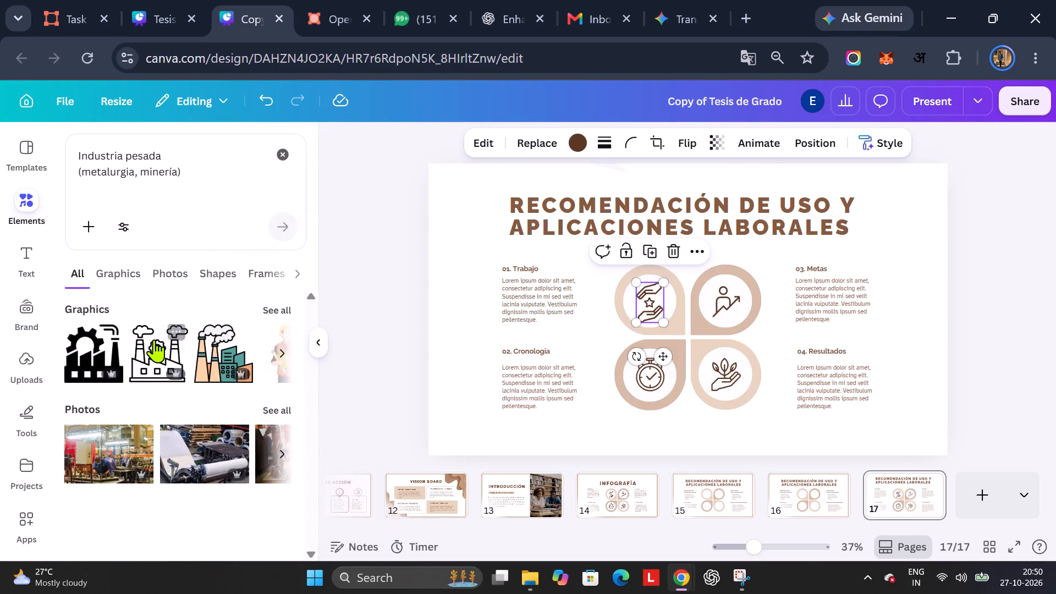
click(174, 337)
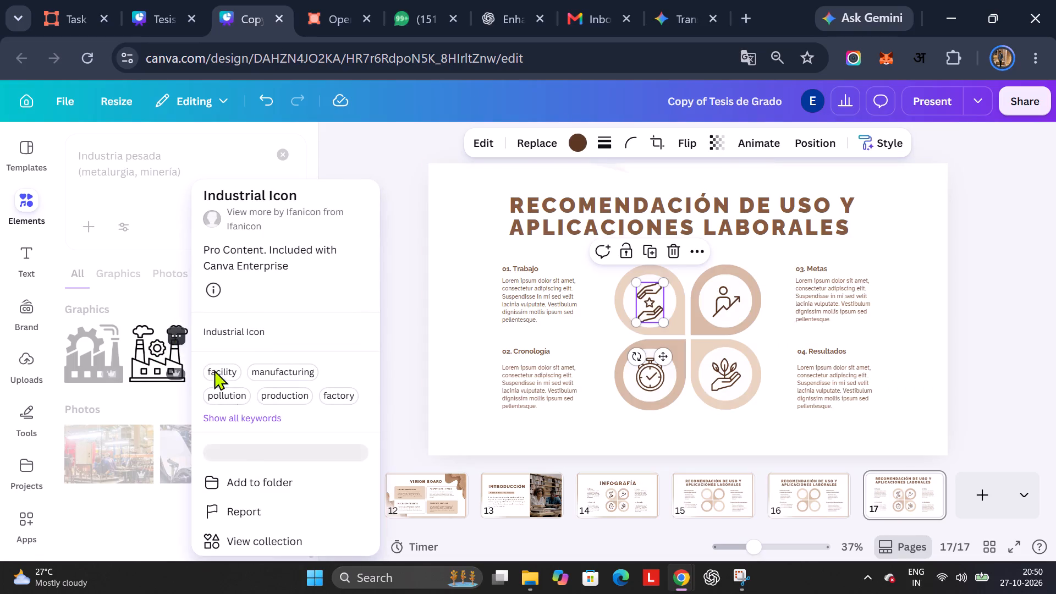
scroll(239, 403, down, 2)
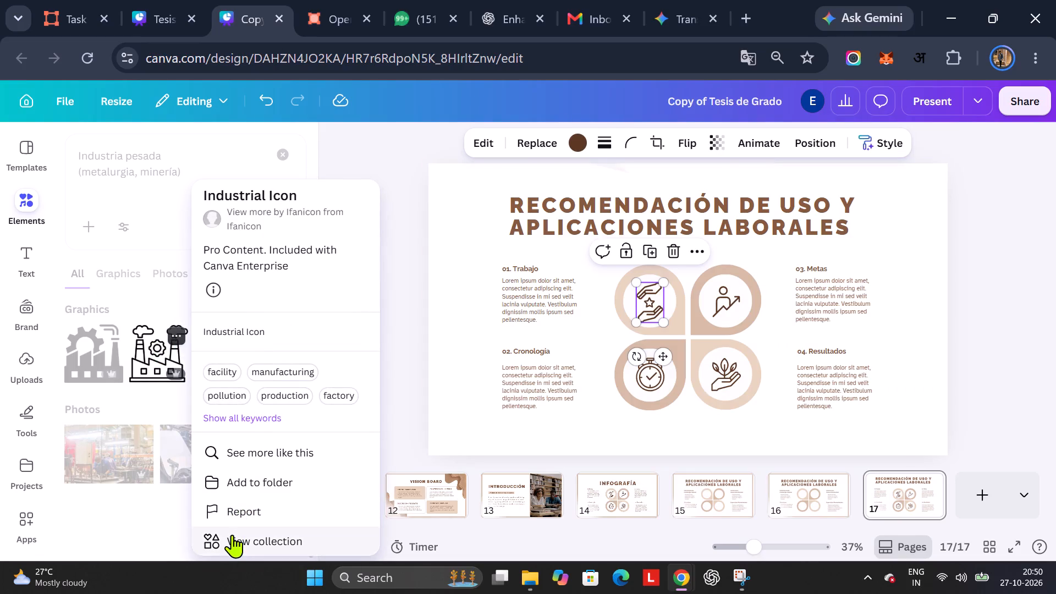
click(232, 535)
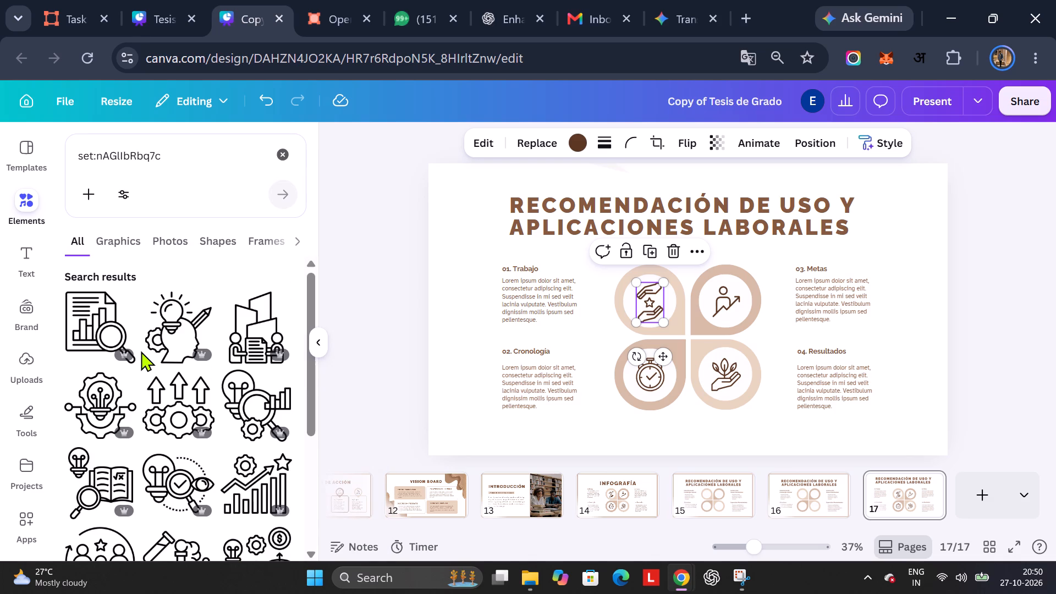
Search elements again for "Industria pesada (metalurgia, minería)" and place the outlined factory-with-gear graphic on slide 17 over the 01. Trabajo text.
click(289, 158)
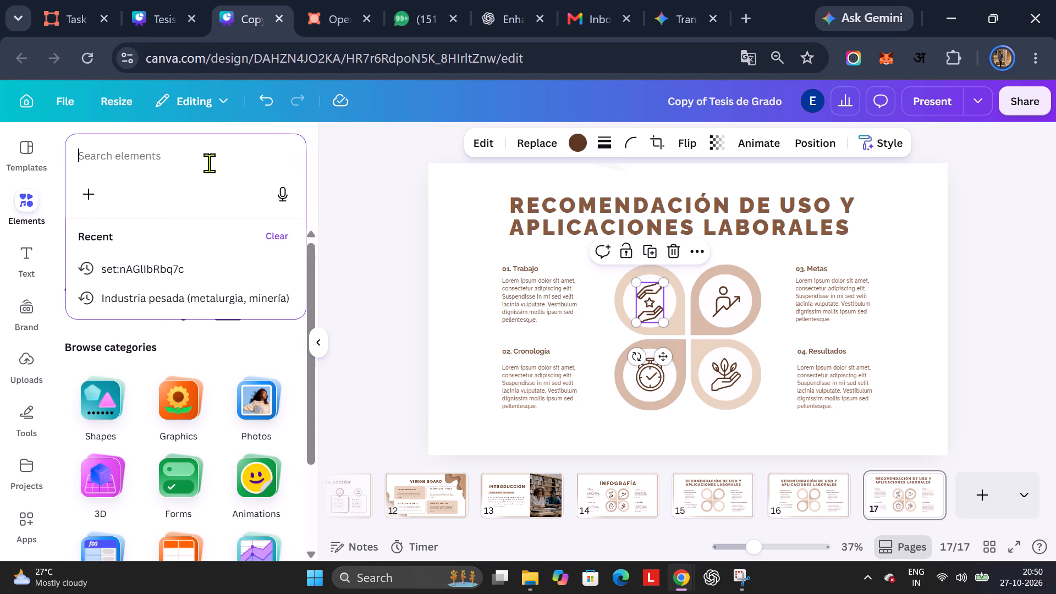
key(ctrl+v)
key(Return)
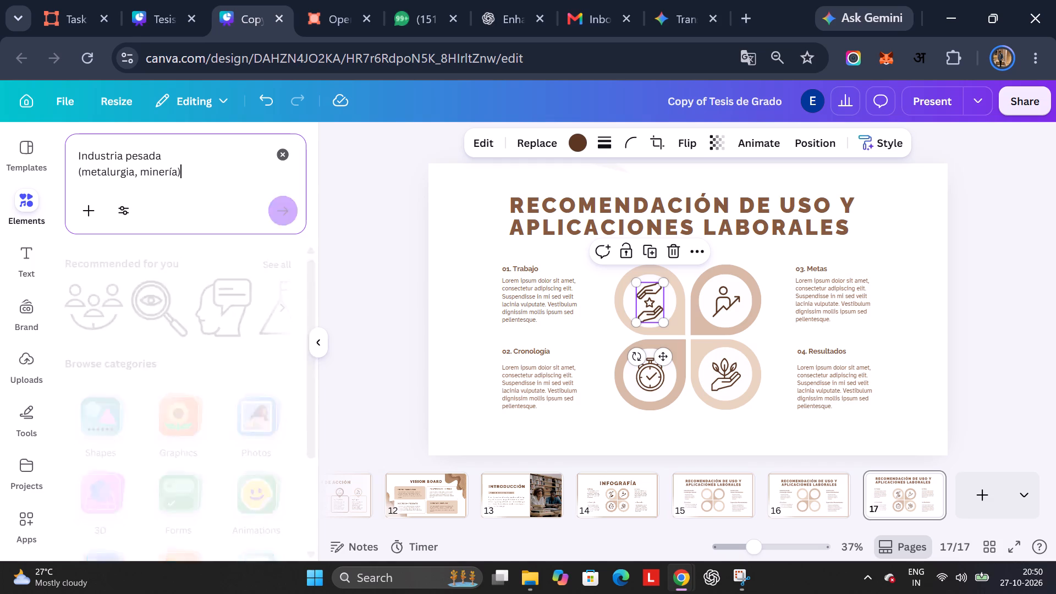
scroll(178, 335, left, 1)
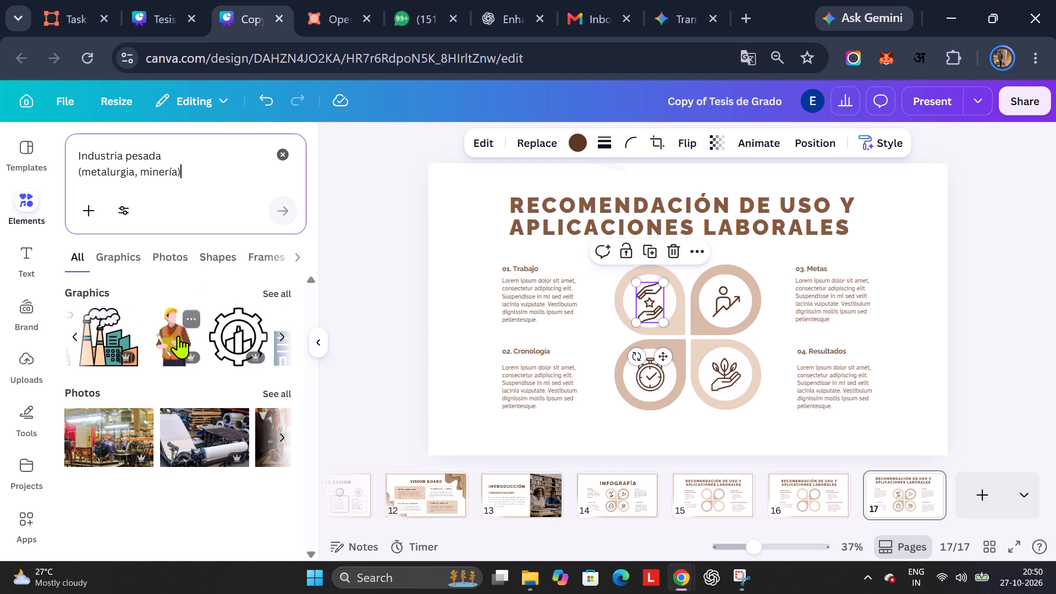
scroll(178, 335, left, 1)
scroll(178, 335, right, 4)
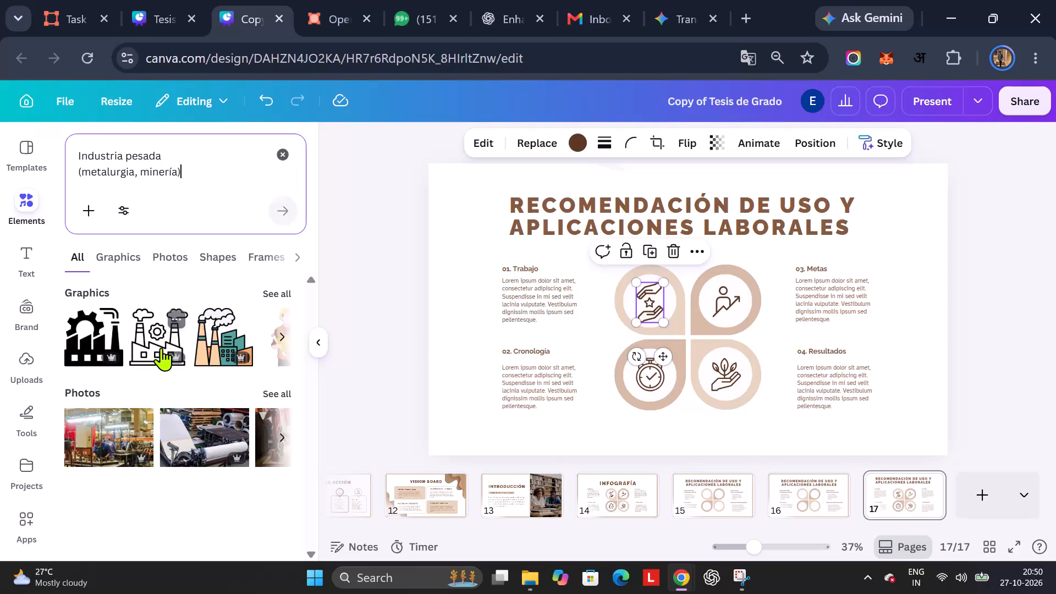
drag(146, 333, 542, 317)
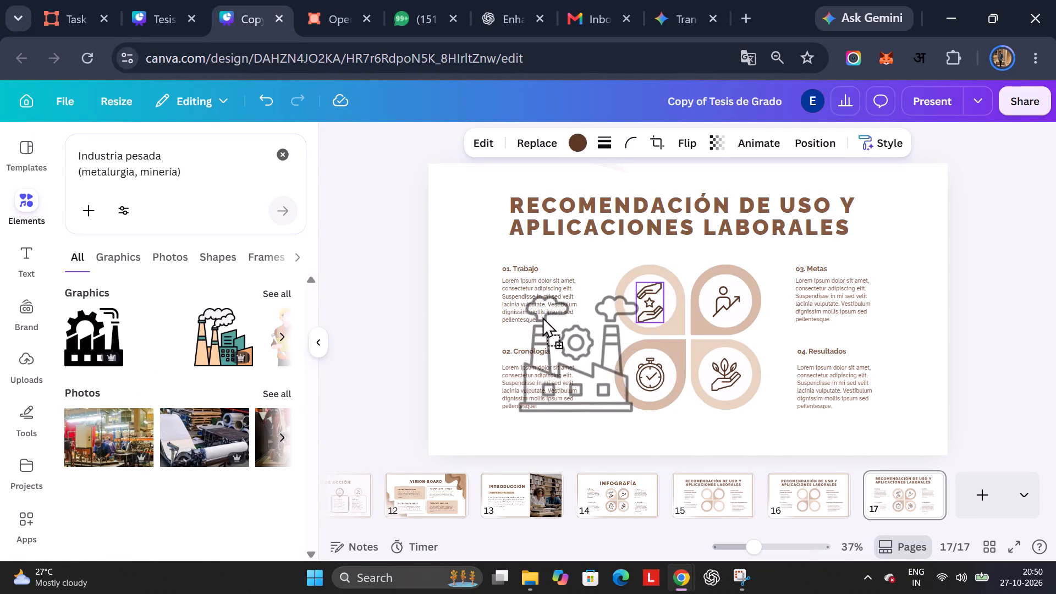
drag(542, 317, 592, 298)
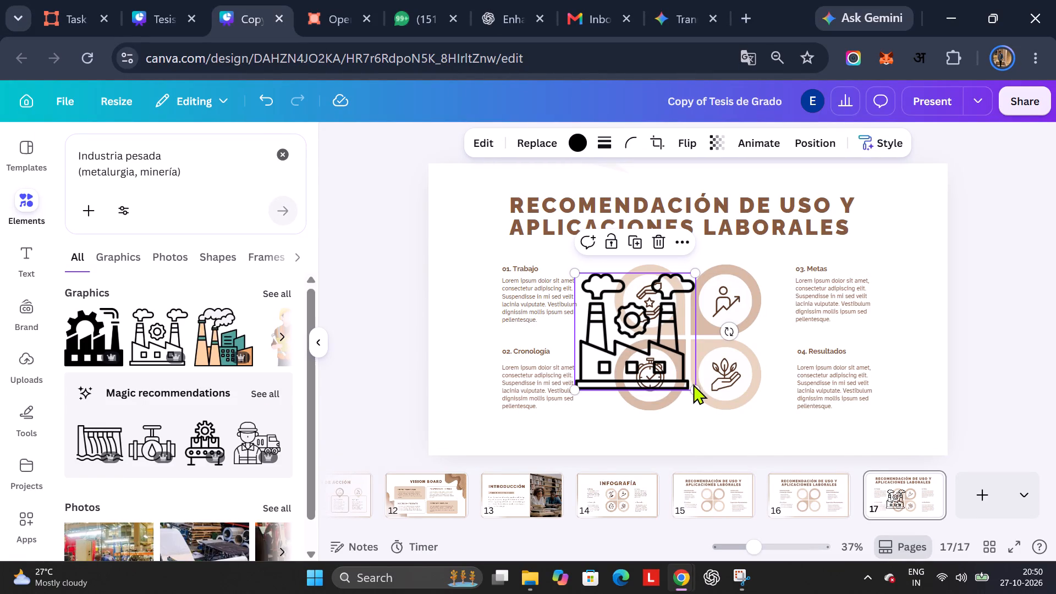
drag(654, 344, 652, 302)
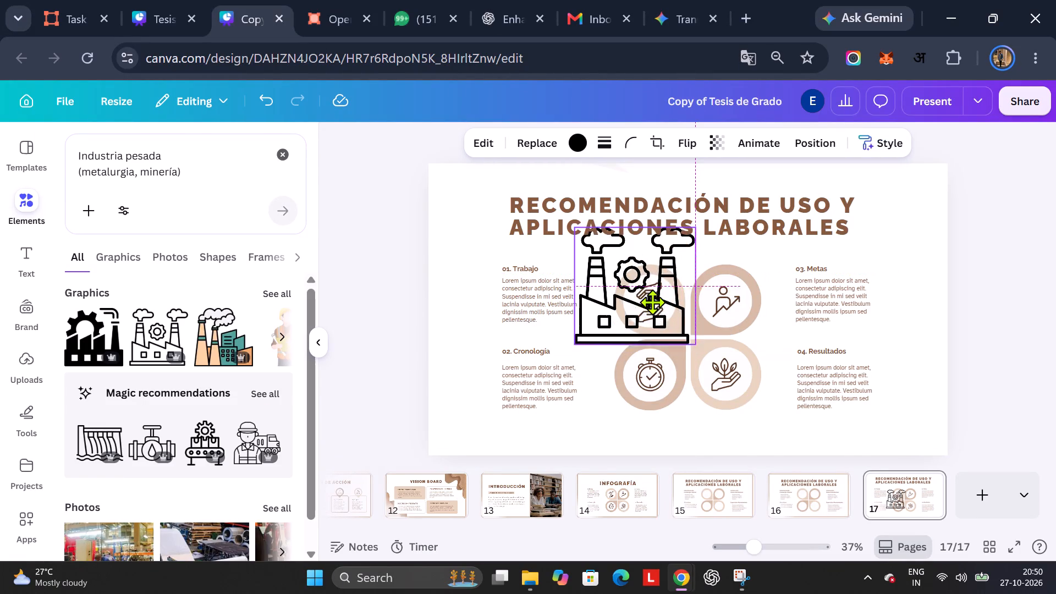
drag(652, 302, 565, 297)
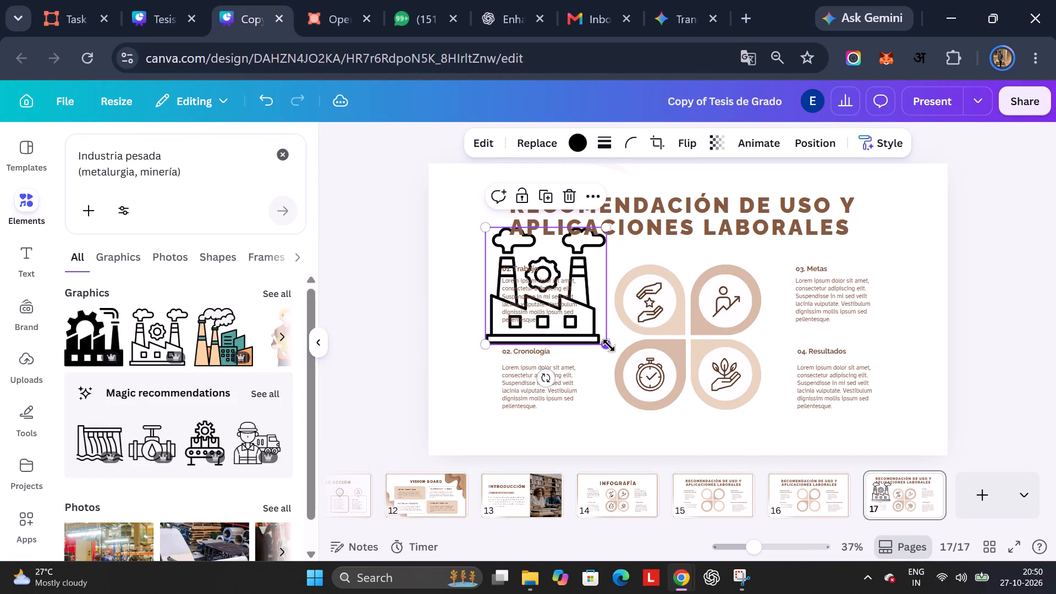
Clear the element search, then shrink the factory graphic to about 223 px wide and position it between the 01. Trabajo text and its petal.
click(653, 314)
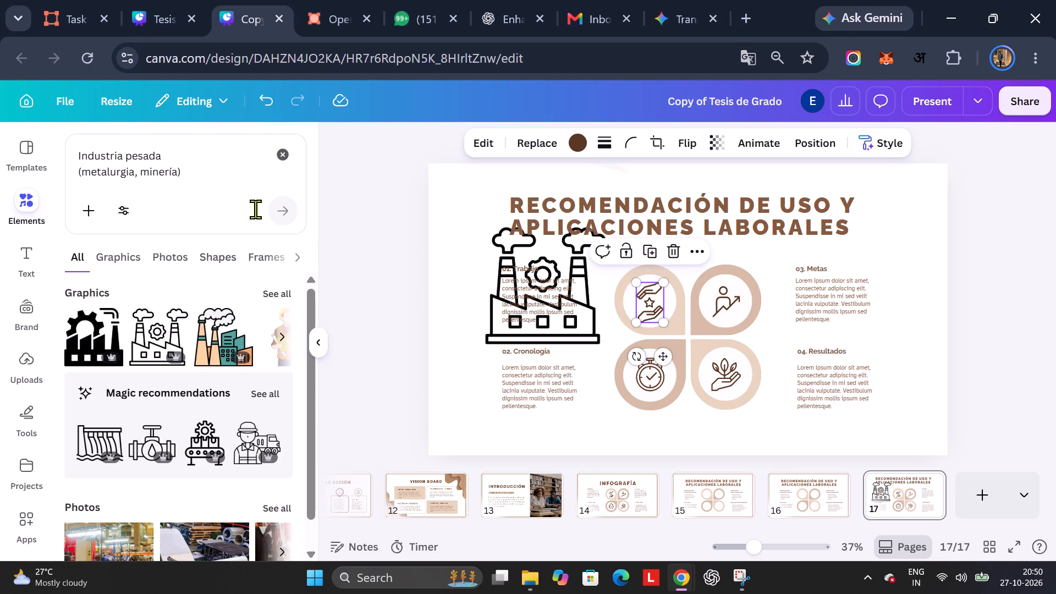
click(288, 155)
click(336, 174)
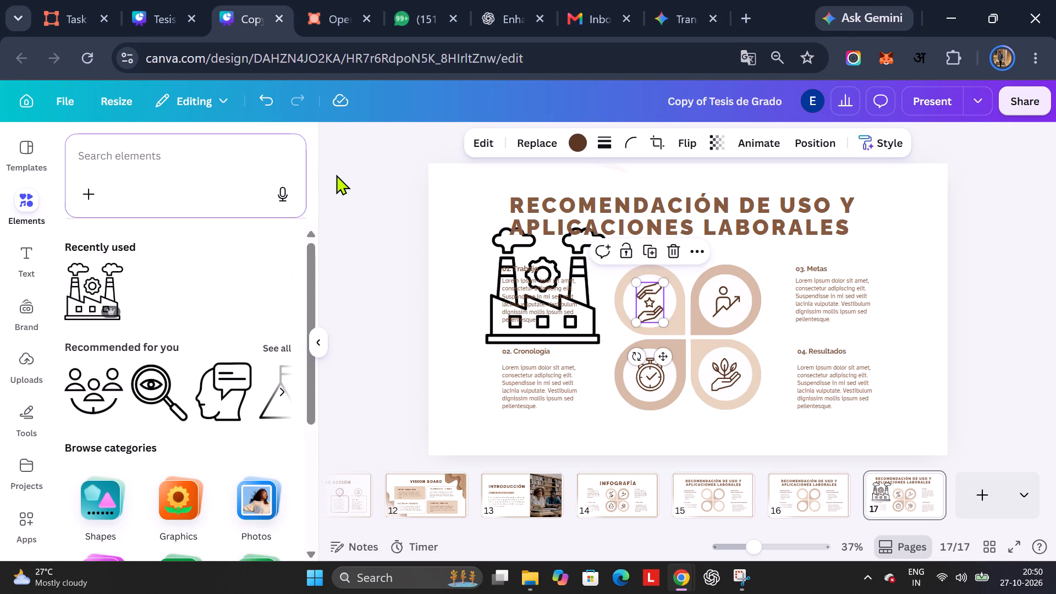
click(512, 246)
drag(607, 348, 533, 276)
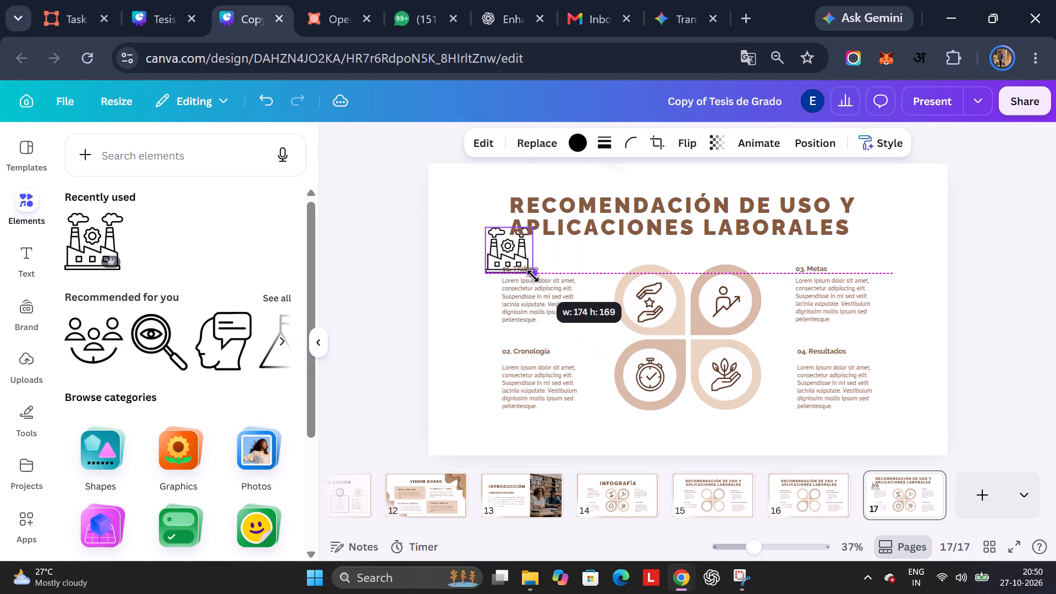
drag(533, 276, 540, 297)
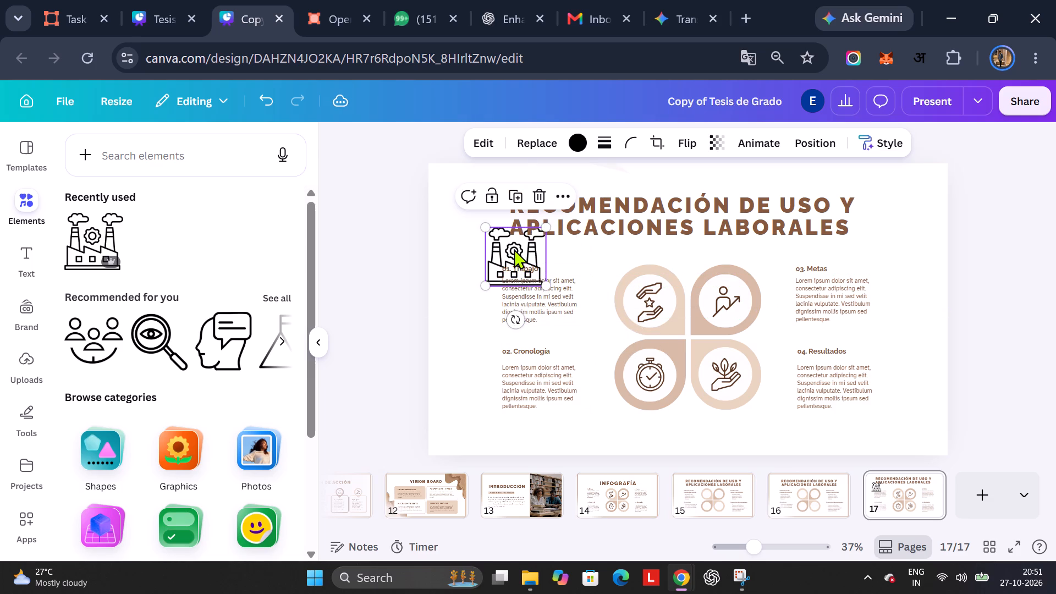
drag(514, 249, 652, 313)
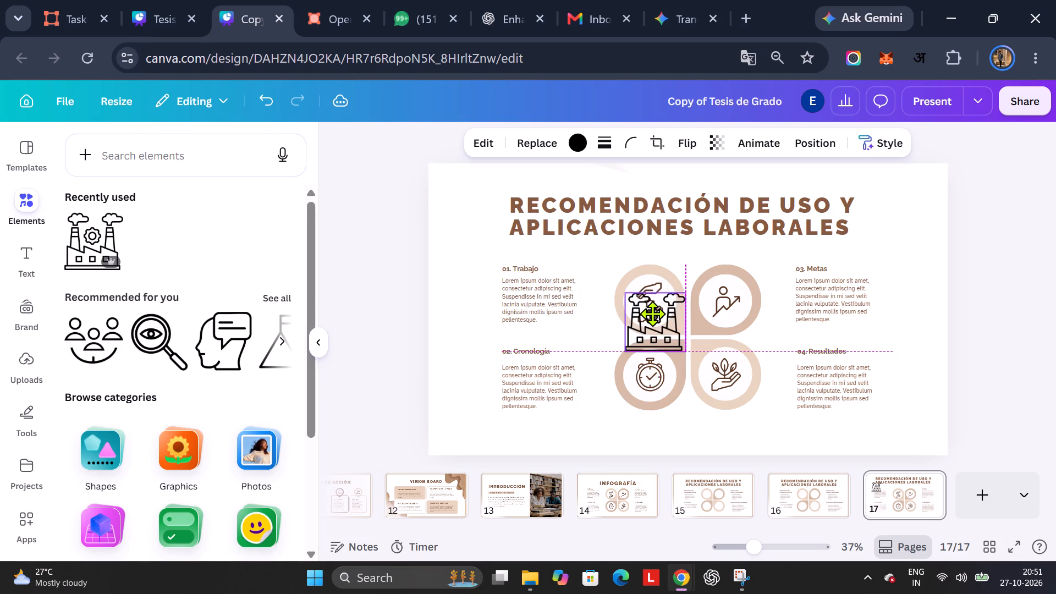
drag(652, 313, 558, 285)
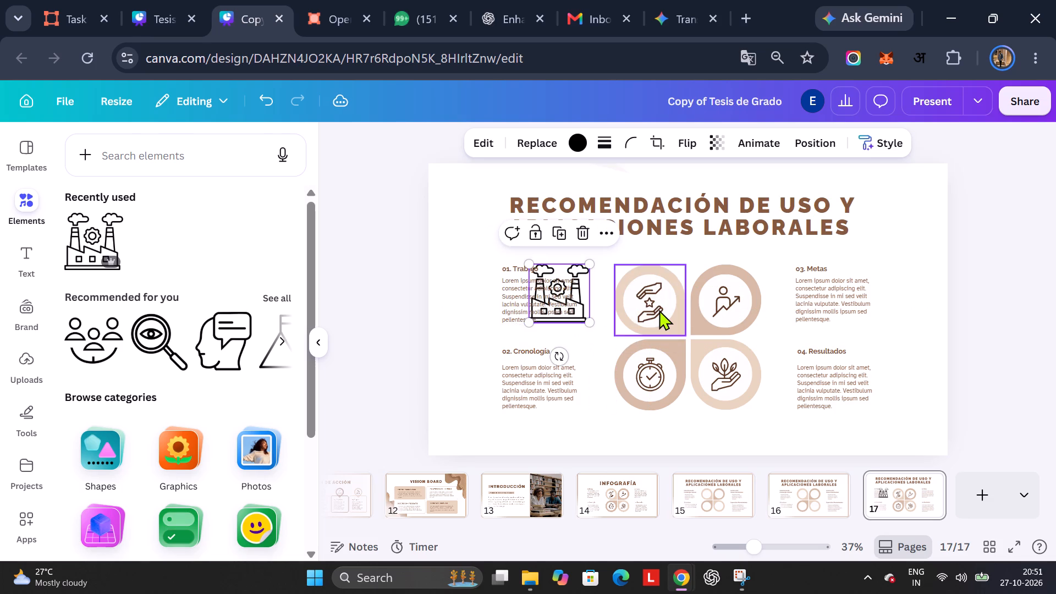
Check the width and height of slide 17's hands-and-star icon in its position settings and copy the height value.
click(659, 310)
click(802, 151)
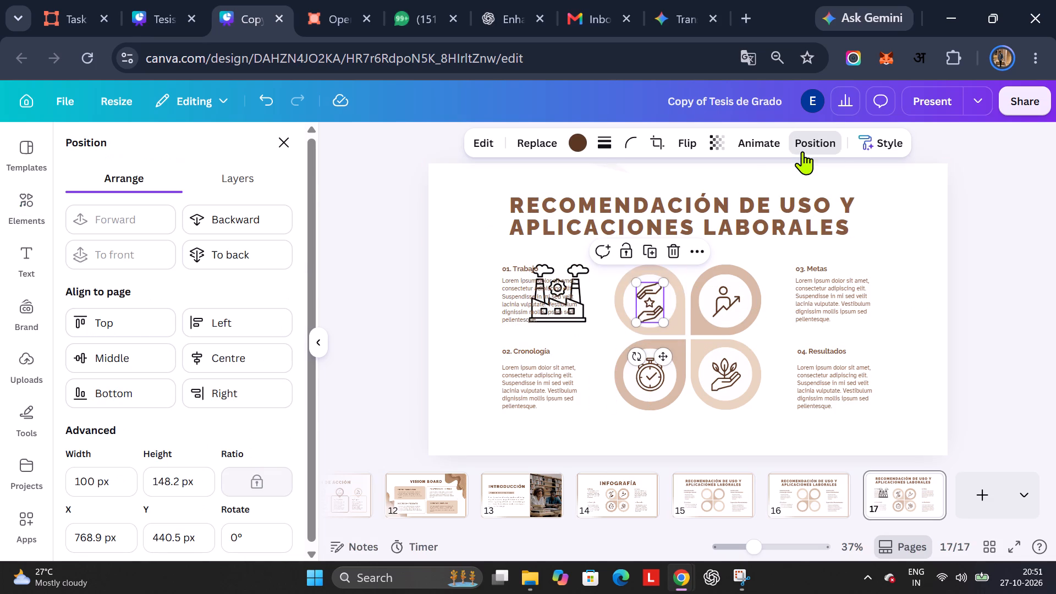
scroll(100, 447, down, 2)
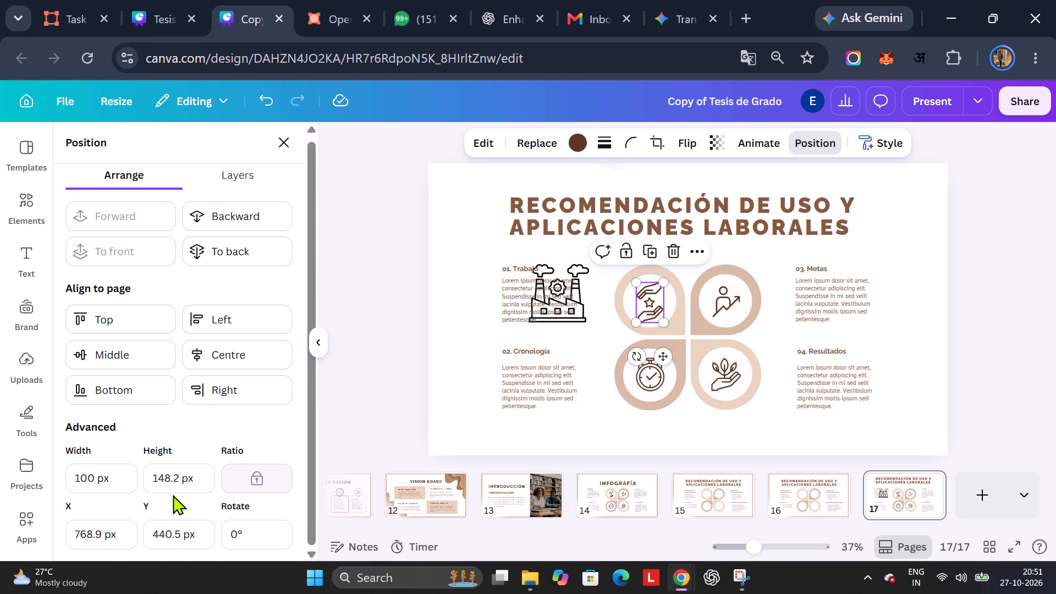
click(553, 300)
click(639, 296)
click(104, 480)
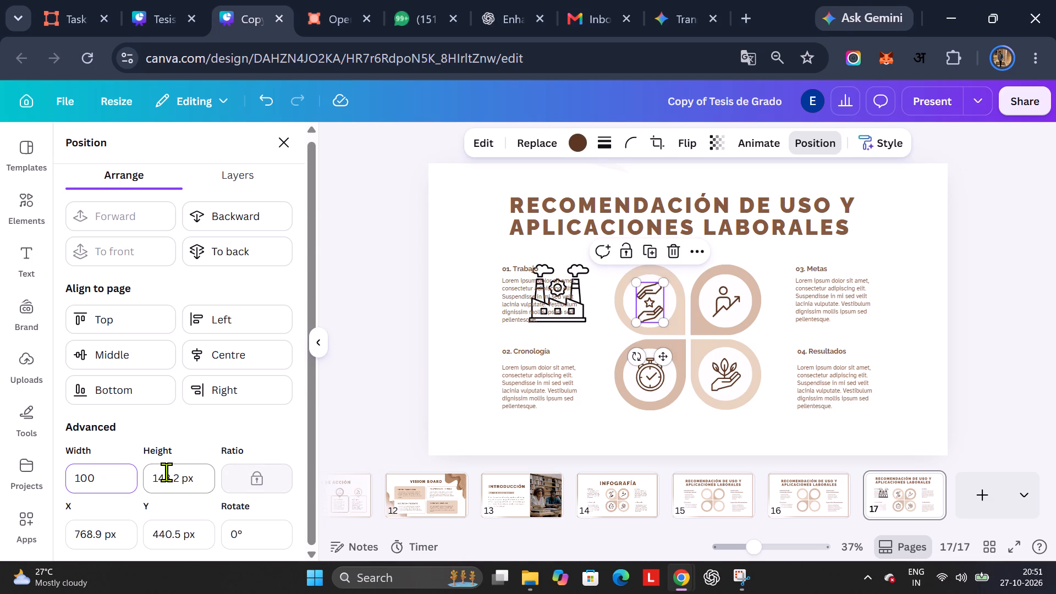
click(166, 472)
key(ctrl+a)
key(ctrl+c)
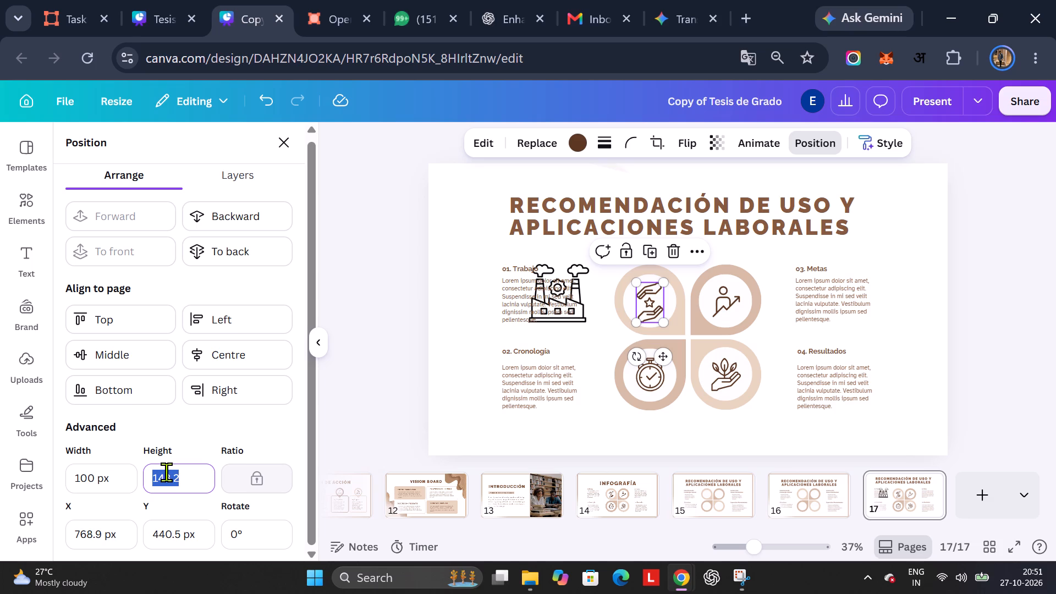
Set the factory icon's height to the copied 148.2 px, then set its width to 100 px.
click(541, 320)
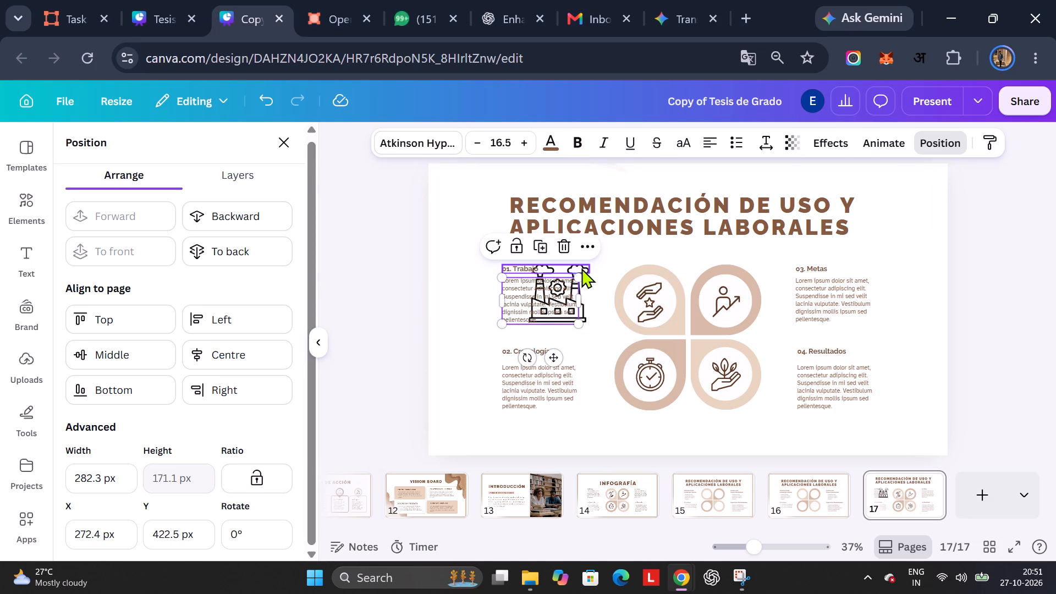
click(580, 267)
click(581, 289)
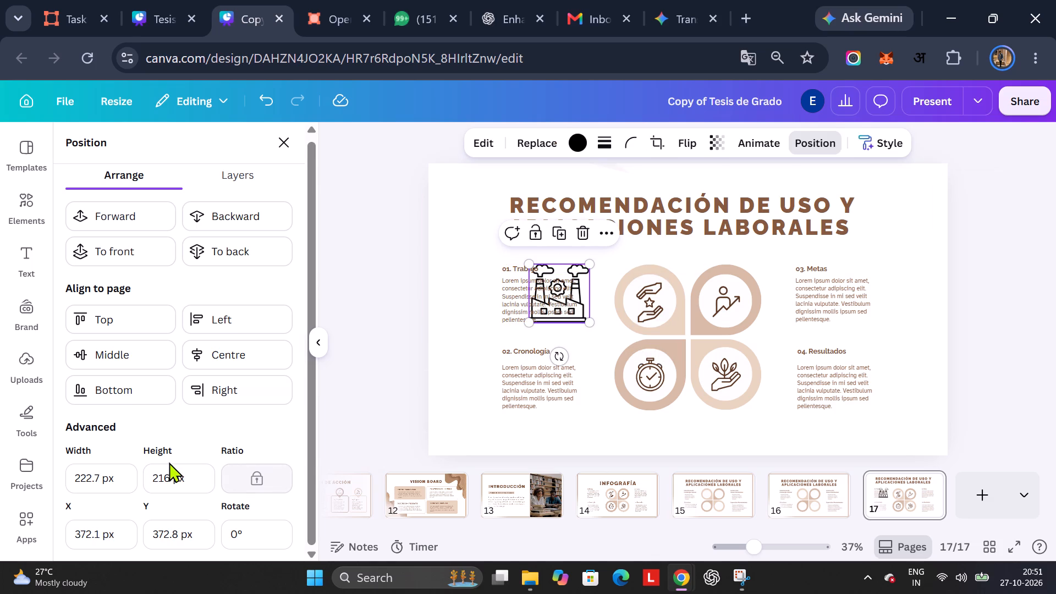
click(167, 474)
key(ctrl+a)
key(ctrl+v)
drag(117, 481, 52, 482)
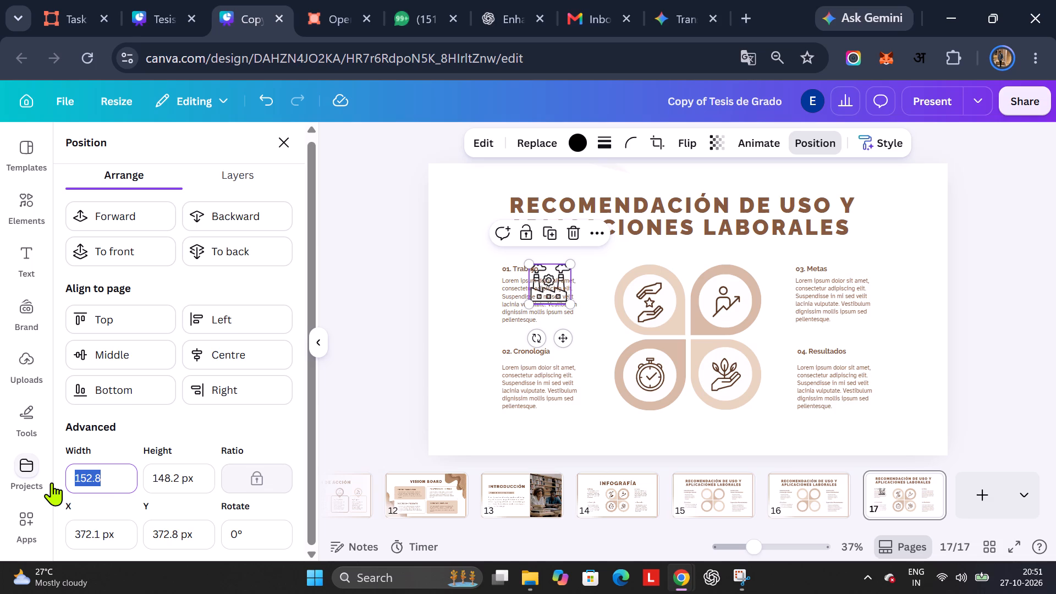
key(1)
text(00)
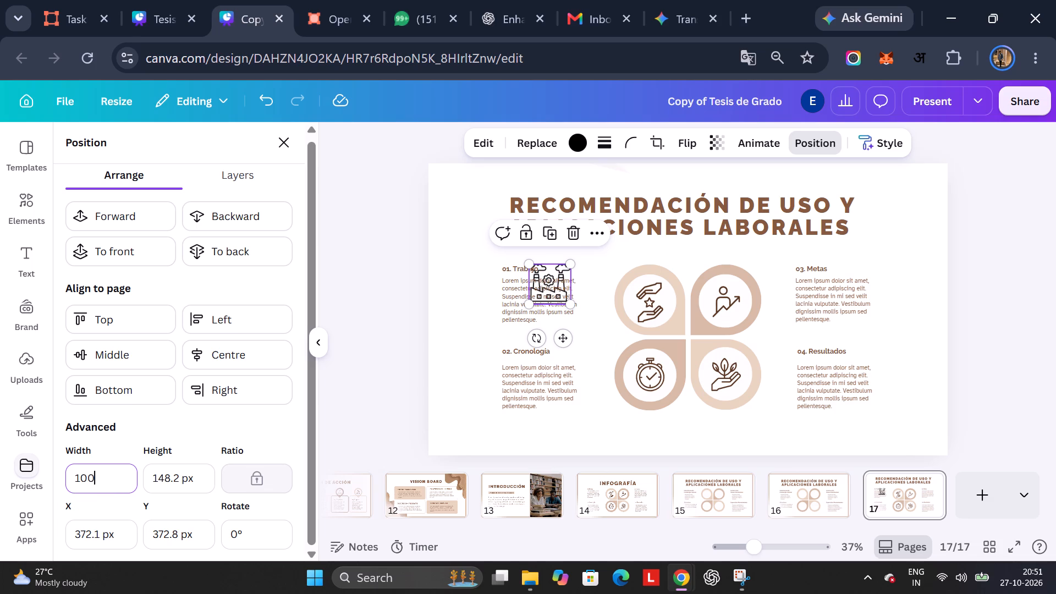
key(Return)
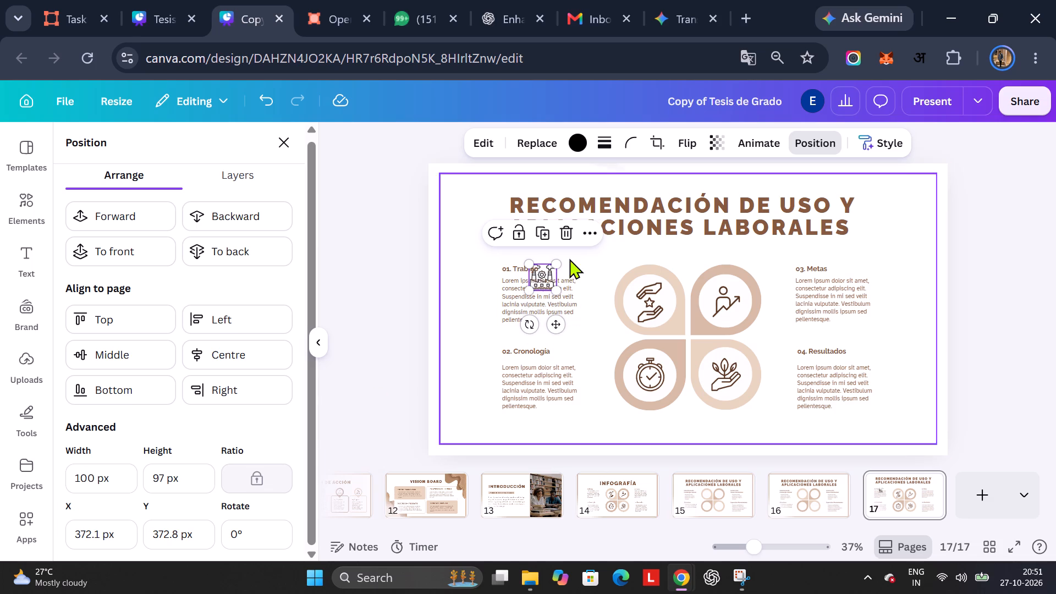
Move the factory icon off the 01. Trabajo text to just outside its petal's upper edge, and select the hands-and-star icon.
drag(538, 273, 615, 294)
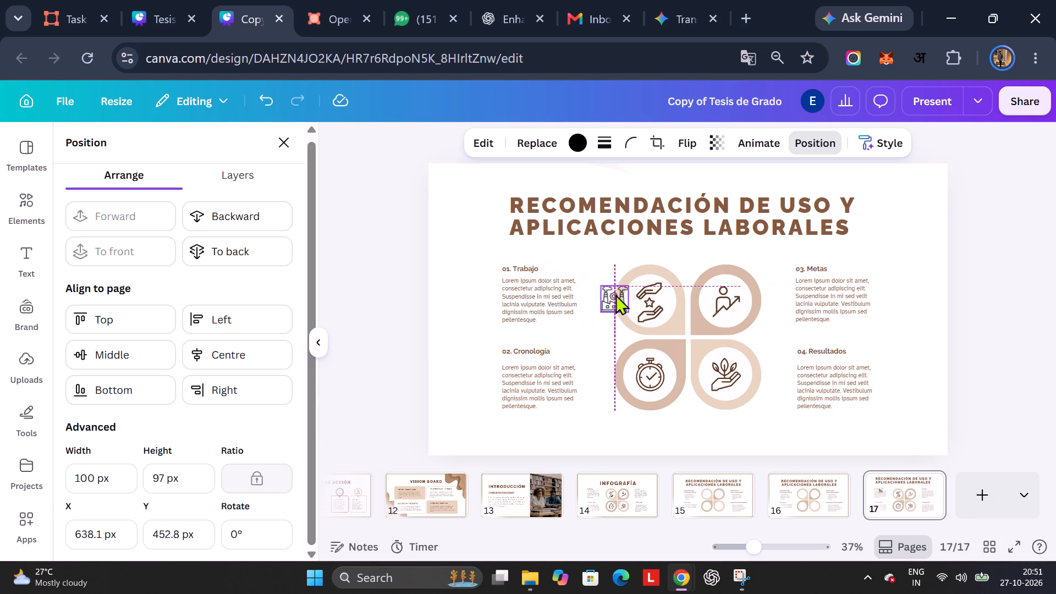
drag(615, 294, 607, 268)
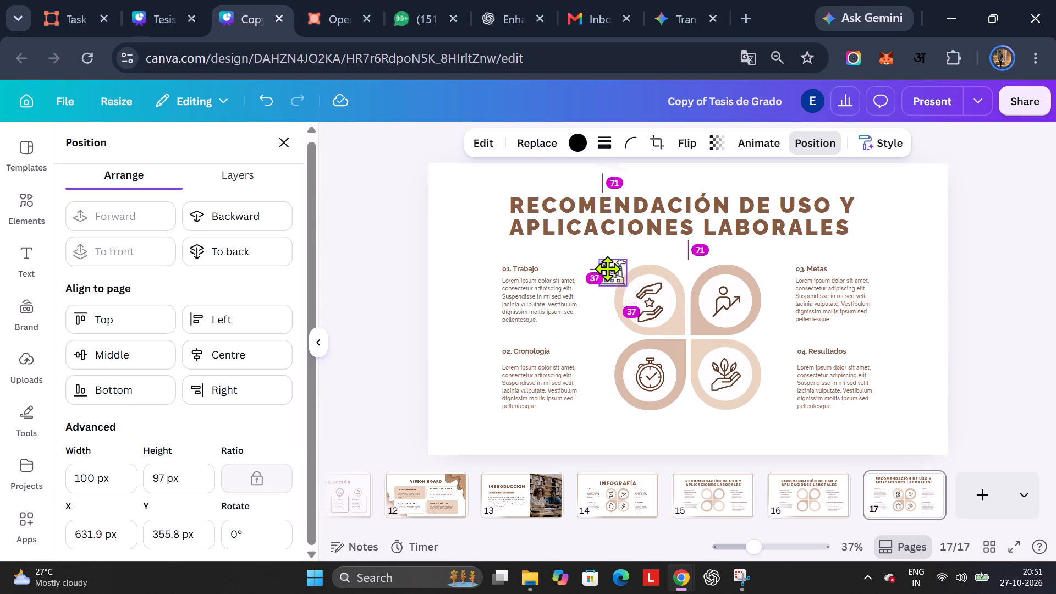
drag(607, 268, 594, 262)
click(651, 309)
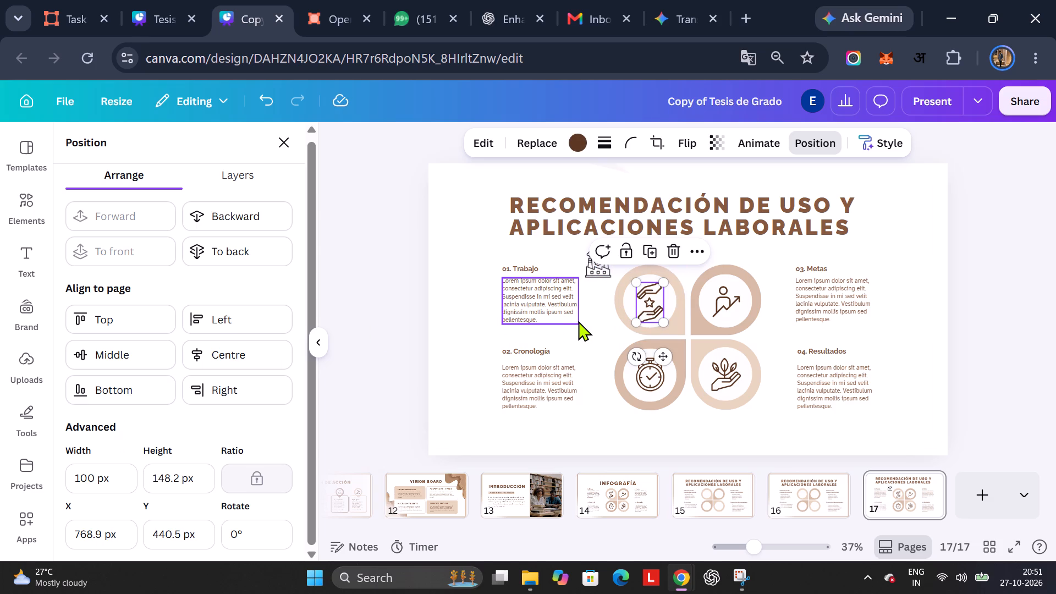
Copy the hands-and-star icon's 148.2 px height and apply it to the factory icon.
click(600, 270)
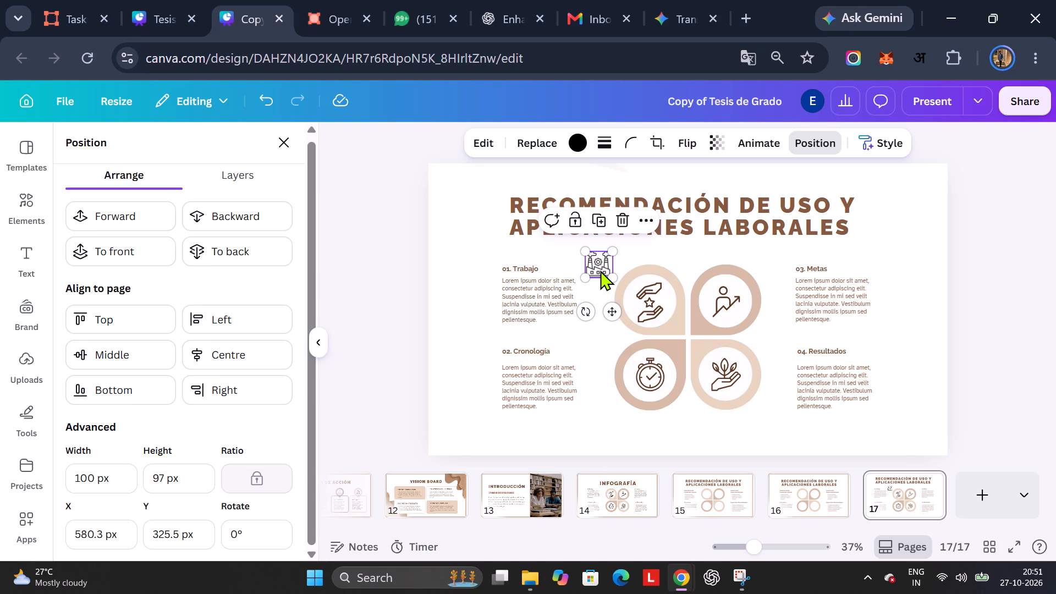
click(182, 479)
click(664, 300)
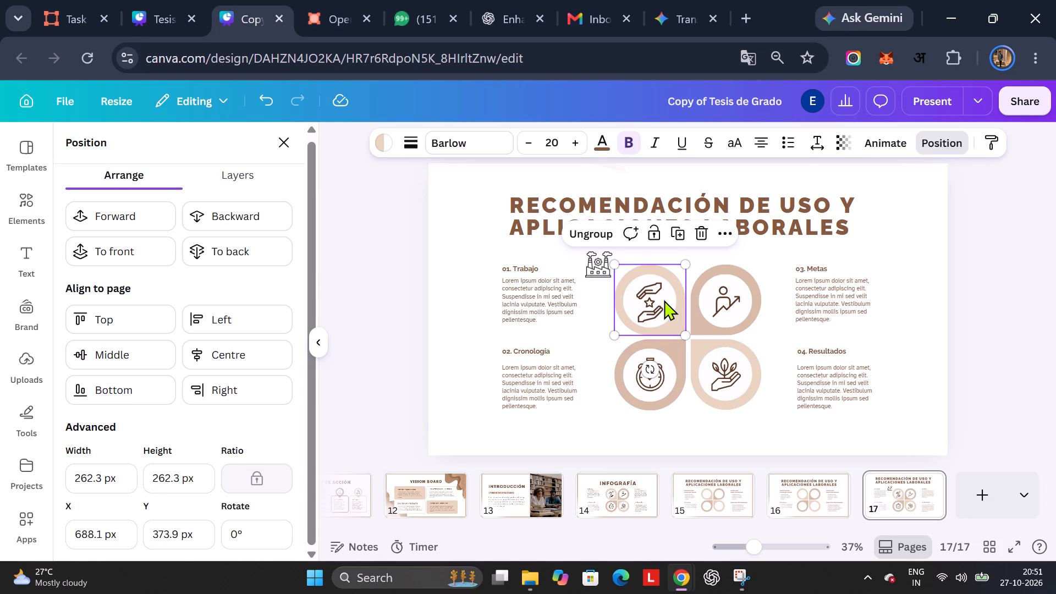
click(656, 300)
drag(157, 480, 192, 481)
key(ctrl+a)
key(ctrl+c)
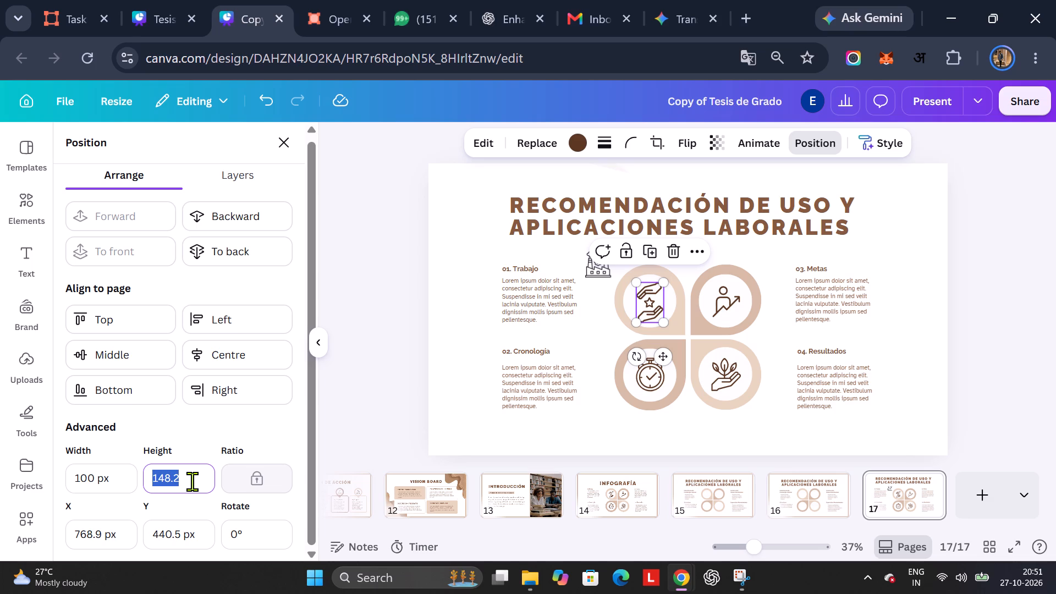
click(602, 272)
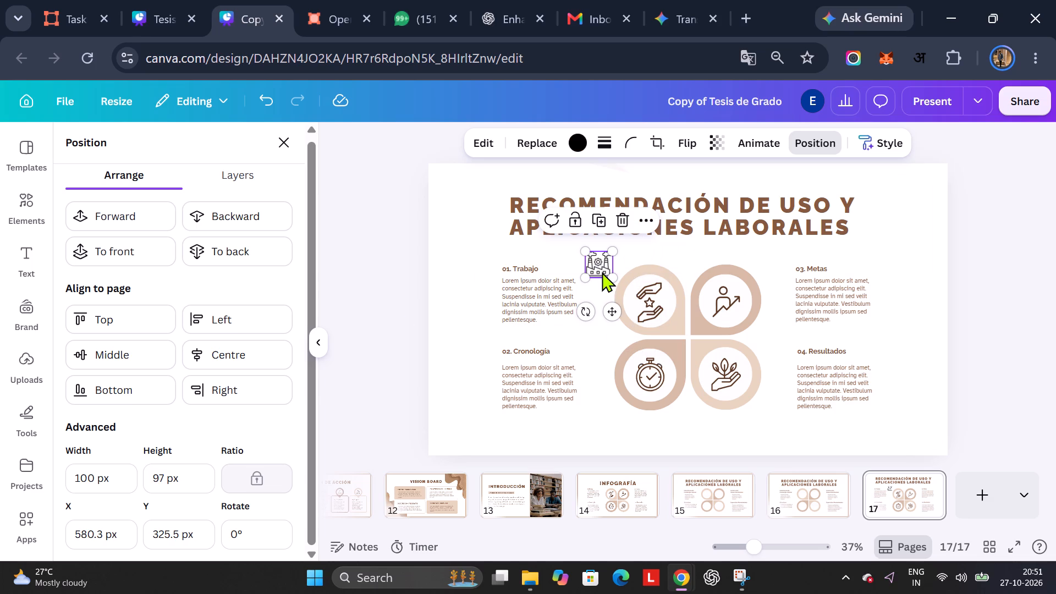
drag(151, 477, 213, 476)
key(ctrl+a)
key(ctrl+v)
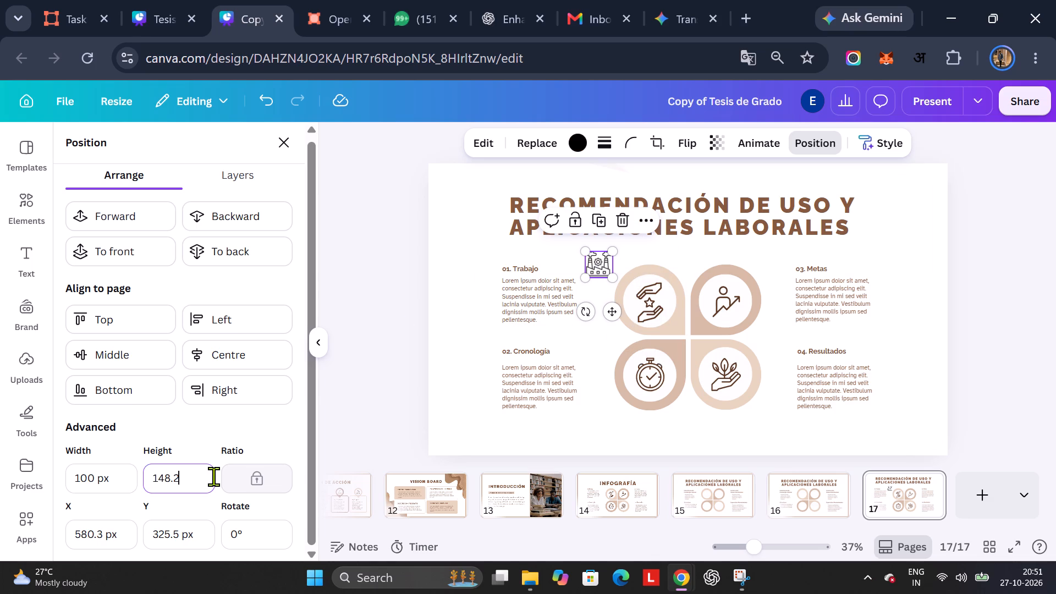
key(Return)
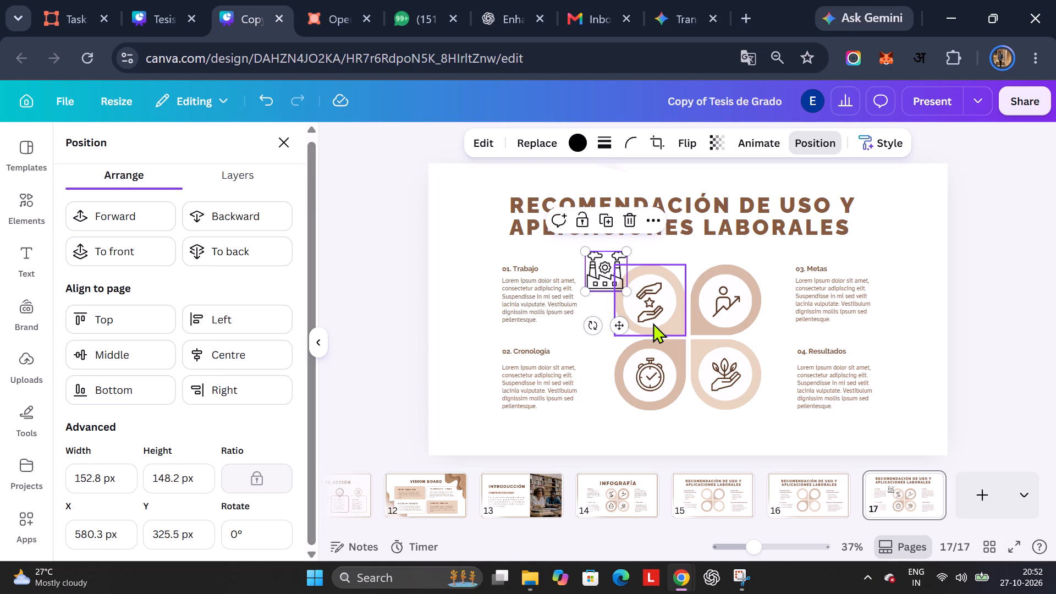
Recolour the factory icon to the hands-and-star icon's dark grey-brown, #5D3821.
click(654, 290)
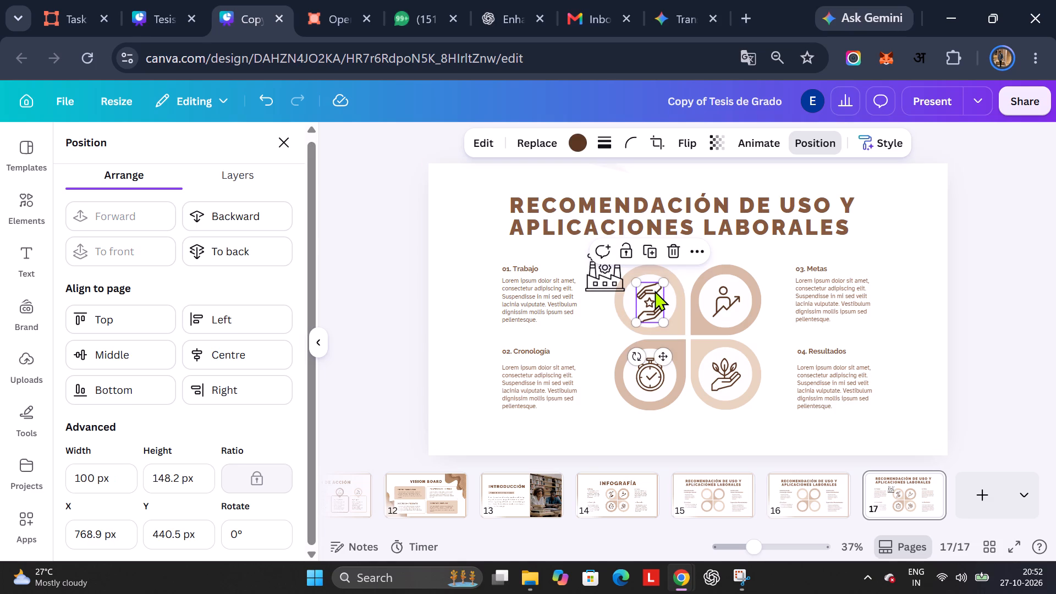
click(579, 144)
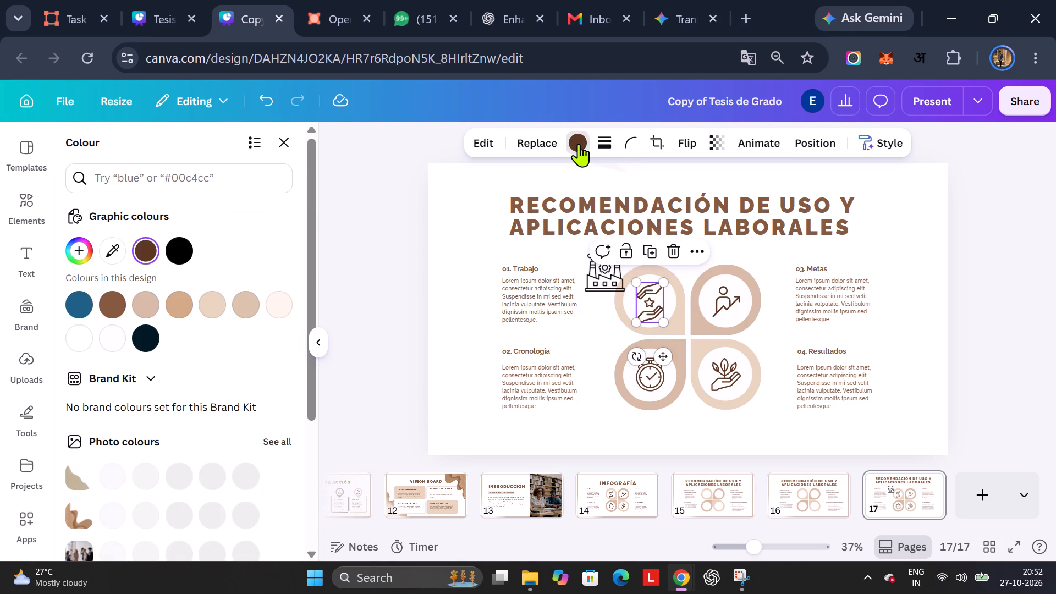
click(145, 248)
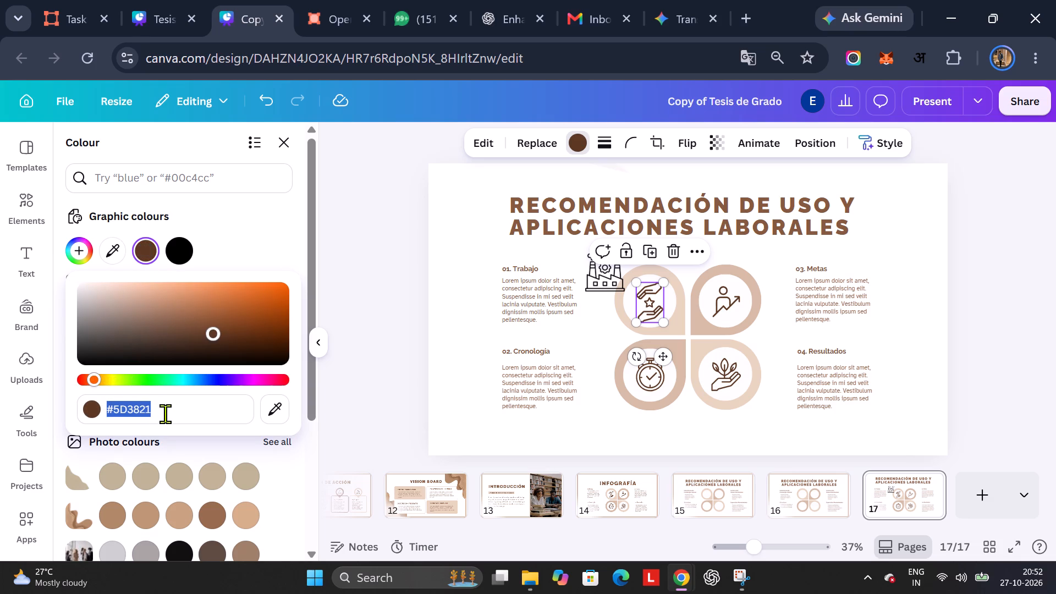
key(ctrl+c)
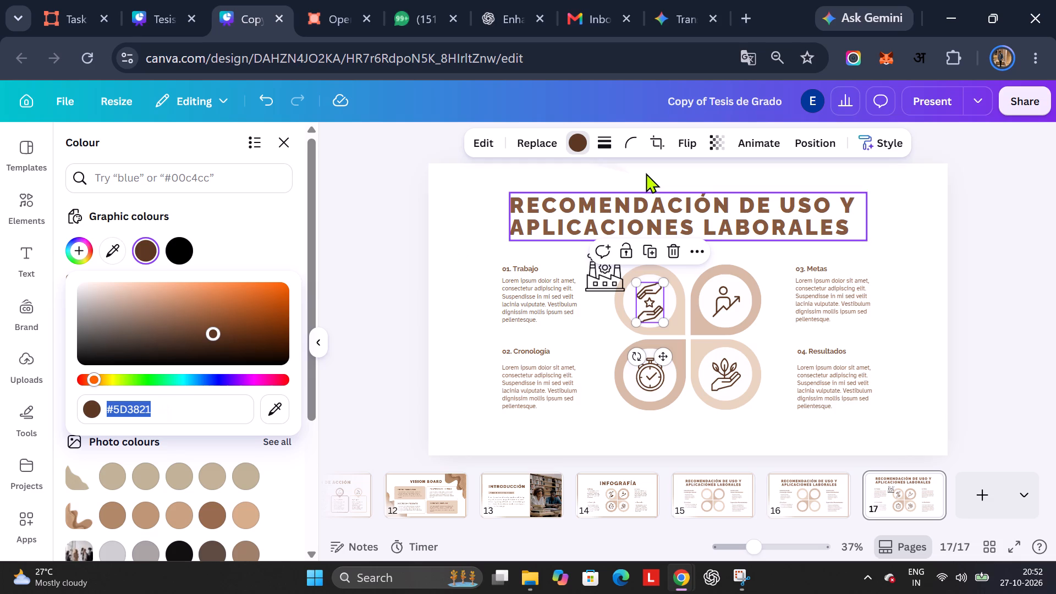
click(597, 272)
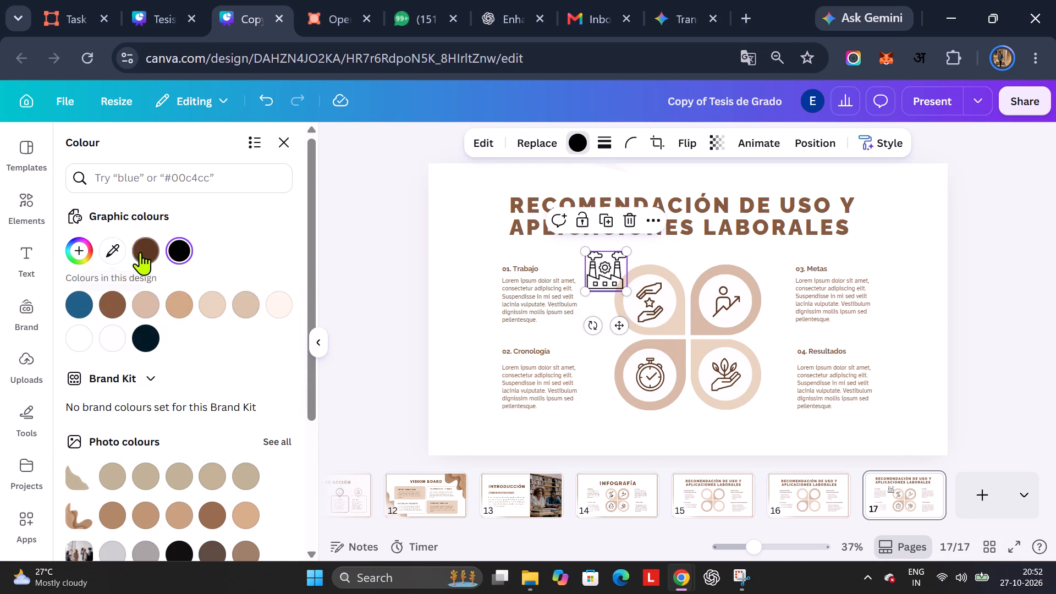
click(119, 253)
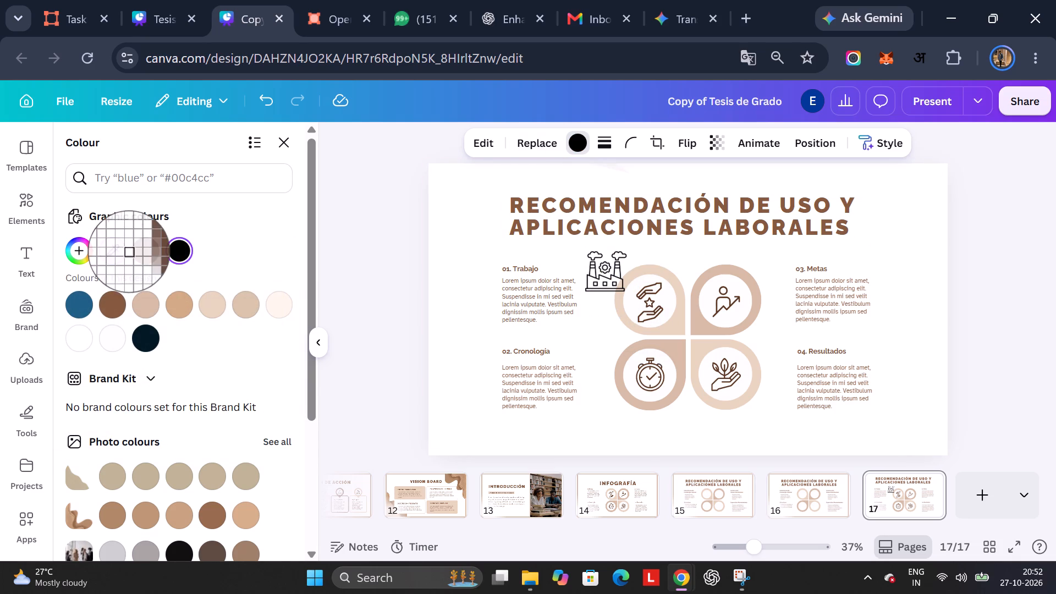
click(130, 252)
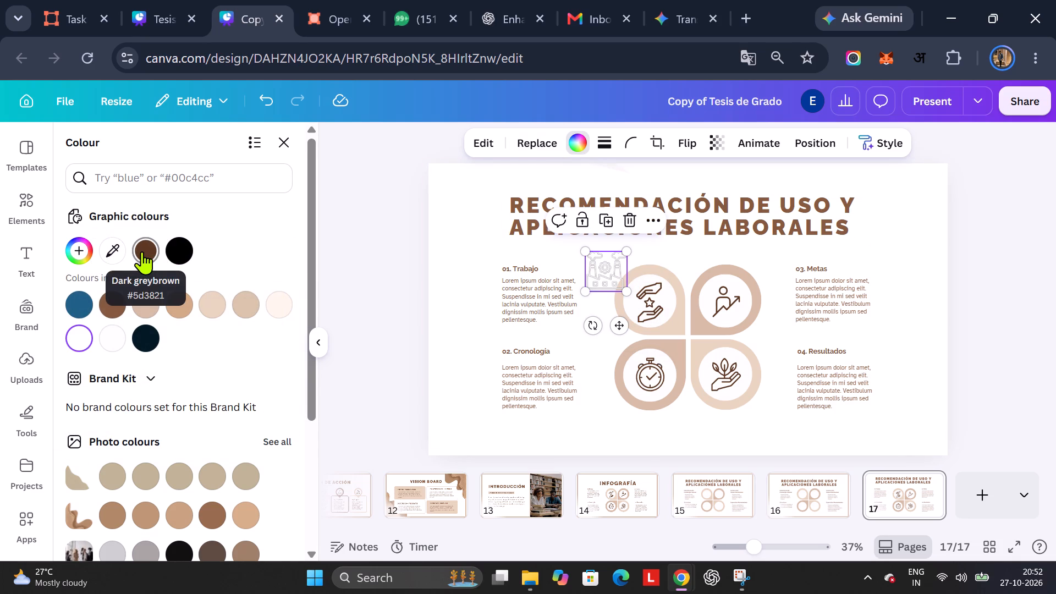
click(144, 254)
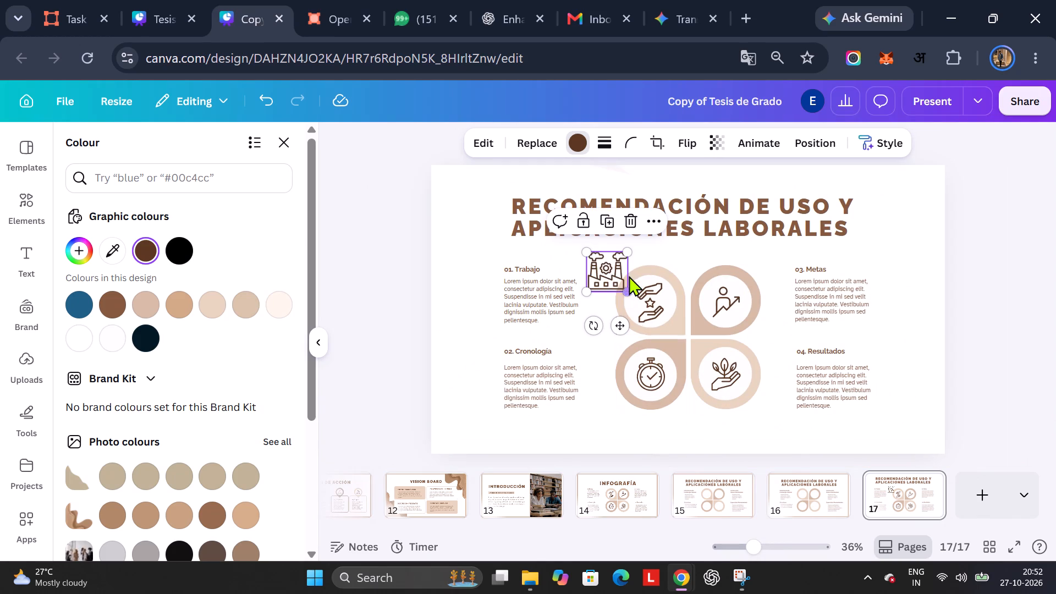
Move the hands-and-star icon out of its petal onto the adjacent text and put the factory icon in its place.
drag(649, 293, 559, 321)
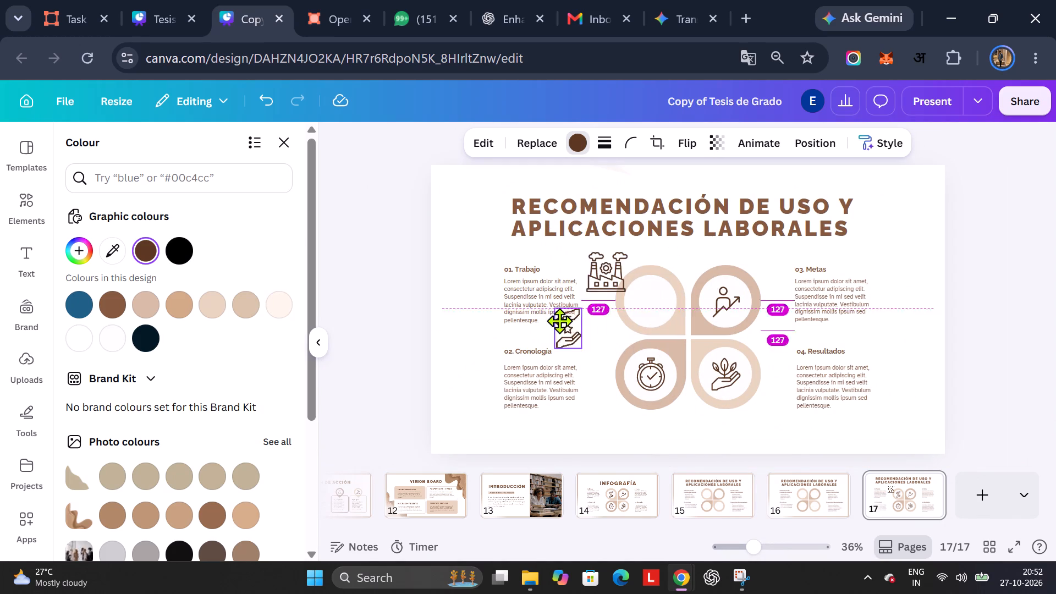
drag(559, 321, 548, 323)
drag(617, 257, 662, 289)
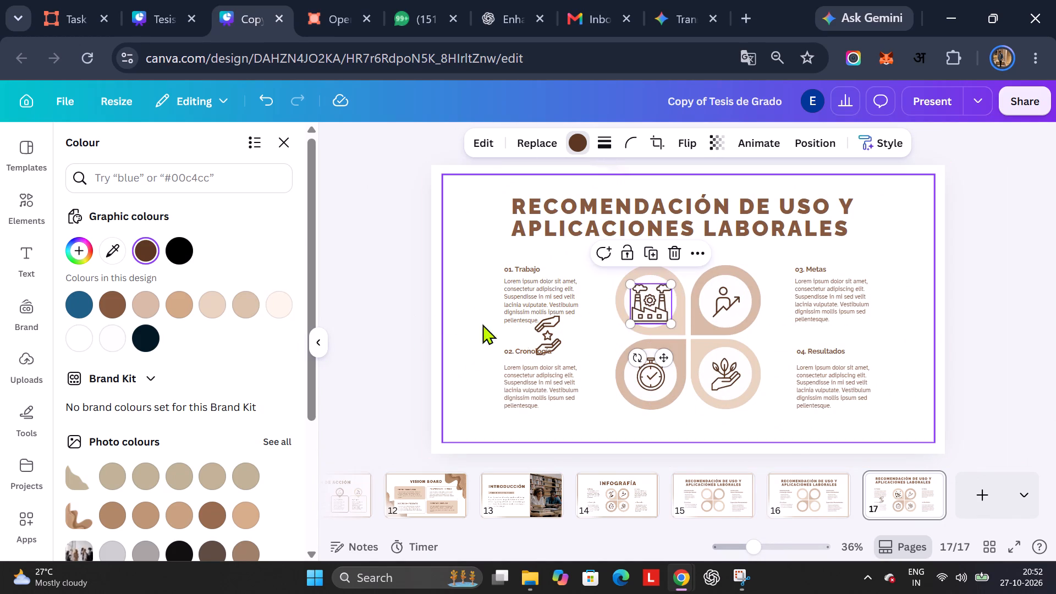
Shrink the factory icon slightly and centre it inside the circle of the 01. Trabajo petal.
click(537, 336)
scroll(224, 362, down, 1)
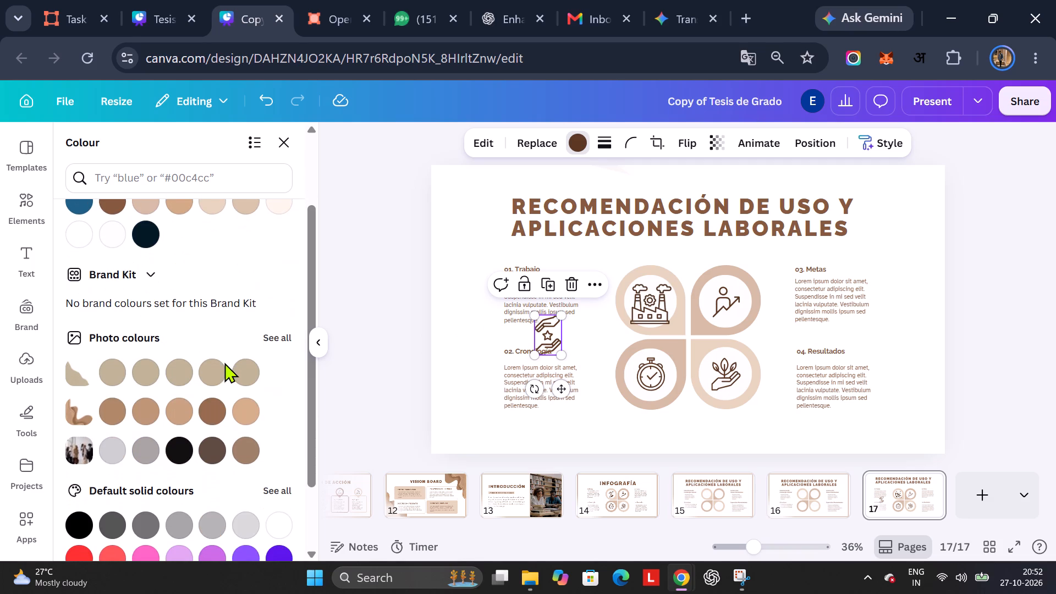
click(648, 302)
click(670, 319)
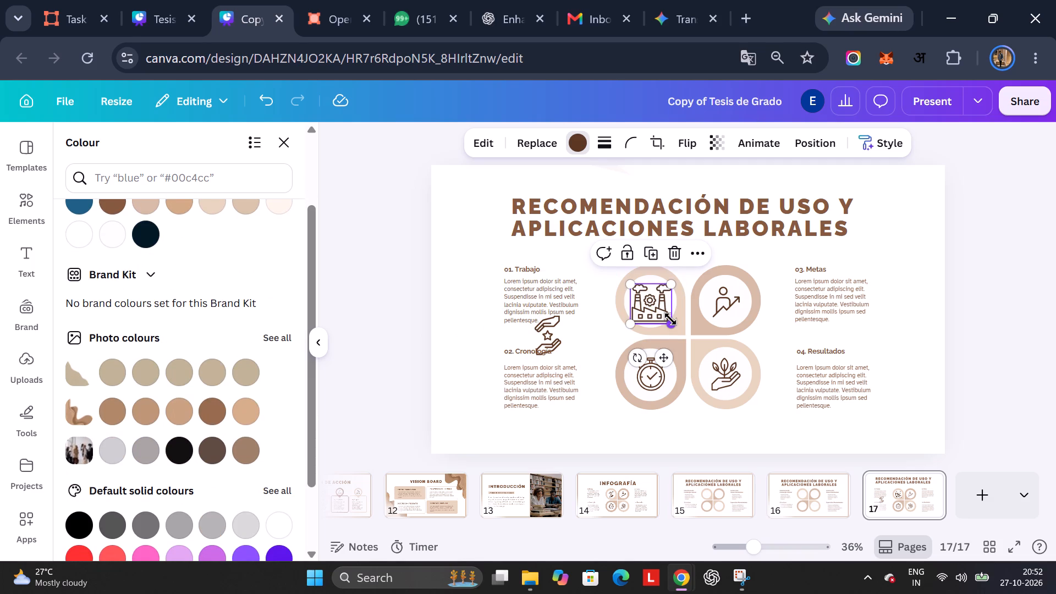
click(648, 304)
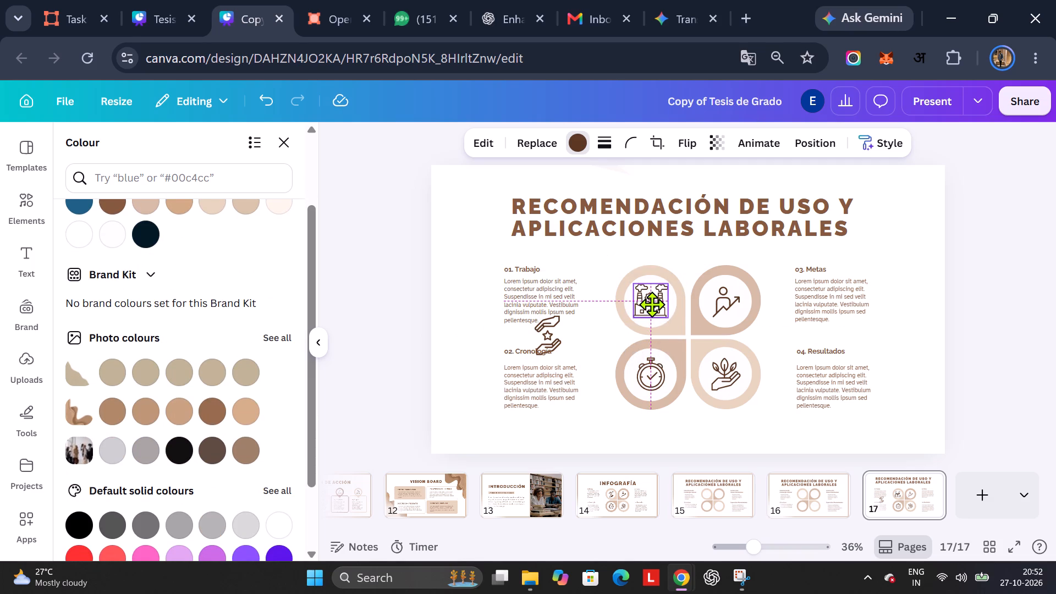
click(362, 318)
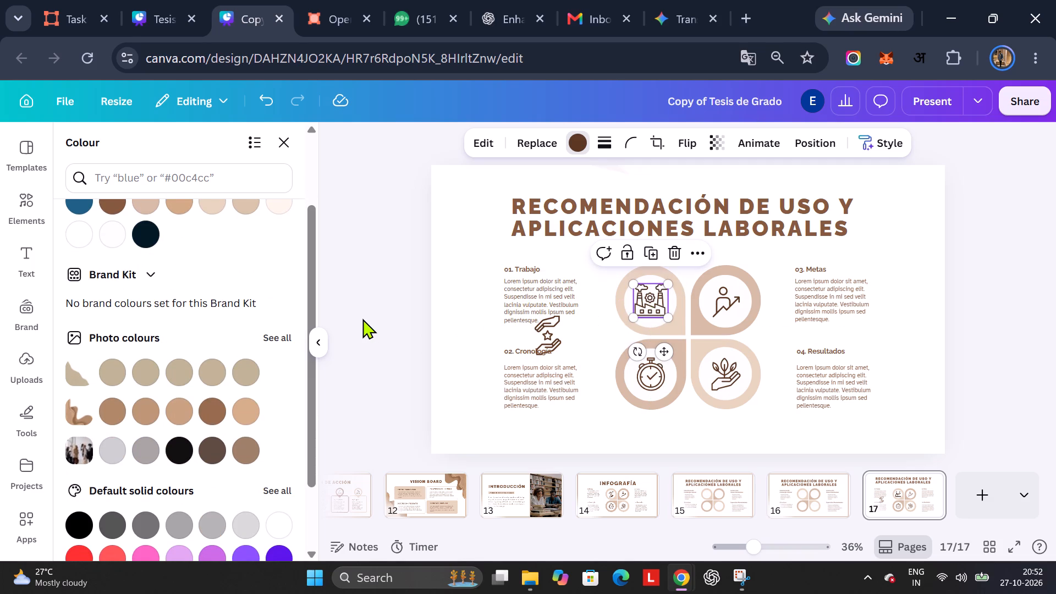
Delete the displaced hands-and-star icon from slide 17.
click(559, 344)
key(BackSpace)
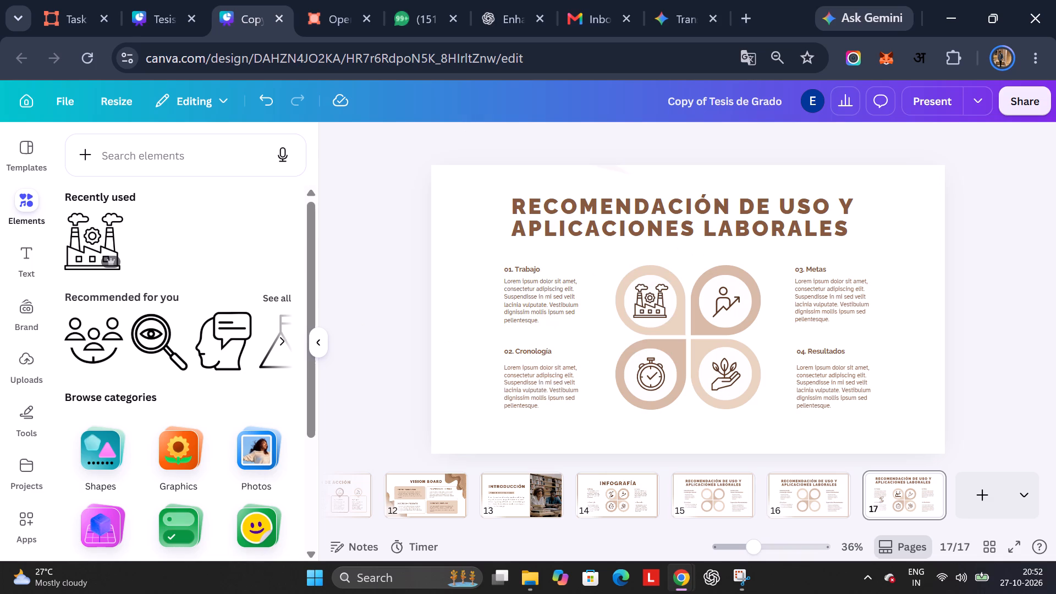
Copy the full heading text "Industria pesada (metalurgia, minería)" from slide 16.
click(728, 301)
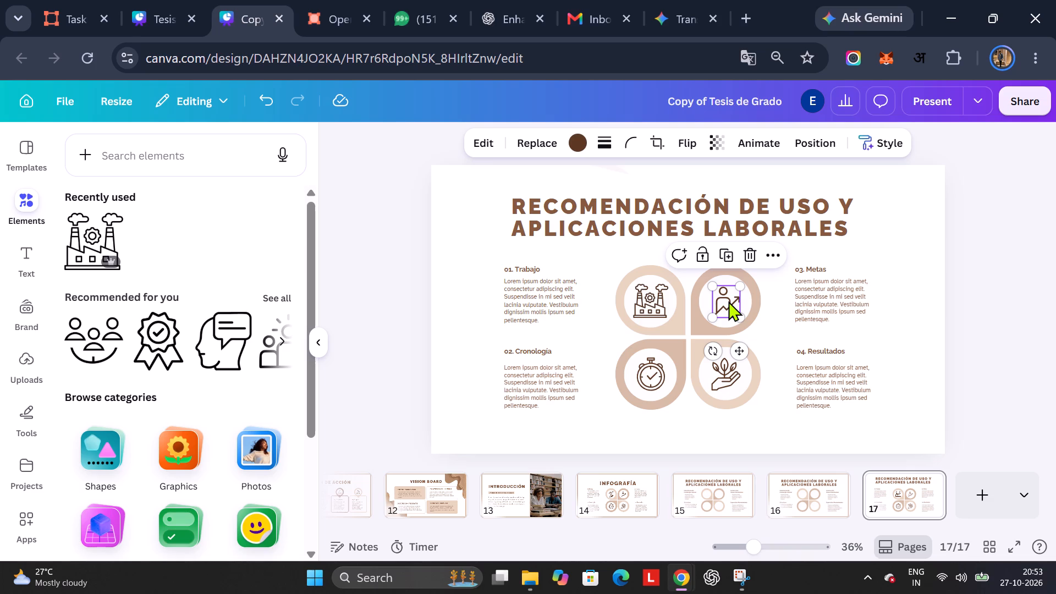
click(785, 496)
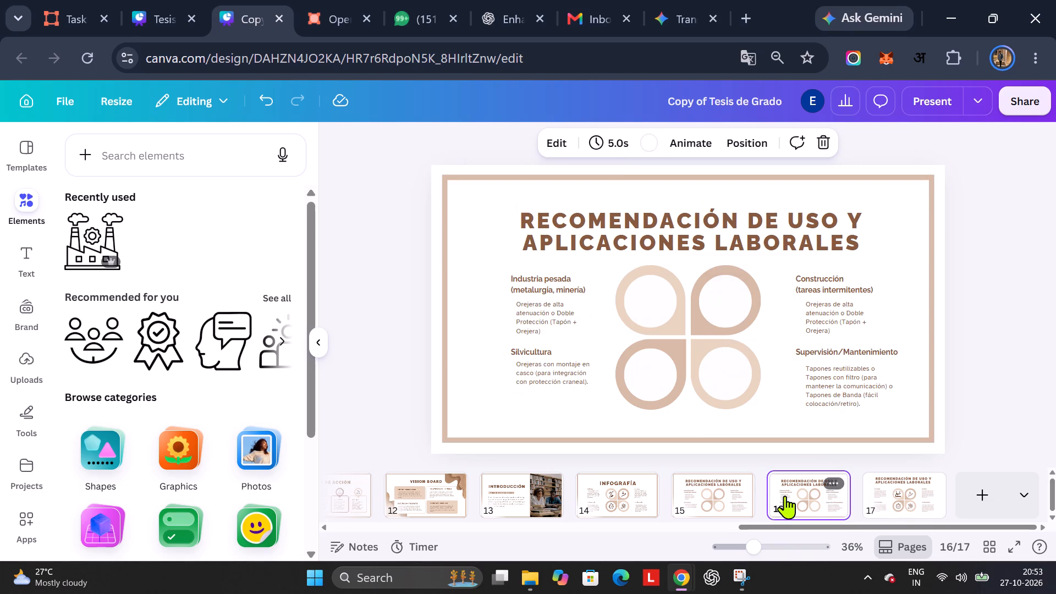
double_click(536, 287)
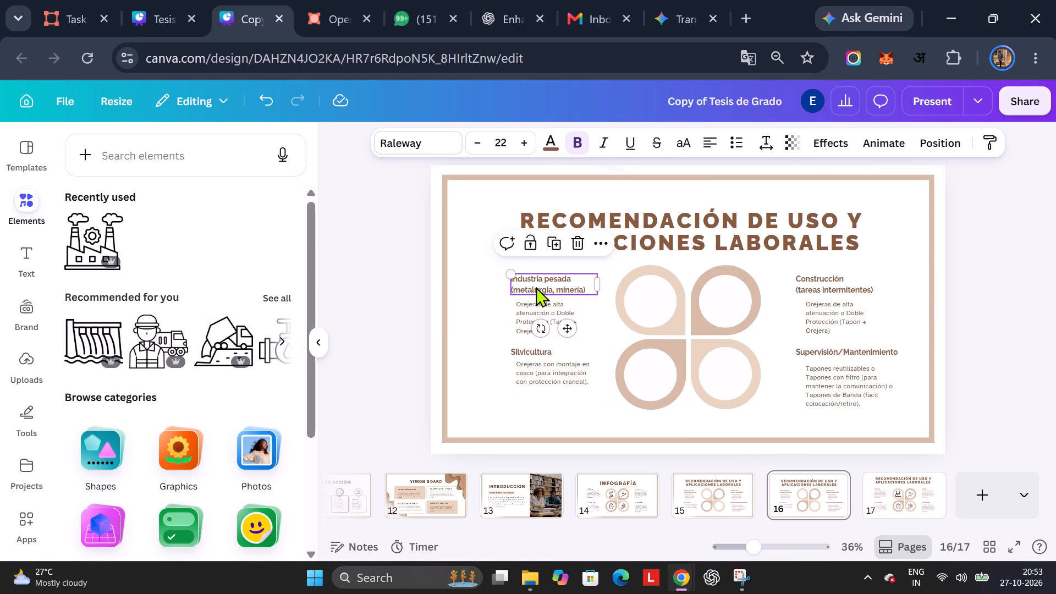
click(536, 287)
key(ctrl+a)
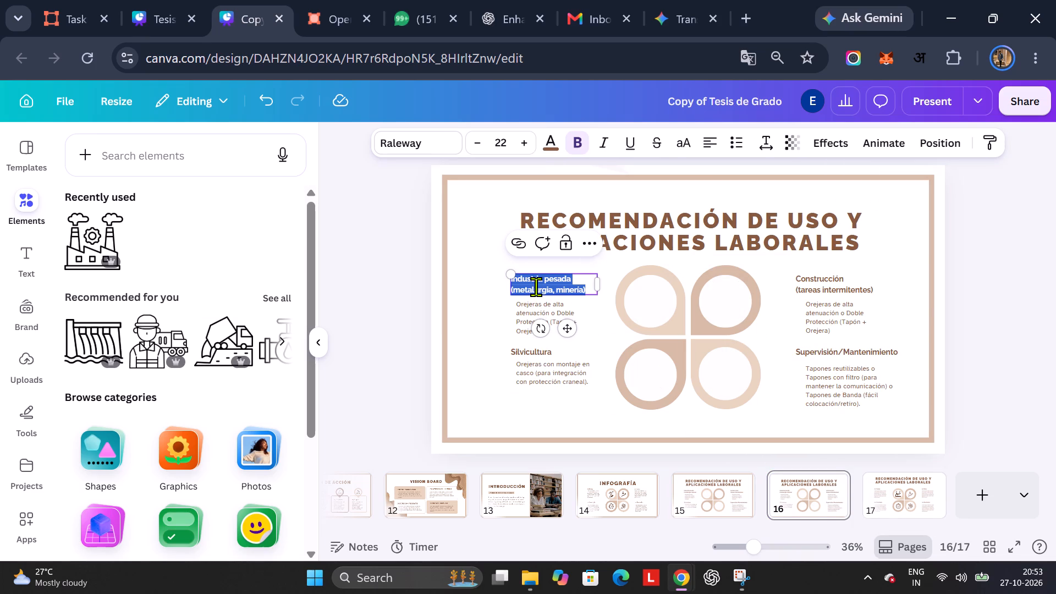
key(ctrl+c)
Replace the 01. Trabajo heading on slide 17 with the copied "Industria pesada (metalurgia, minería)" text.
click(899, 491)
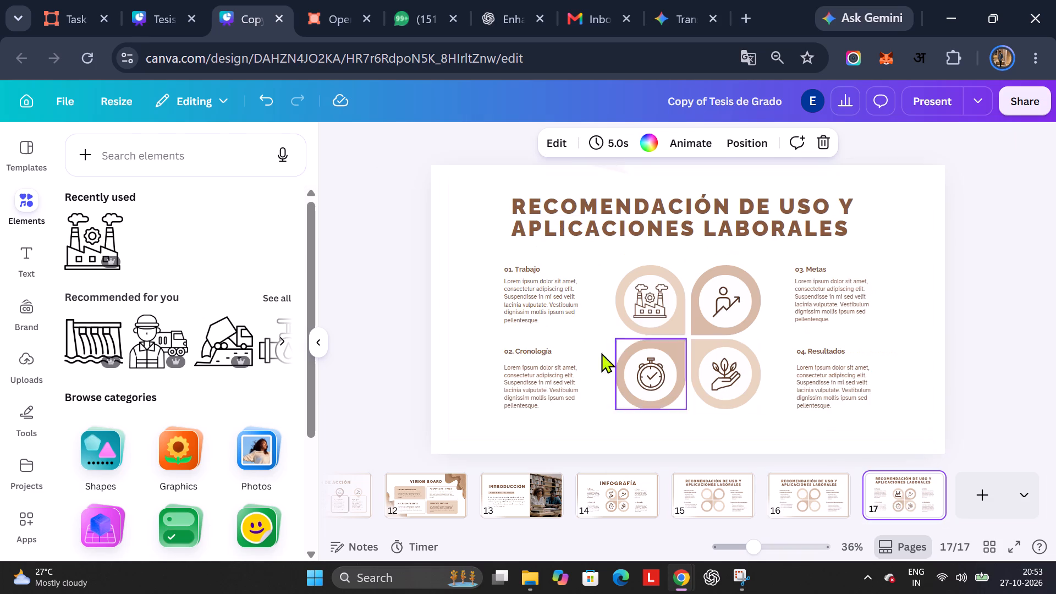
click(531, 265)
key(ctrl+a)
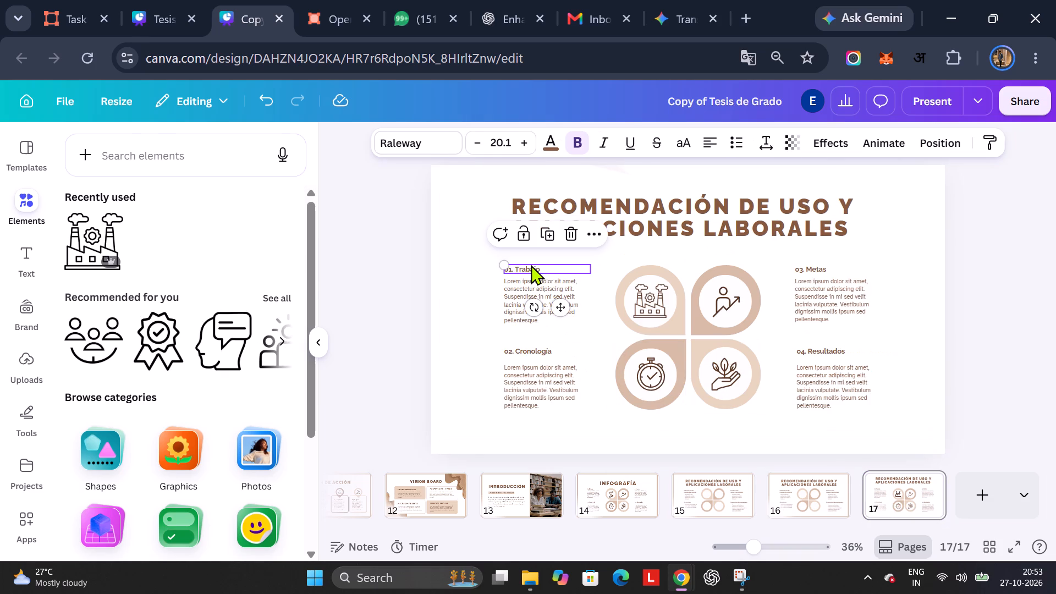
click(461, 293)
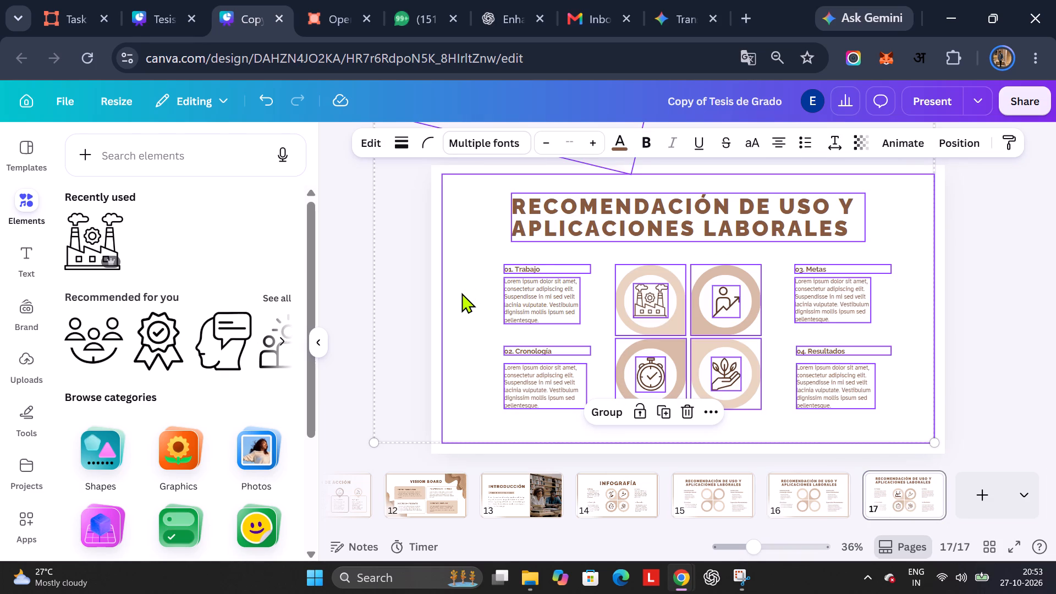
click(531, 260)
click(408, 327)
click(533, 271)
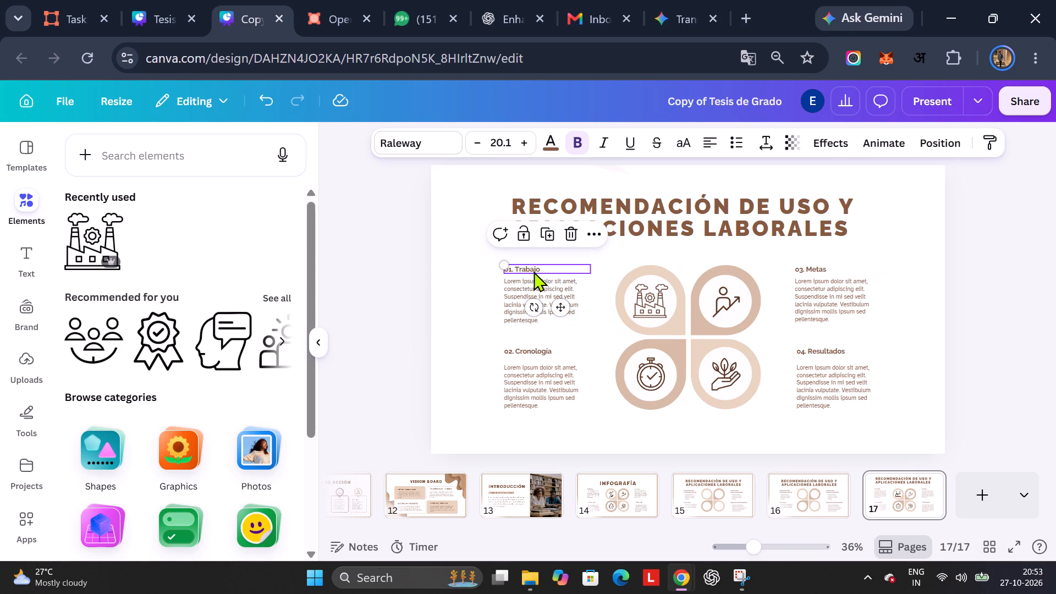
triple_click(533, 271)
key(ctrl+v)
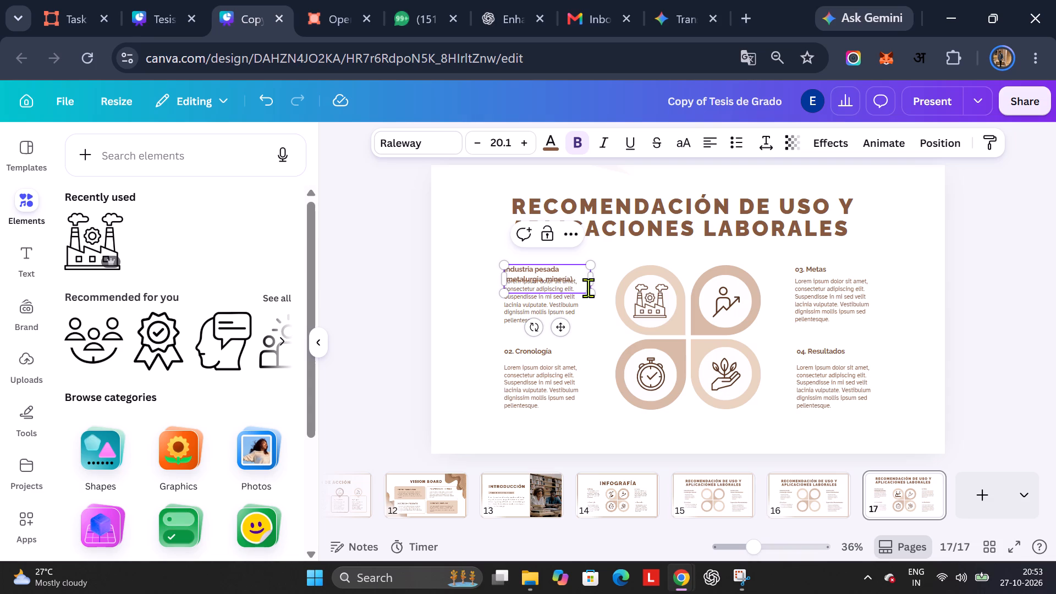
Narrow the Industria pesada heading's text box slightly, keeping the heading on two lines.
drag(591, 284, 605, 273)
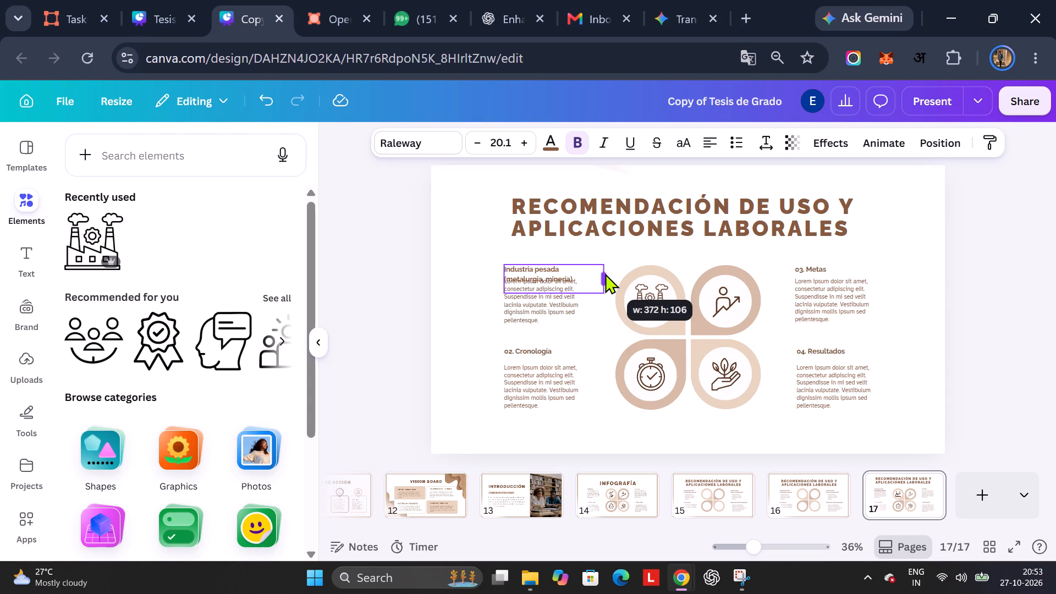
drag(605, 273, 588, 276)
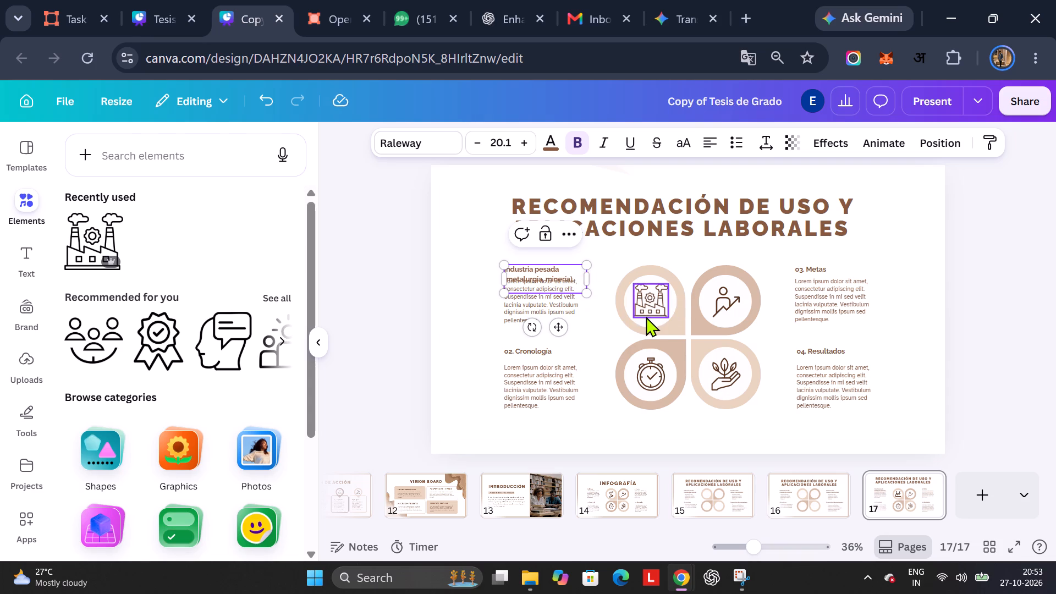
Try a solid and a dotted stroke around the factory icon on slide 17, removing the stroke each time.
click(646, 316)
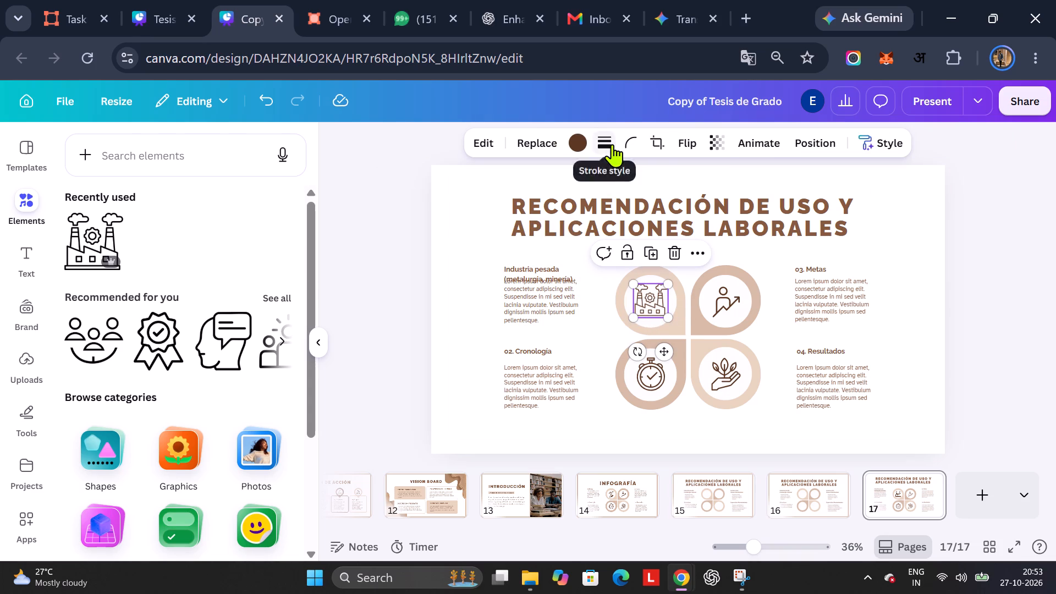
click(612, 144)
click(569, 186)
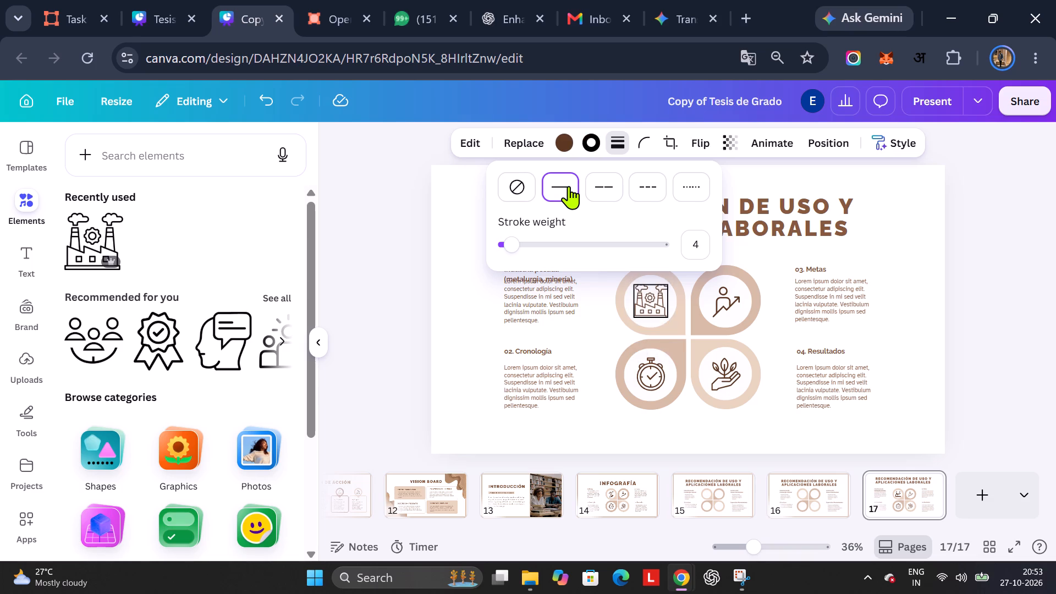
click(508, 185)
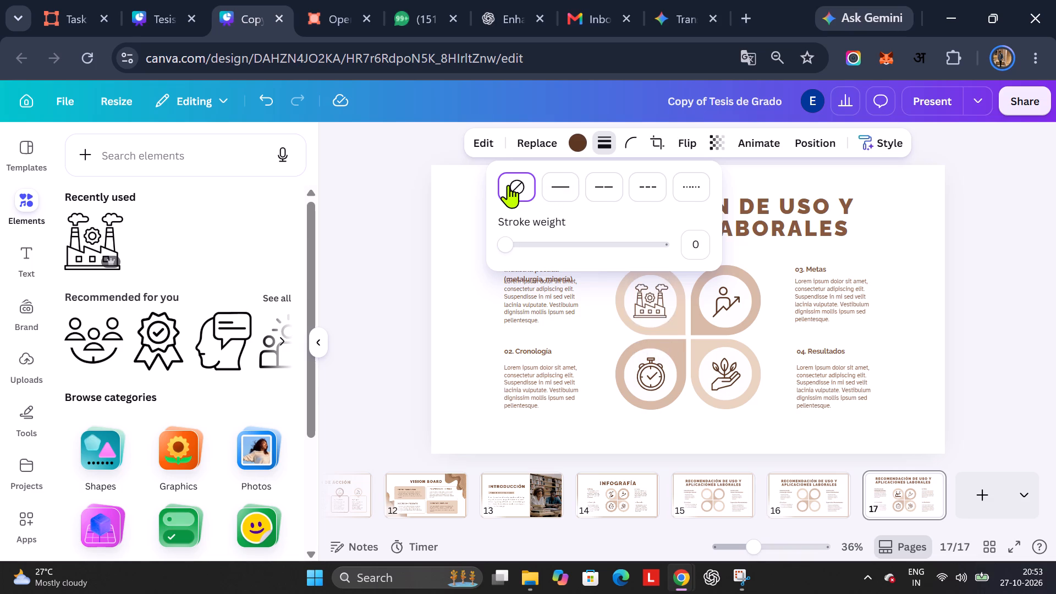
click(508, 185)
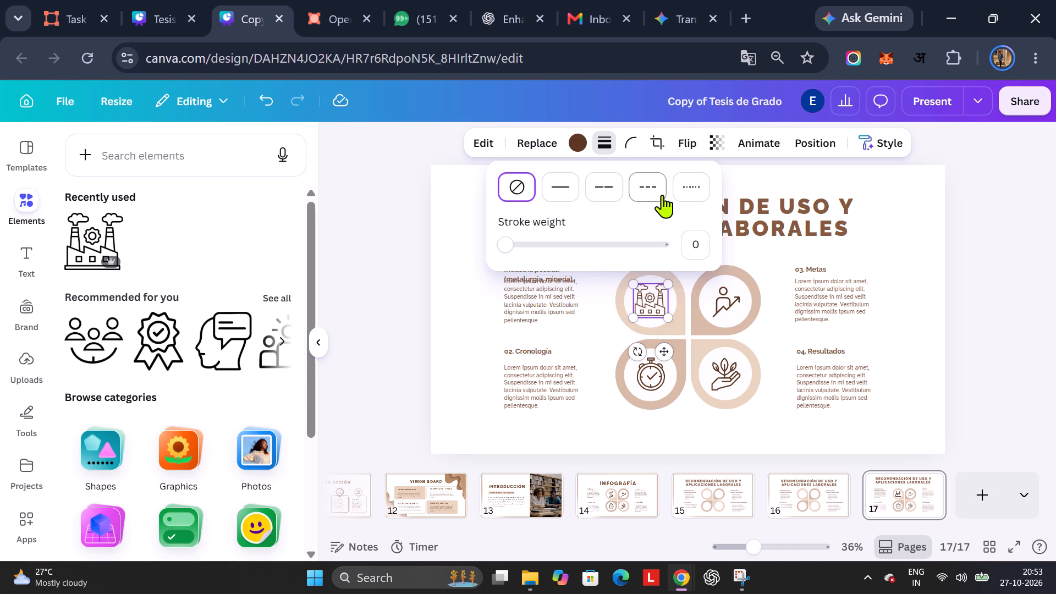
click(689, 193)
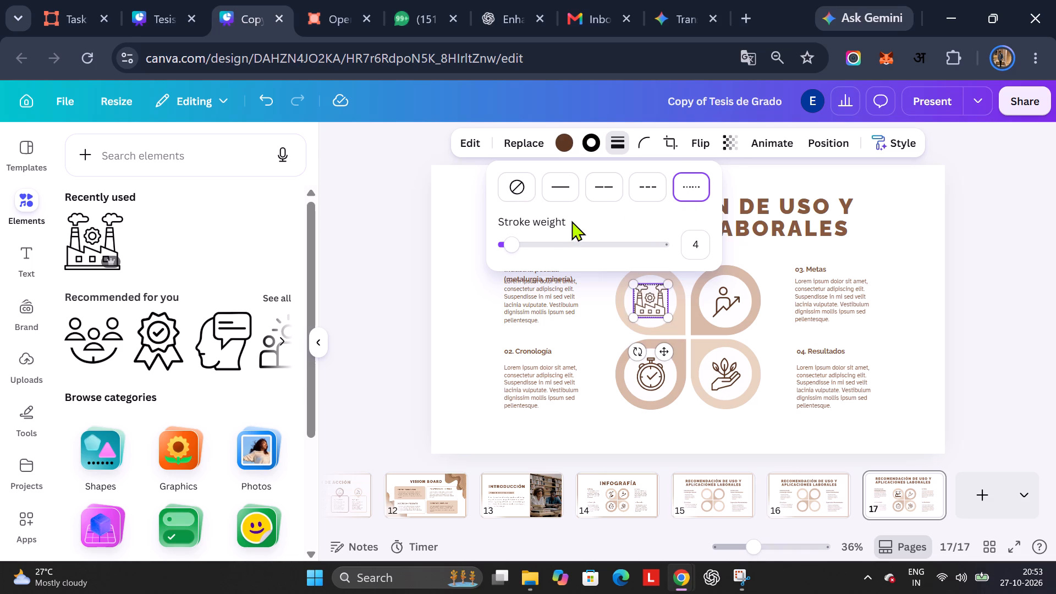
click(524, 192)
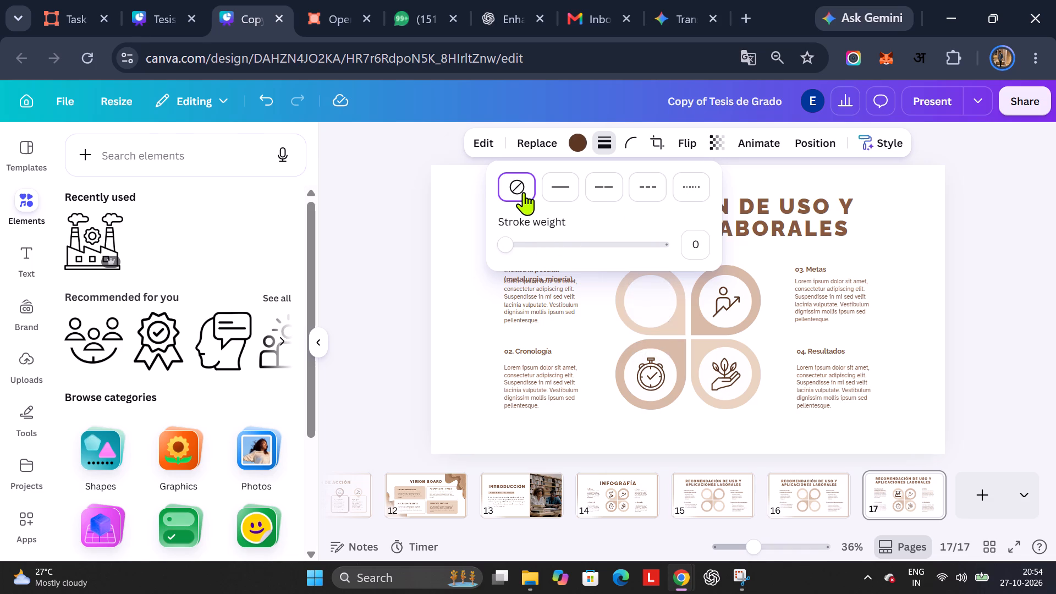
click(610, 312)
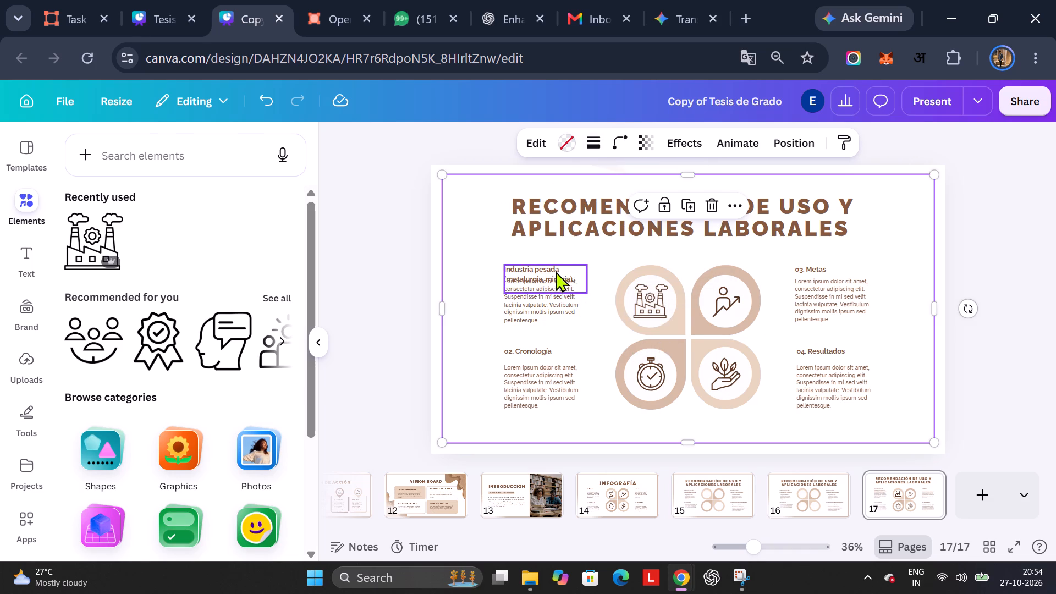
Widen the Industria pesada heading's text box slightly on slide 17.
click(554, 268)
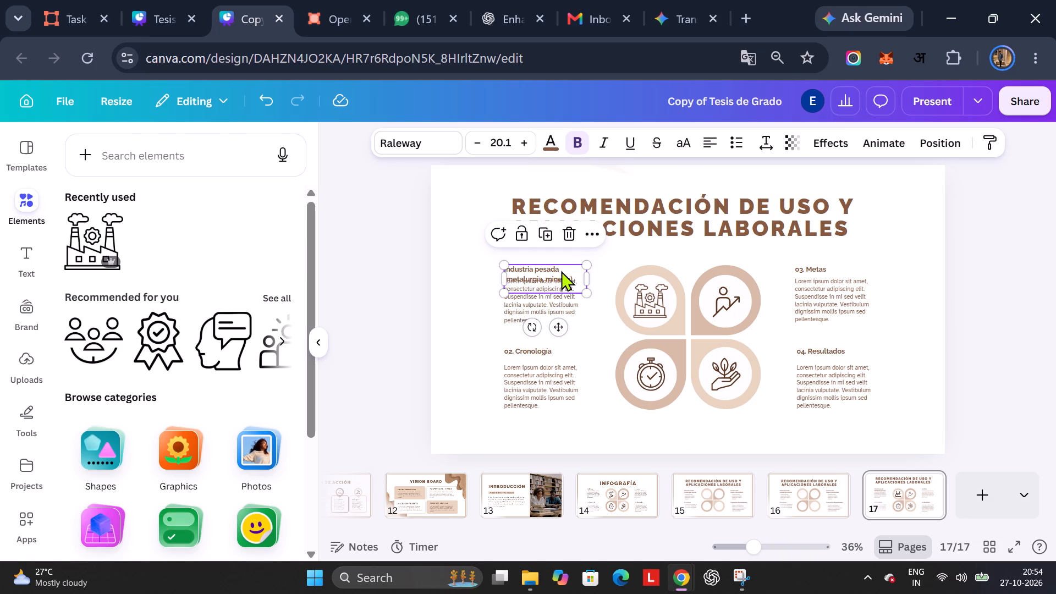
drag(588, 277, 594, 270)
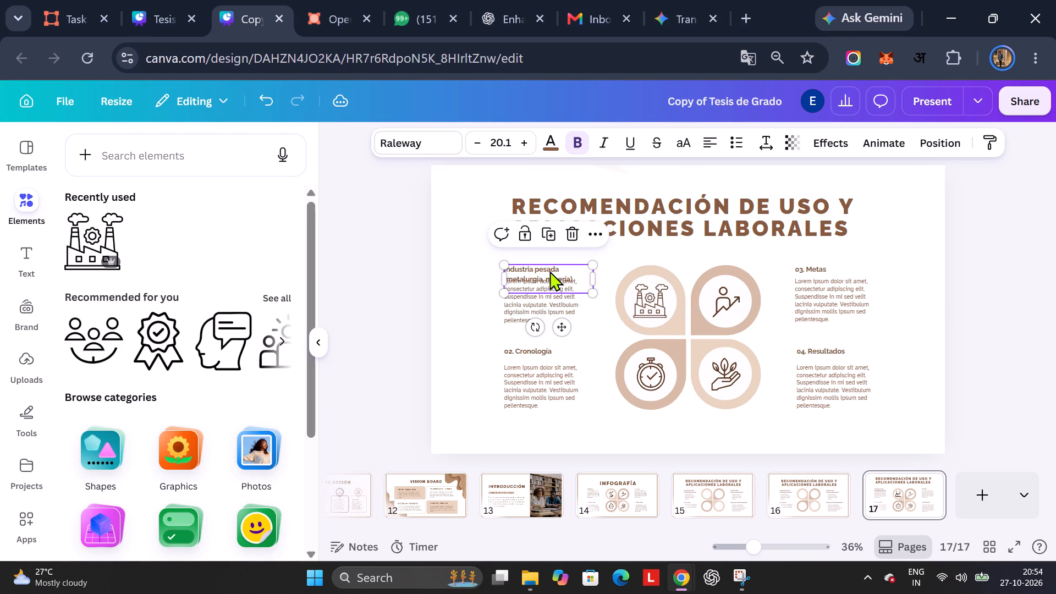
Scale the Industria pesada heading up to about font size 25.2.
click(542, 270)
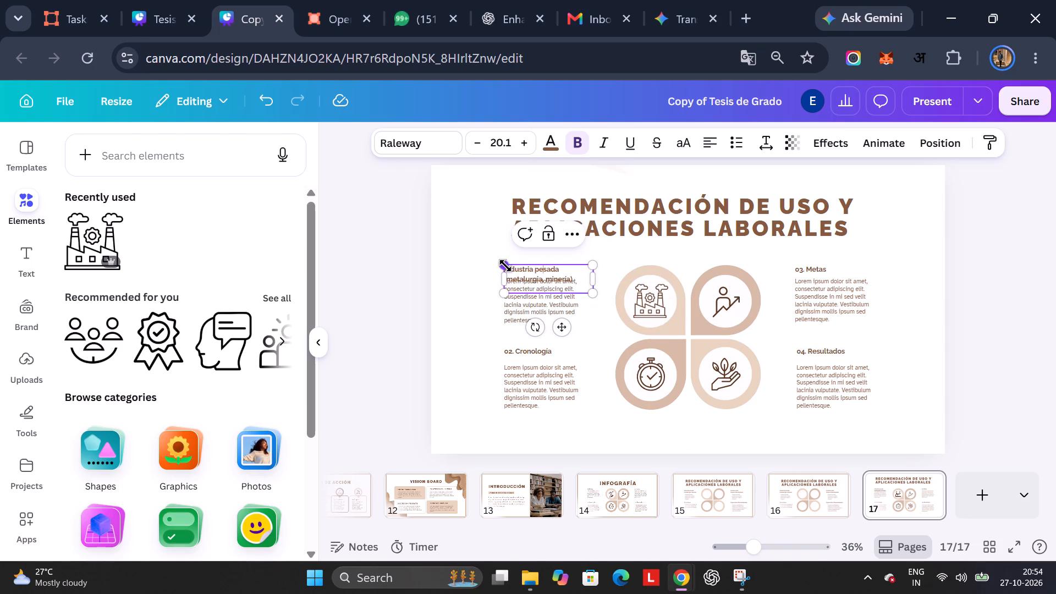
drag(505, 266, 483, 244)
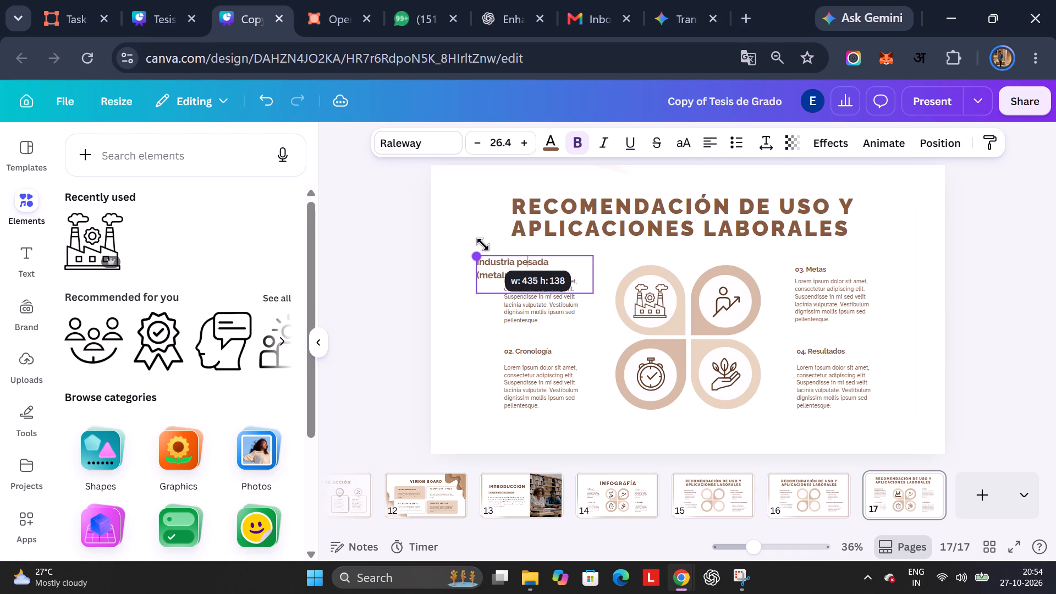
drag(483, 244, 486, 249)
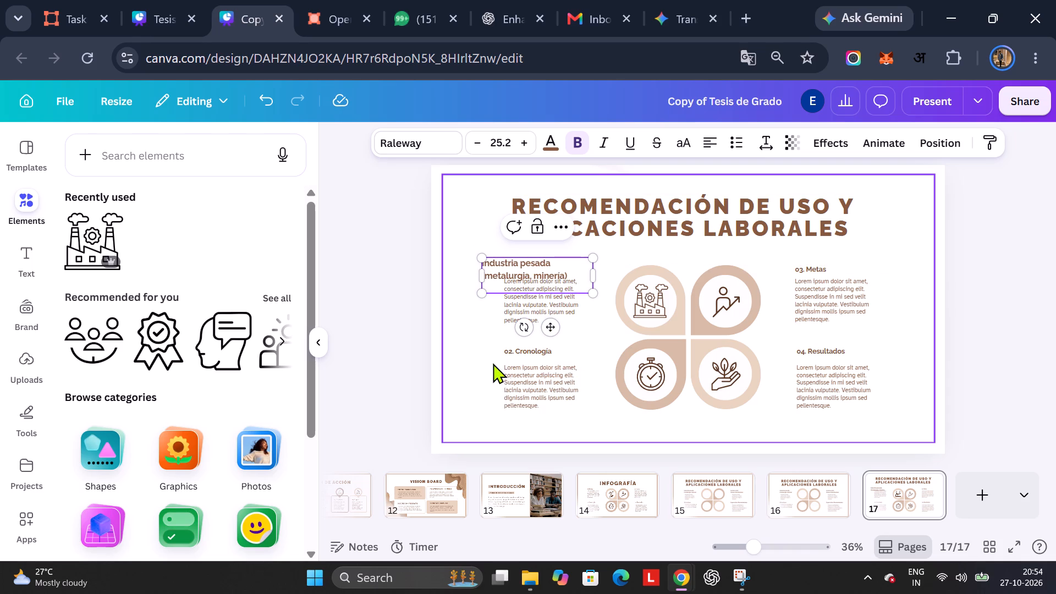
Check the heading layout on slide 16 and scale slide 17's Industria pesada heading down to font size 16.
click(771, 490)
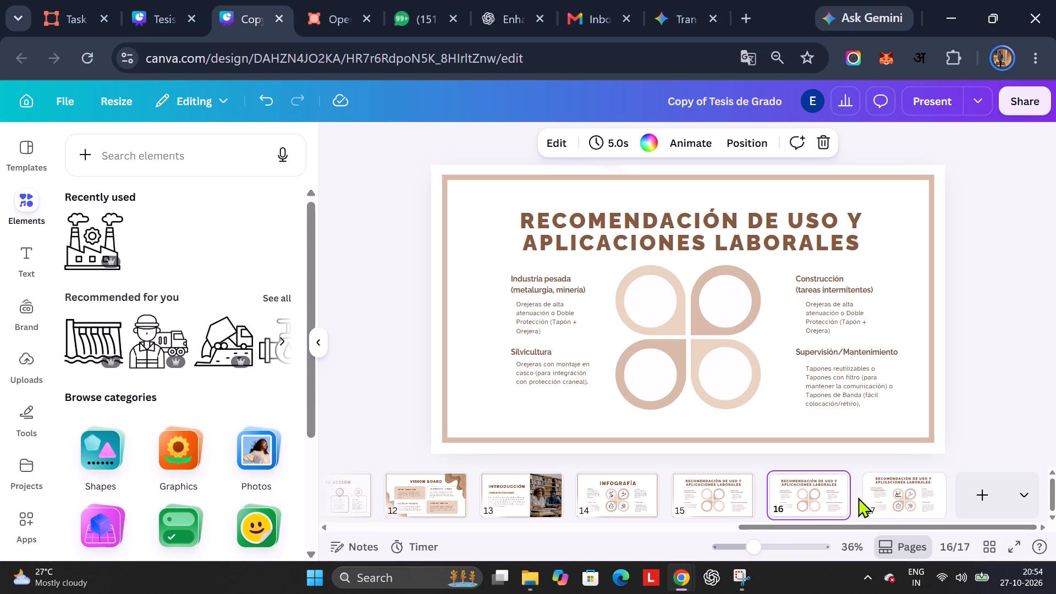
click(878, 500)
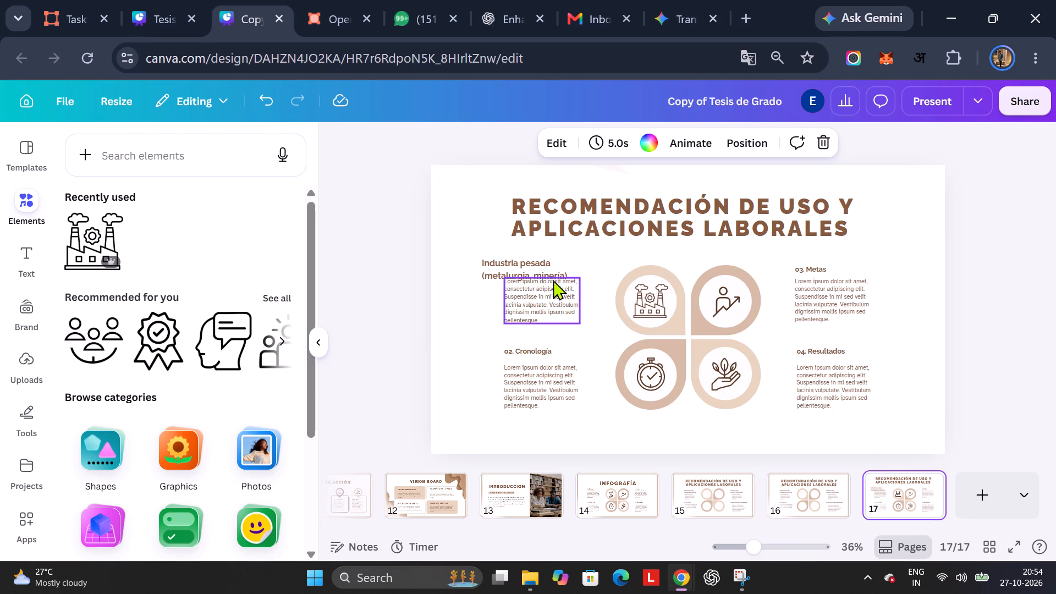
click(538, 269)
drag(593, 291, 546, 273)
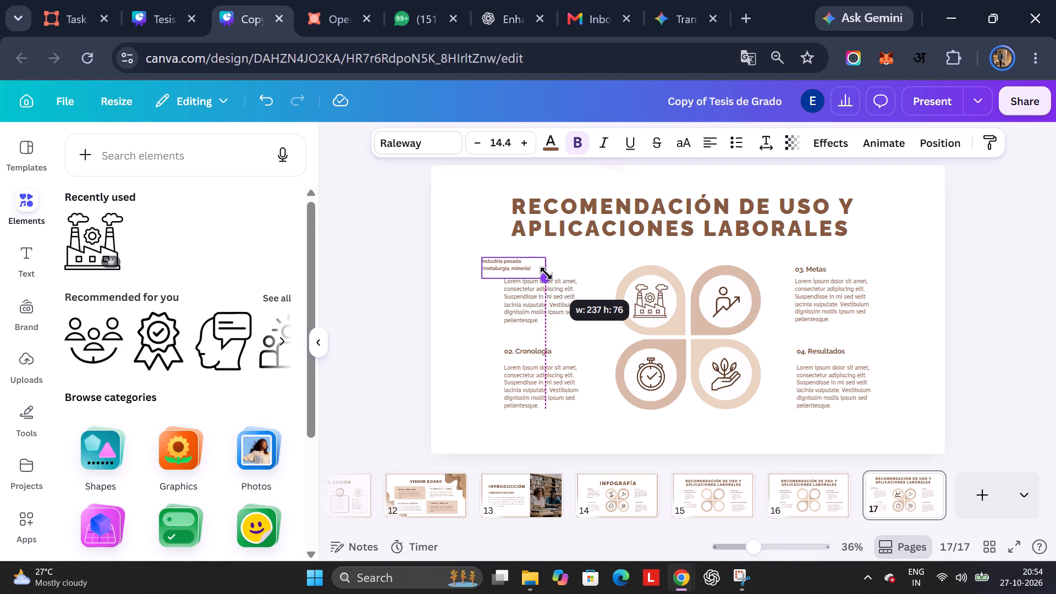
drag(546, 273, 549, 276)
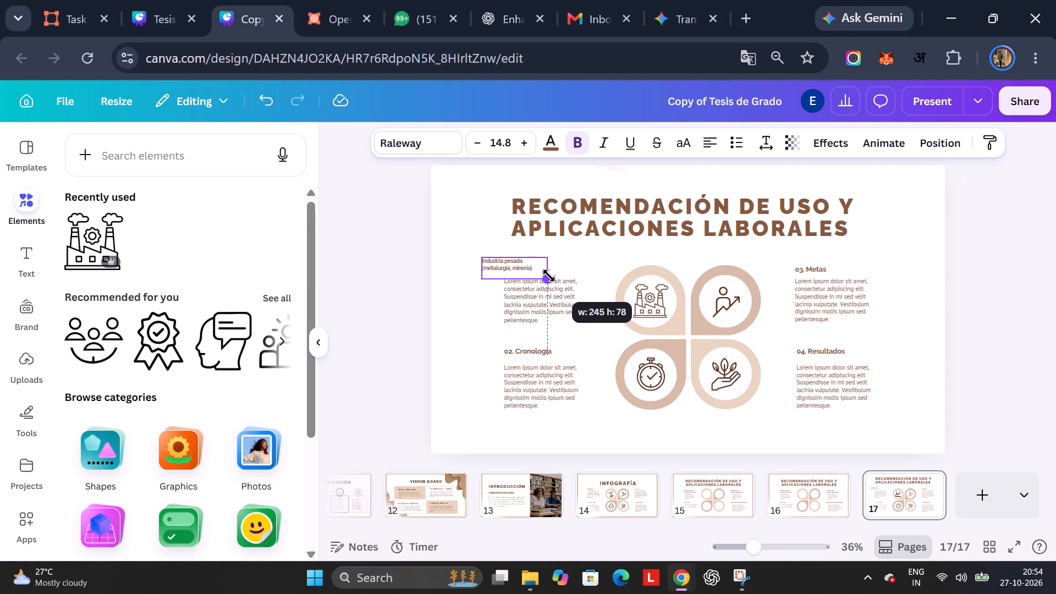
drag(549, 276, 554, 279)
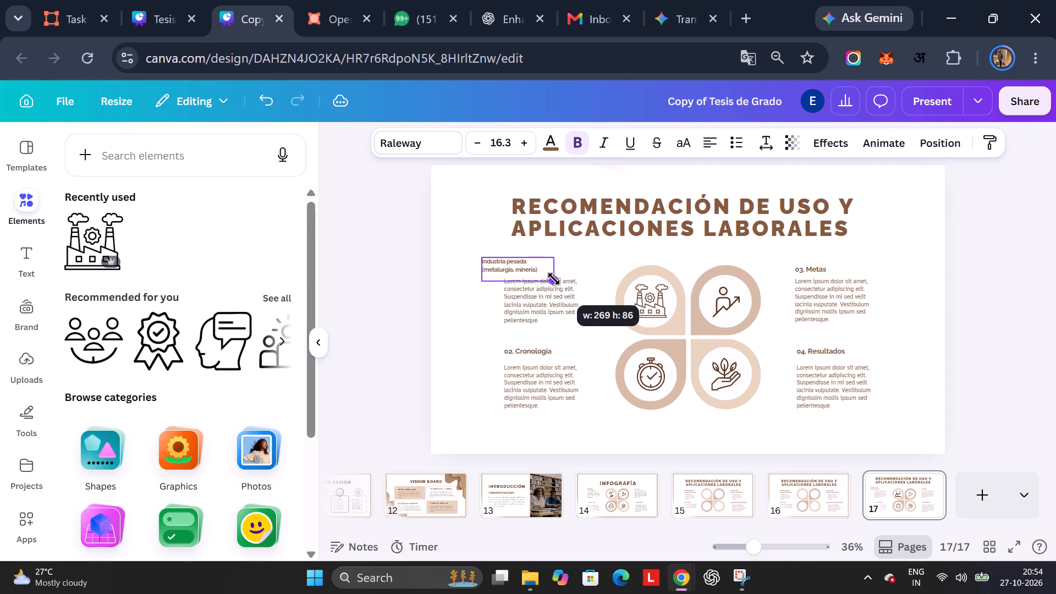
drag(554, 279, 552, 278)
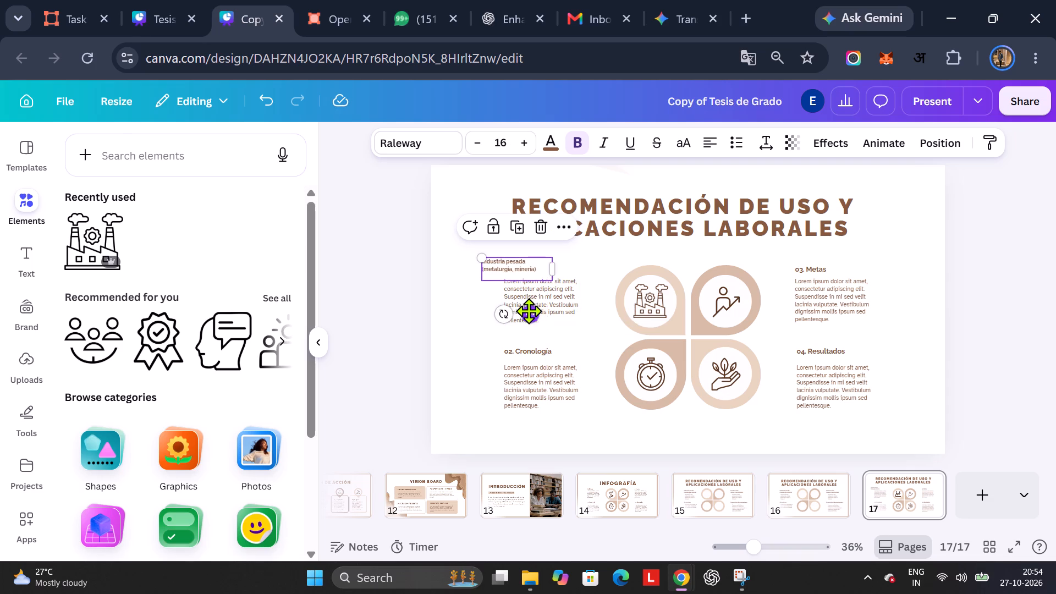
Move the Industria pesada heading directly above its paragraph, aligned with the paragraph's left edge.
drag(529, 312, 555, 315)
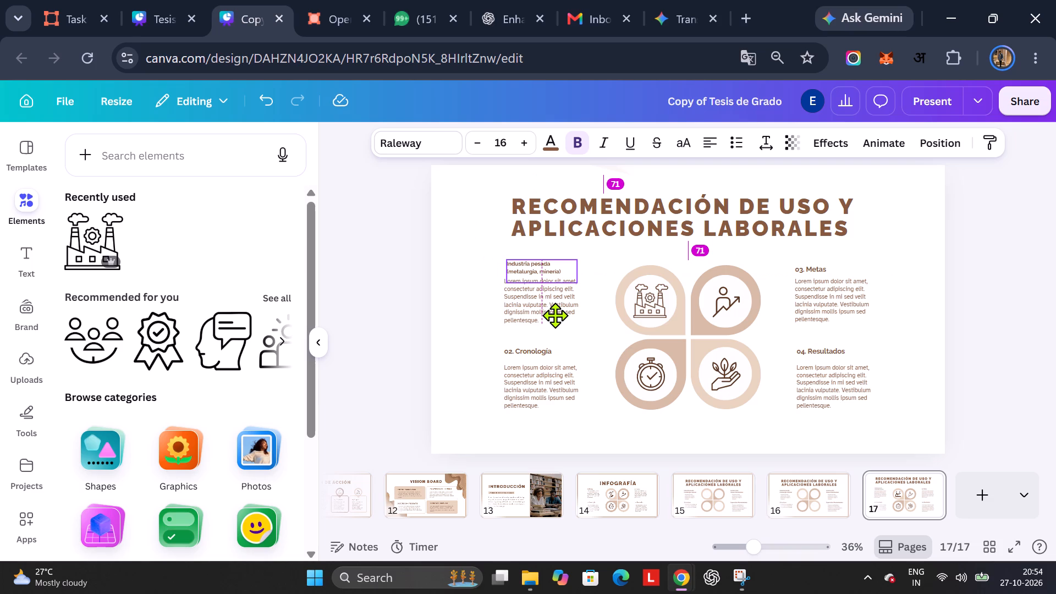
drag(555, 315, 550, 313)
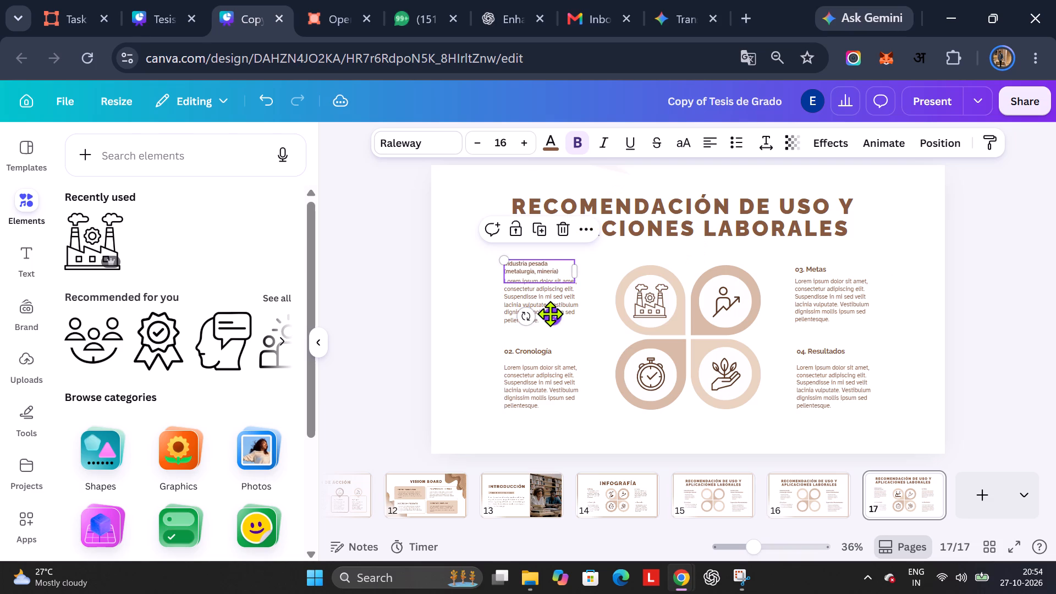
click(476, 343)
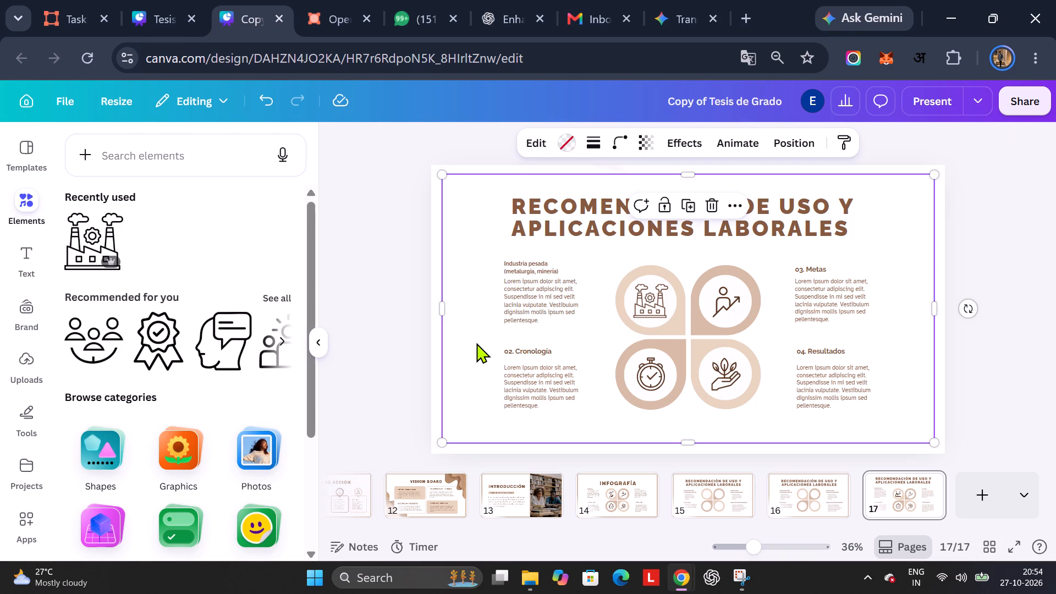
Add the number prefix "01. " at the start of the Industria pesada heading.
click(509, 265)
click(510, 266)
click(510, 266)
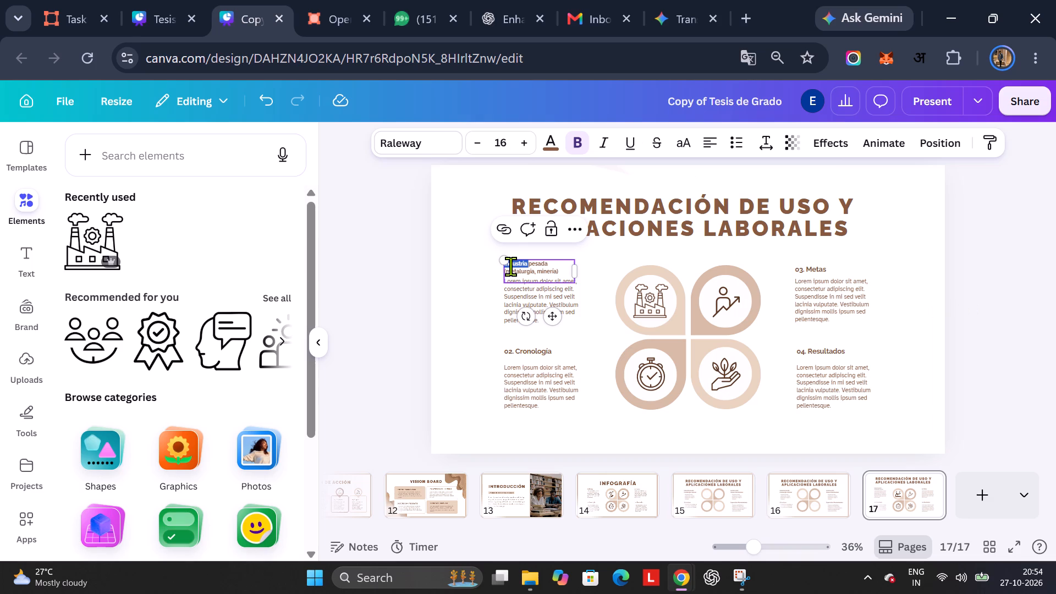
click(510, 266)
key(Left)
key(Left)
key(Left)
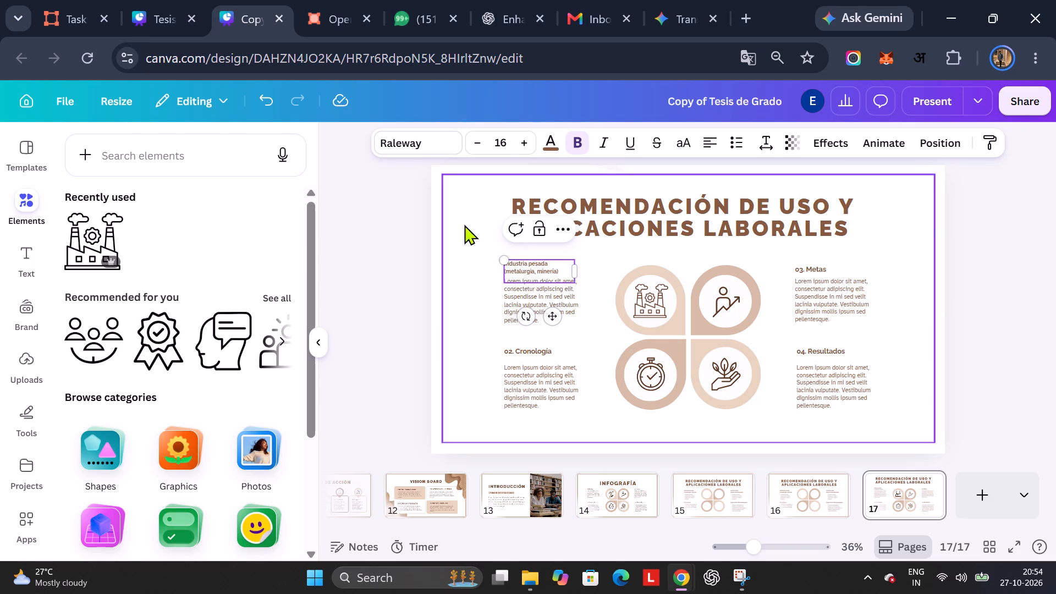
key(Left)
text(01)
text(.)
key(space)
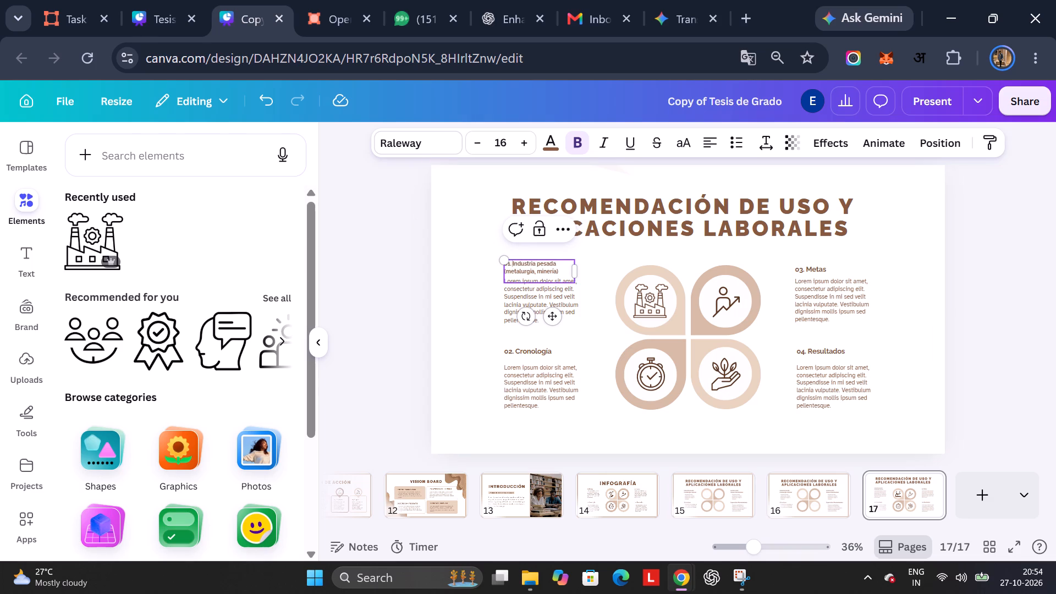
click(469, 307)
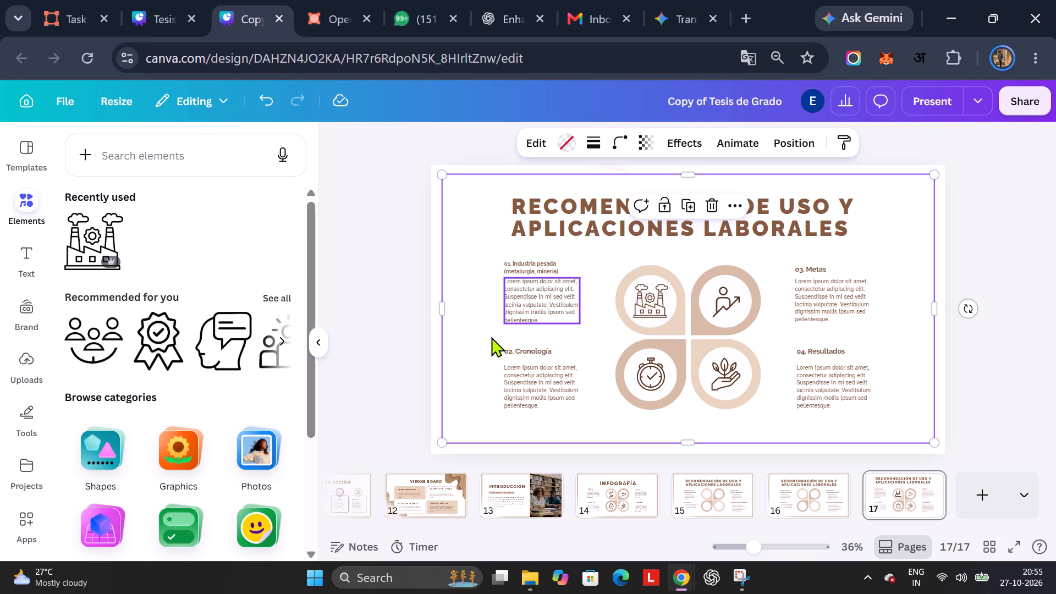
Compare the text colour of the 02. Cronología heading with that of the 01. Industria pesada heading on slide 17.
click(478, 346)
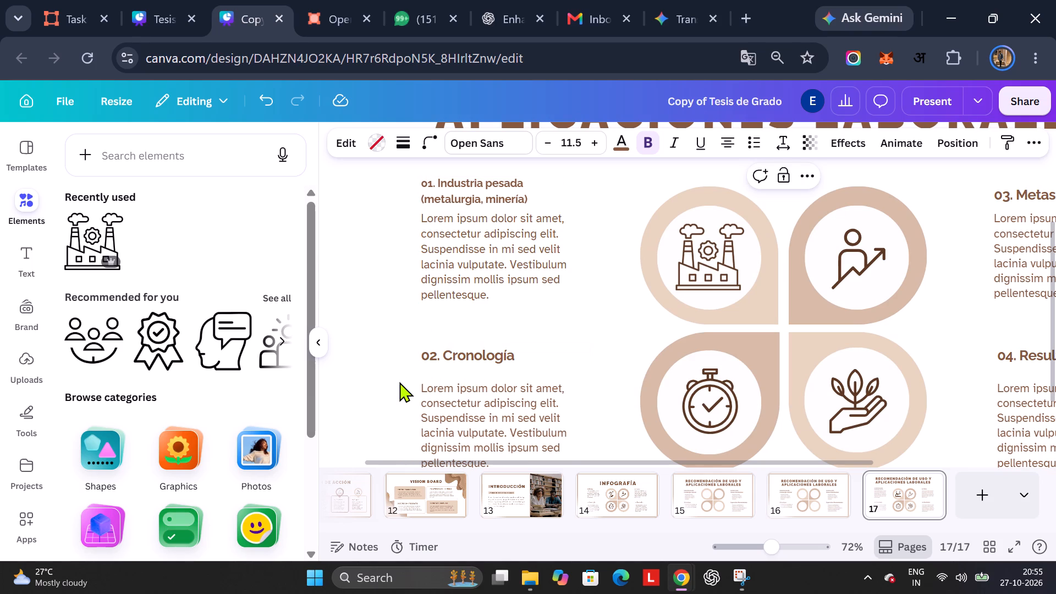
click(483, 363)
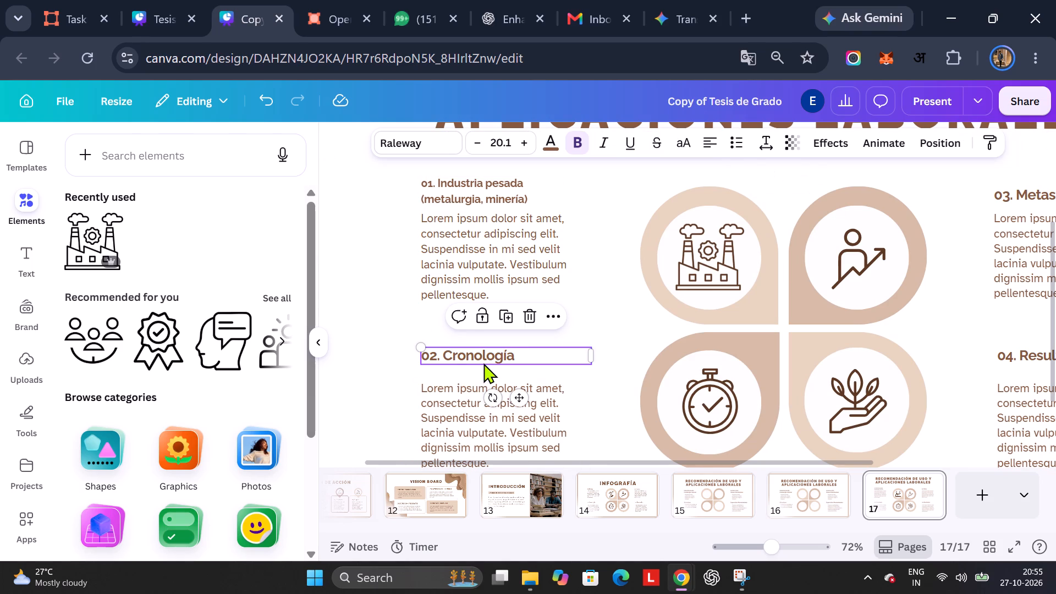
double_click(483, 363)
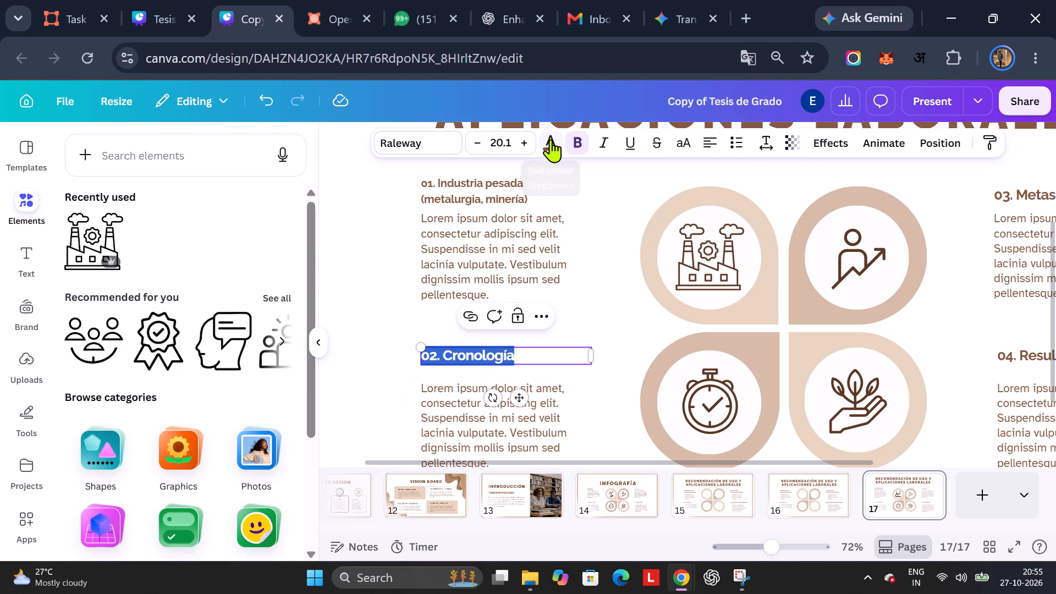
click(552, 140)
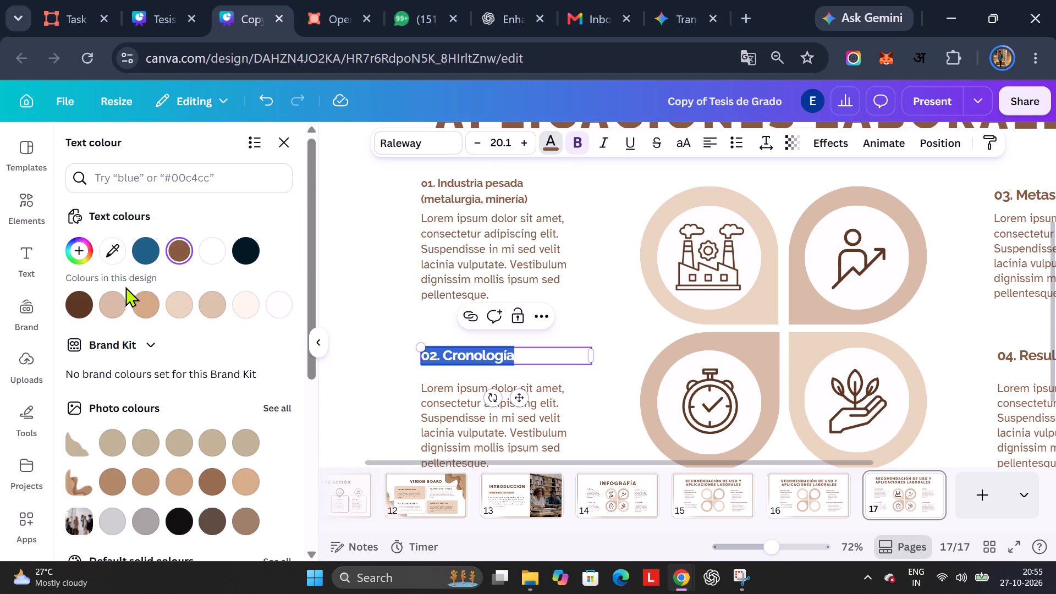
click(170, 243)
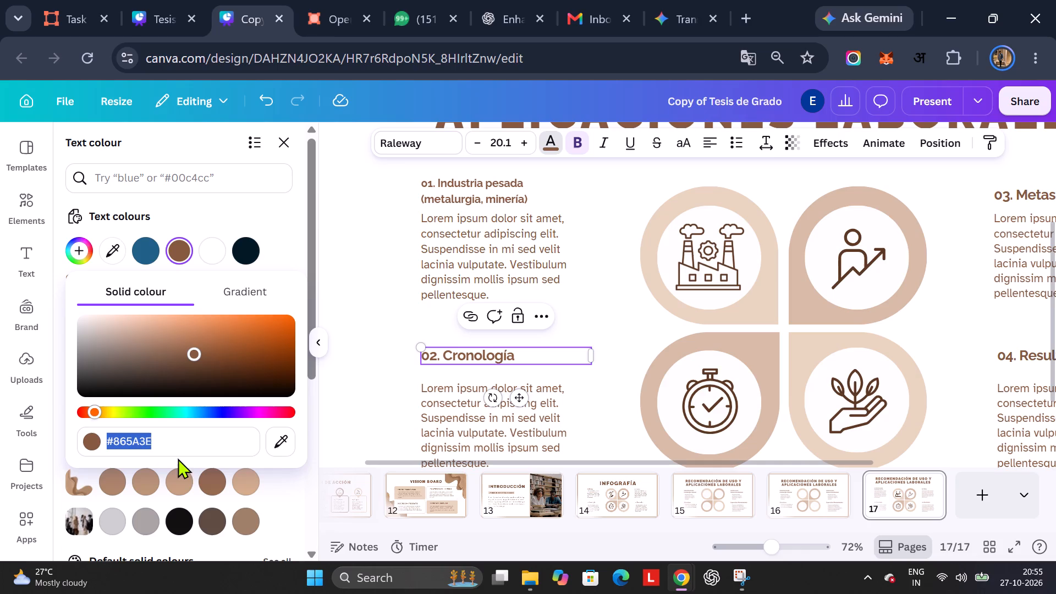
click(459, 188)
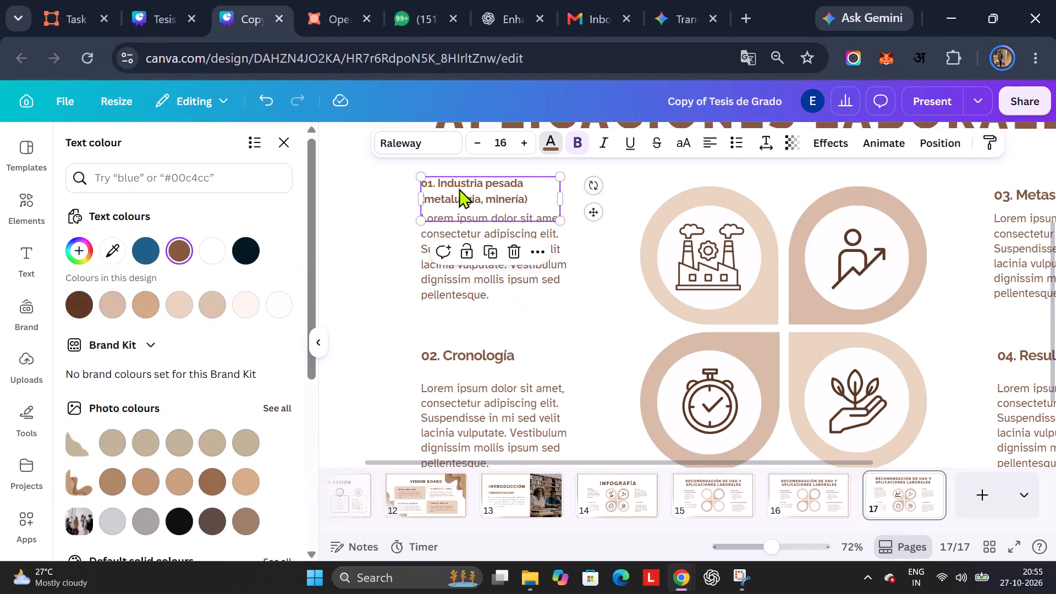
double_click(459, 188)
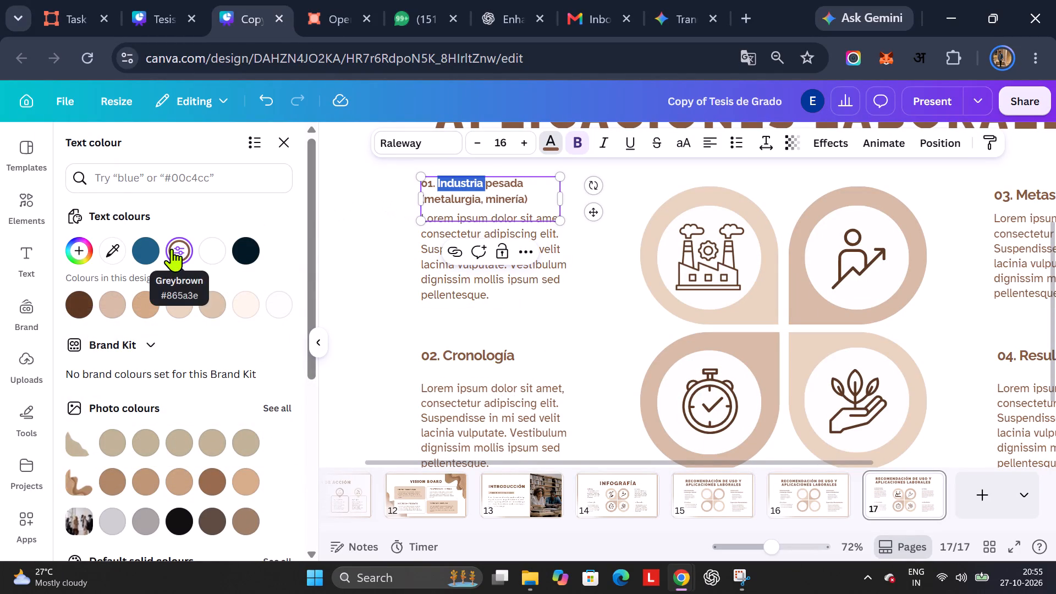
click(172, 249)
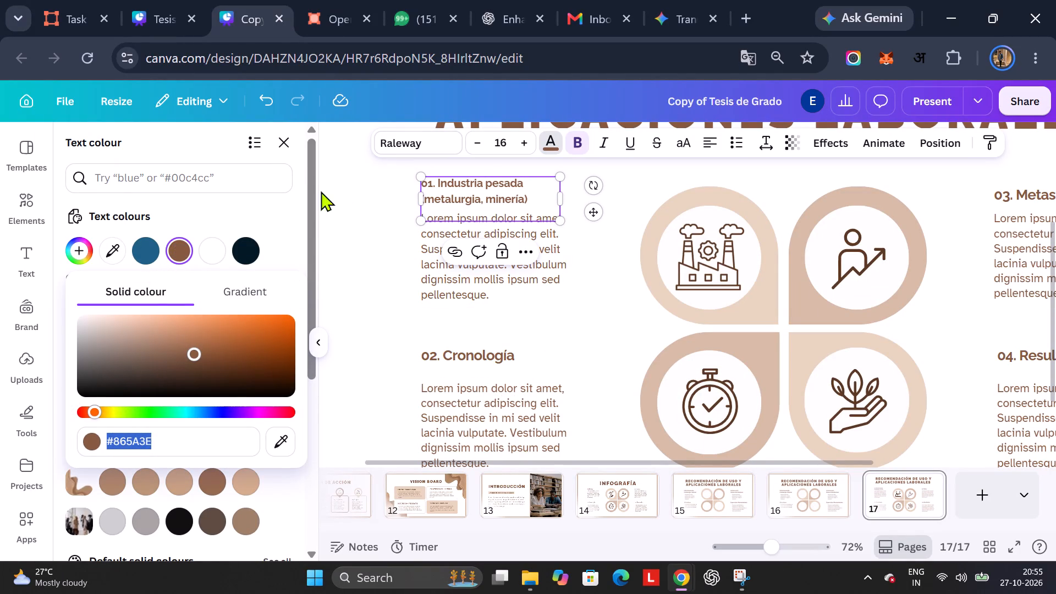
click(289, 146)
click(344, 212)
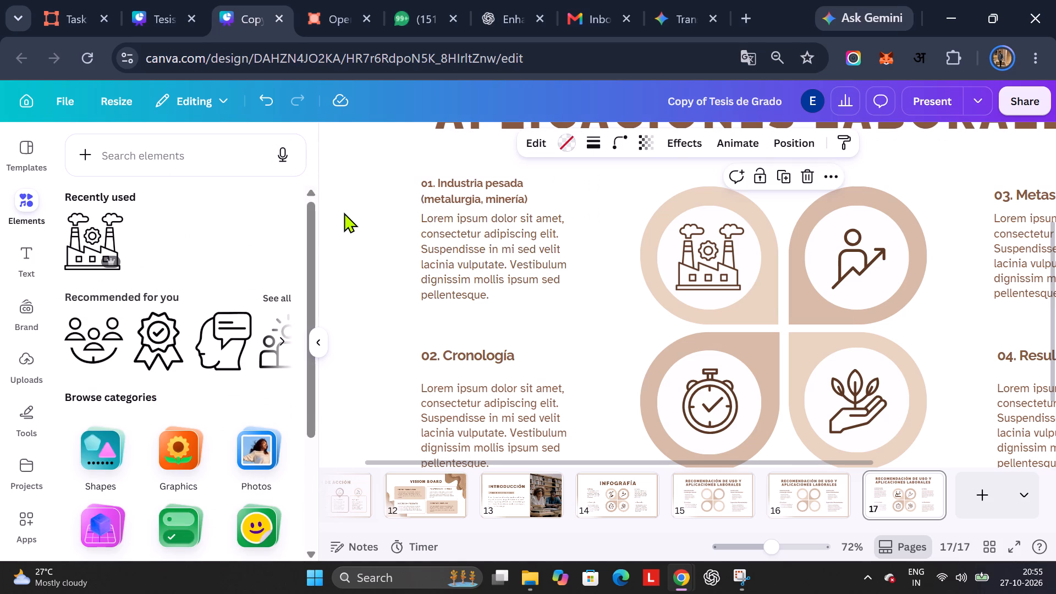
click(311, 337)
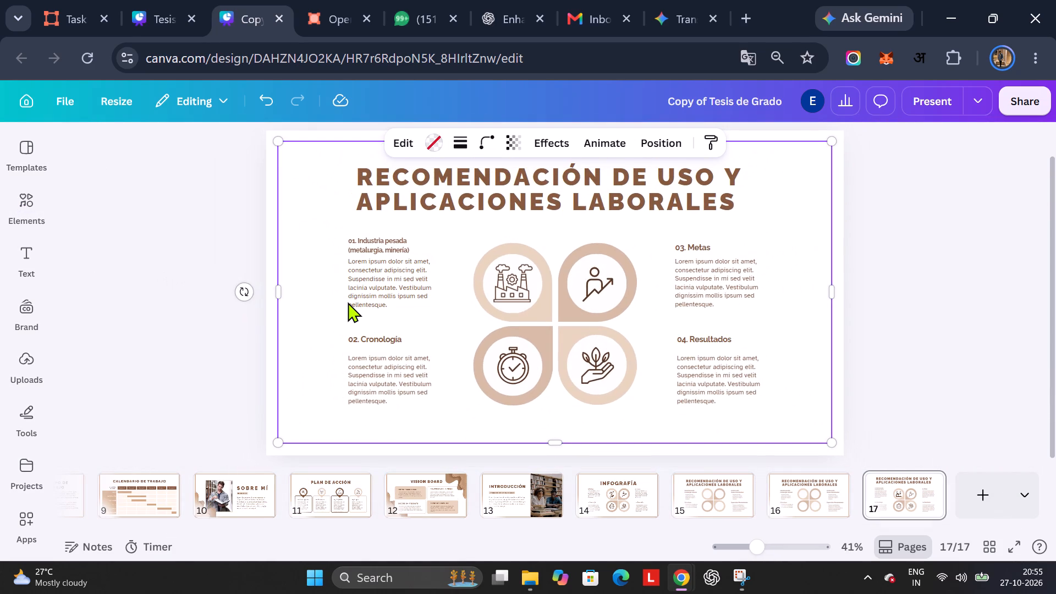
Replace the word Cronología in slide 17's 02. heading with slide 16's heading text "Silvicultura", keeping the number prefix.
click(801, 497)
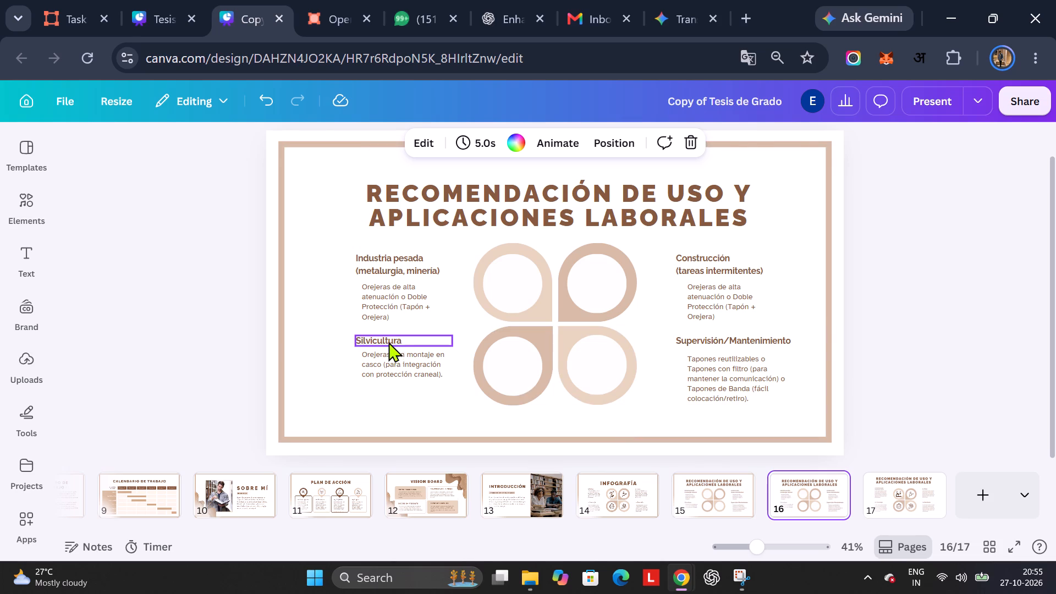
double_click(387, 335)
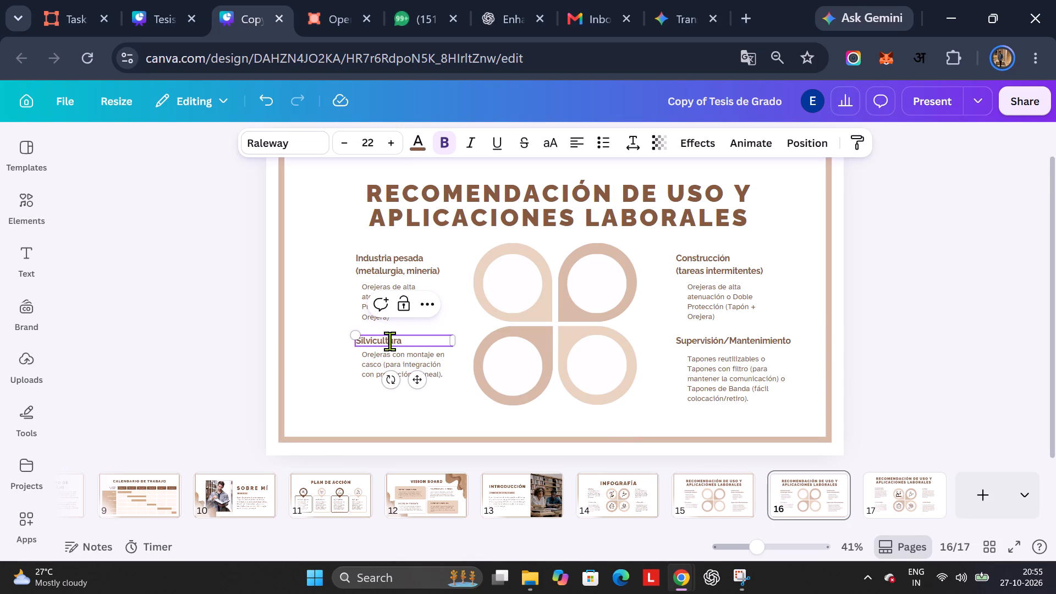
triple_click(389, 341)
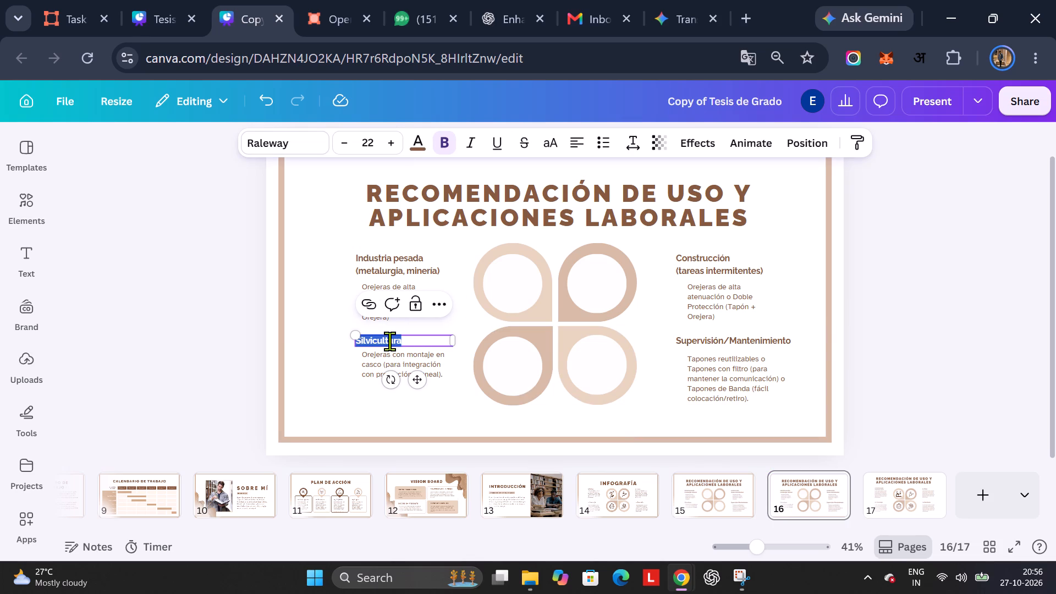
key(ctrl+c)
click(886, 493)
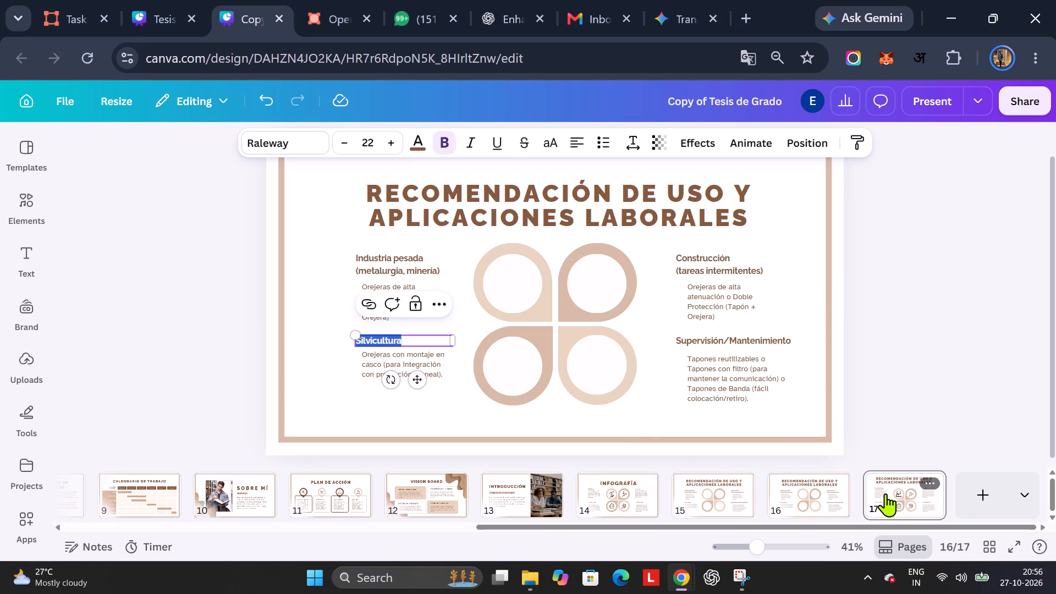
triple_click(394, 337)
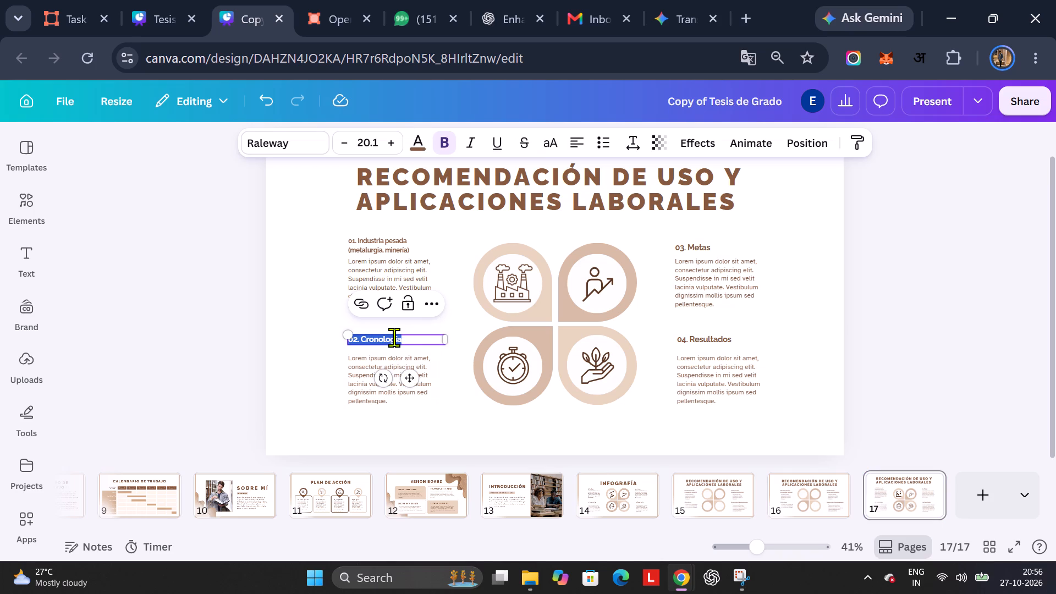
click(407, 339)
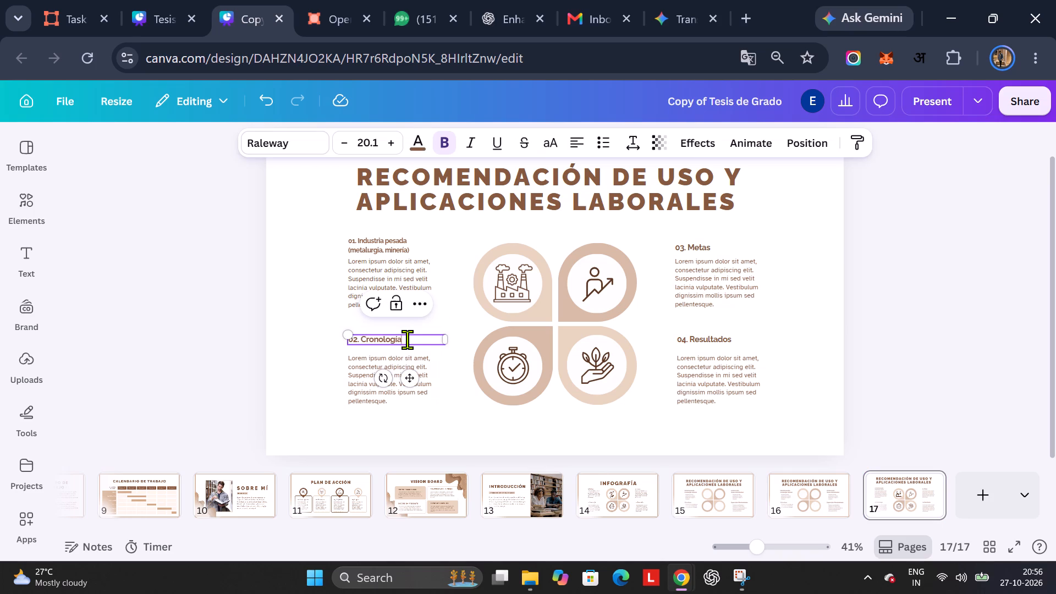
double_click(407, 339)
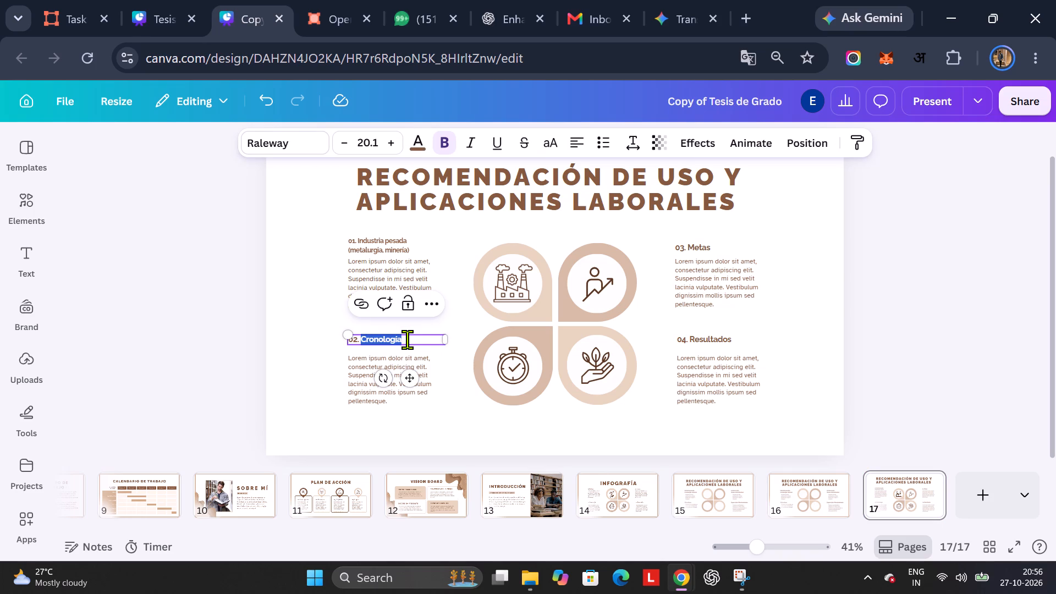
key(ctrl+v)
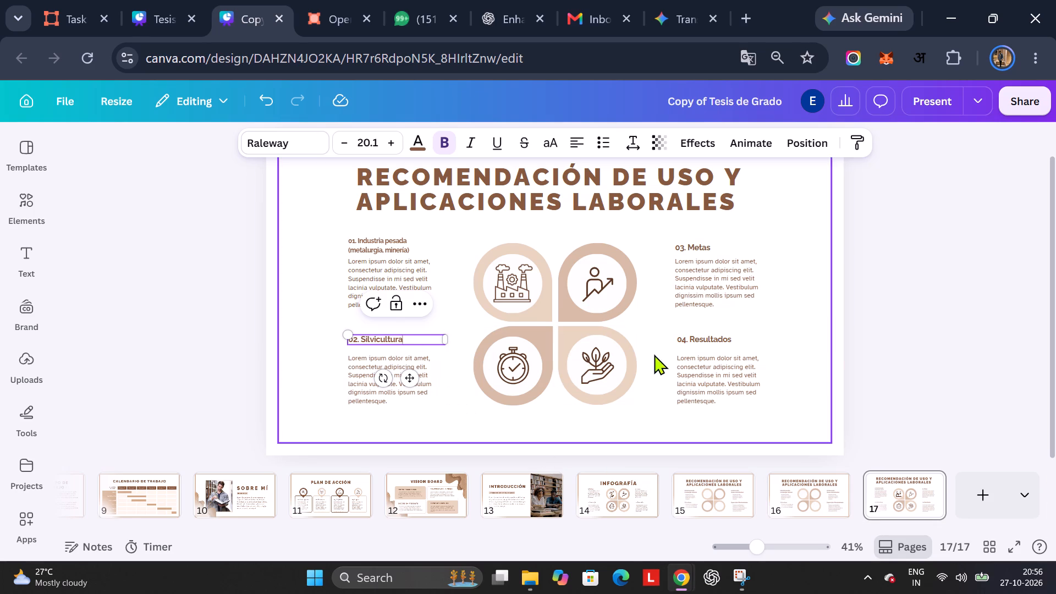
Replace the word Metas in slide 17's 03. heading with slide 16's two-line heading "Construcción (tareas intermitentes)", keeping the number prefix.
click(798, 497)
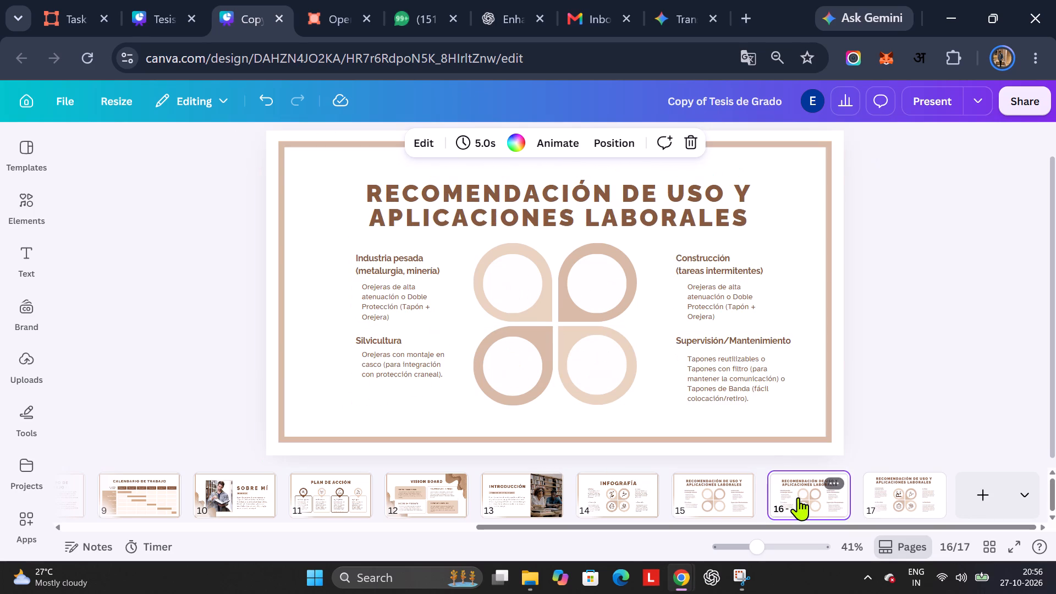
click(691, 262)
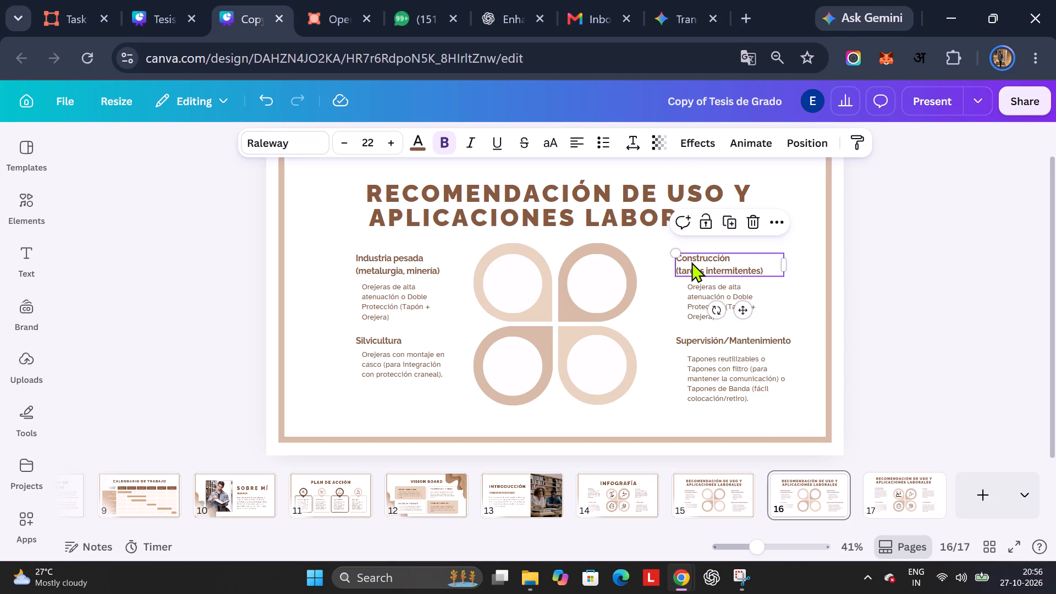
triple_click(704, 261)
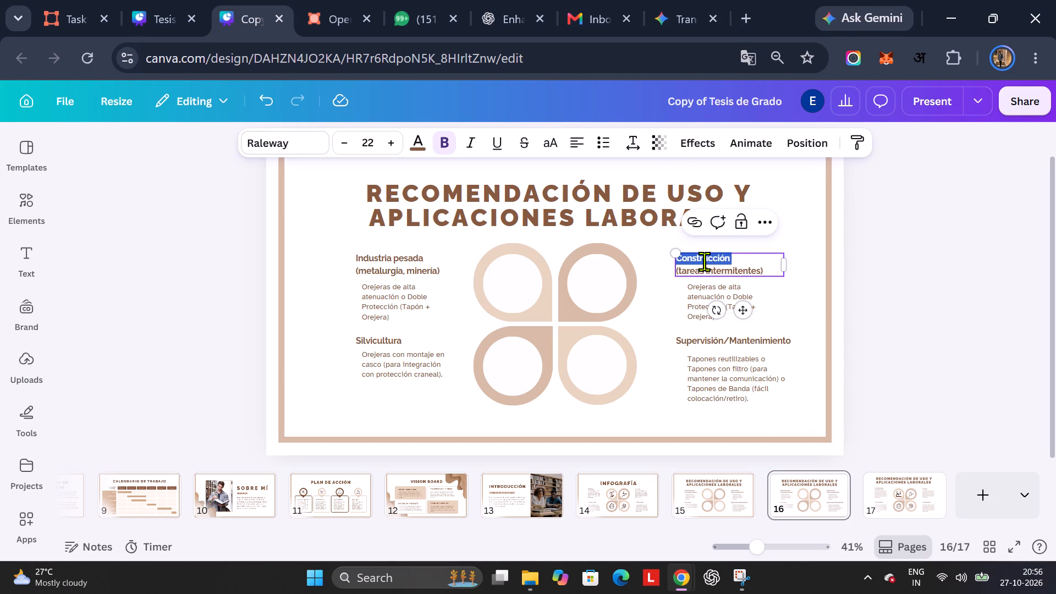
triple_click(717, 268)
click(717, 268)
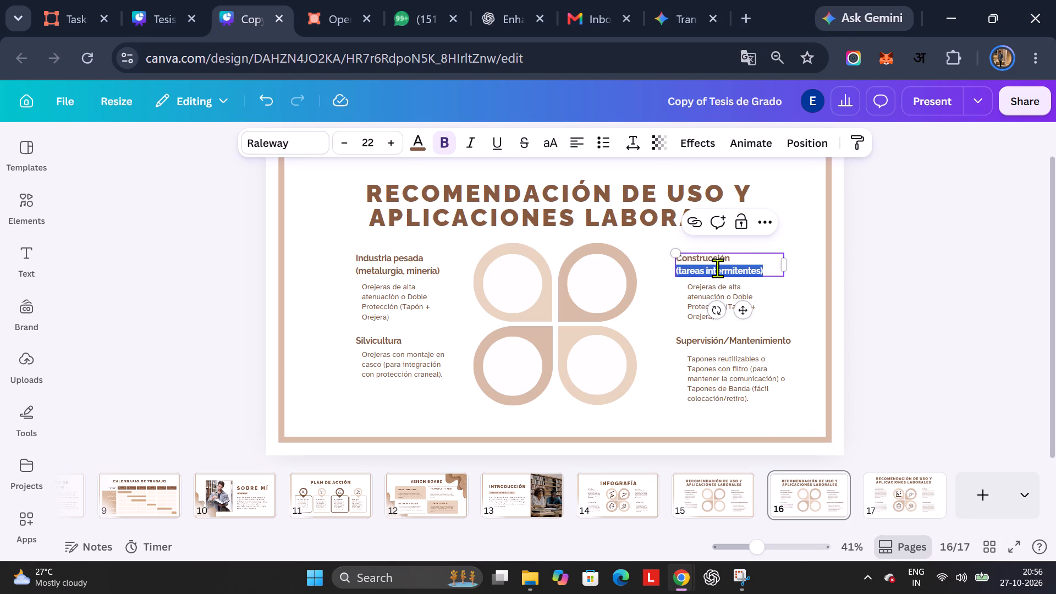
triple_click(717, 268)
click(717, 268)
key(ctrl+a)
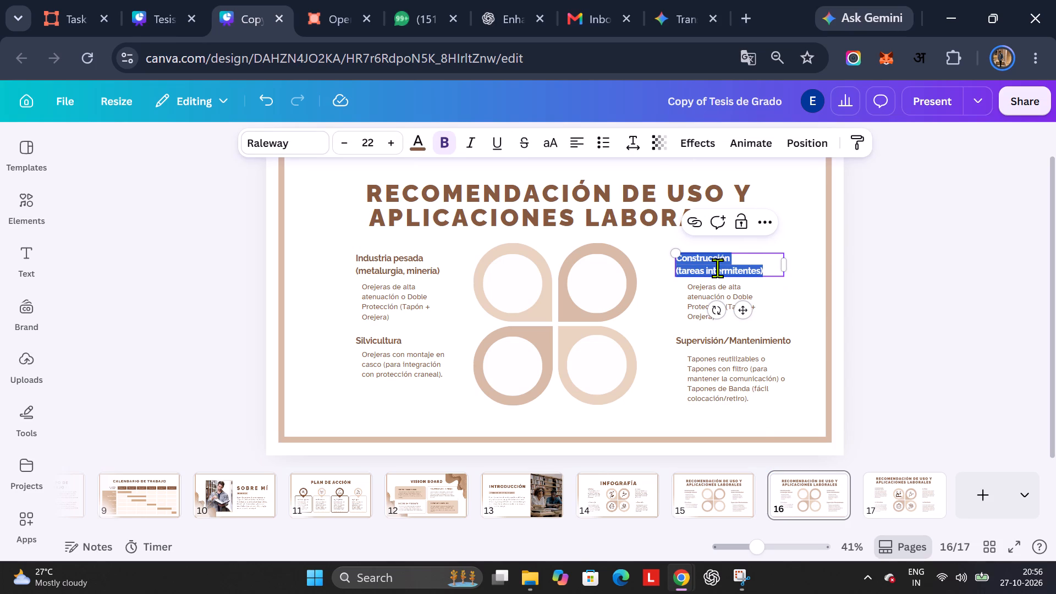
key(ctrl+c)
click(898, 493)
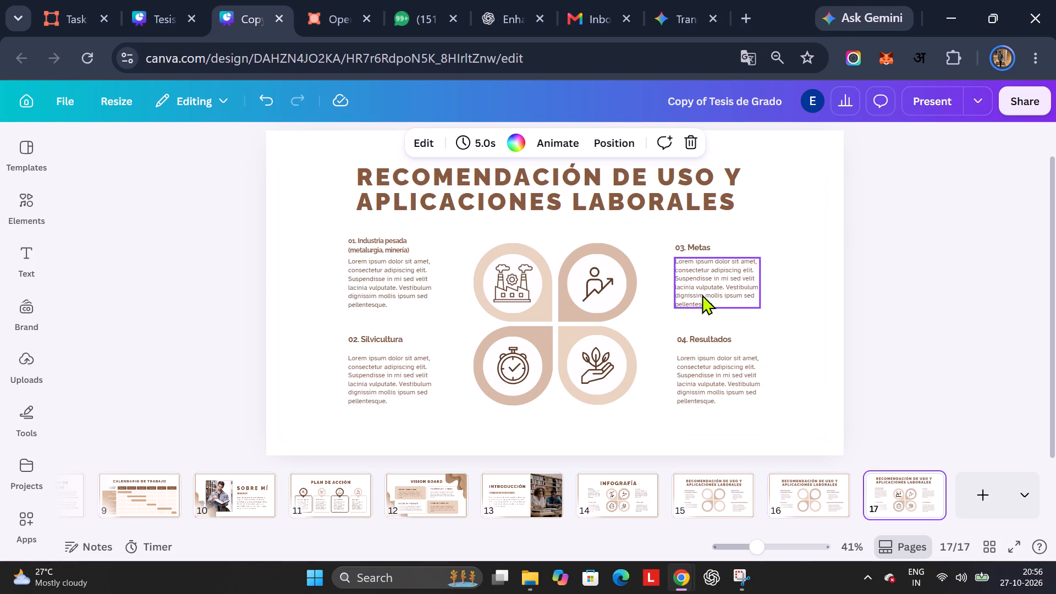
click(706, 249)
triple_click(714, 247)
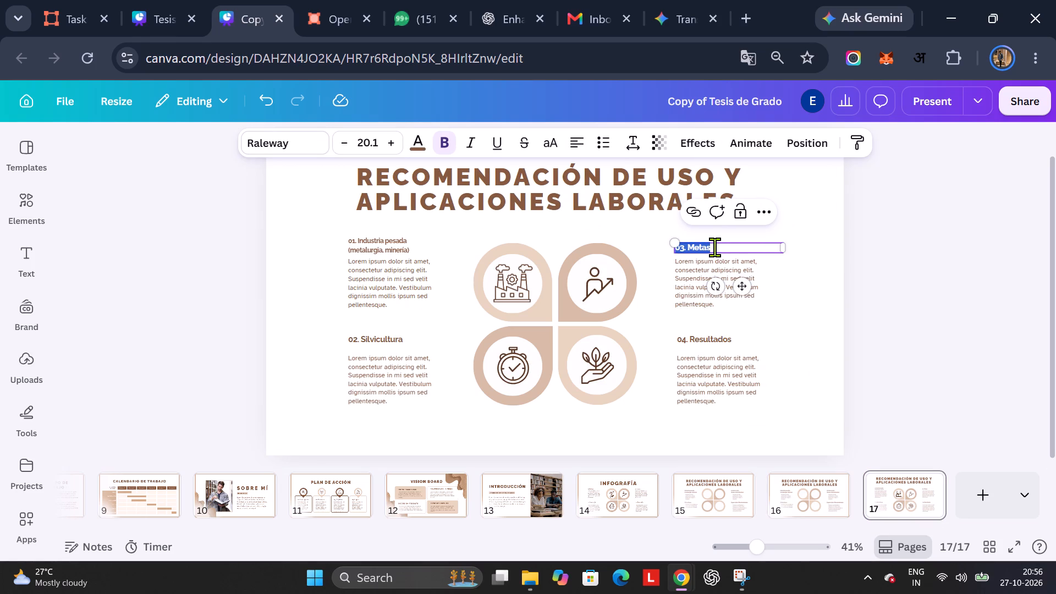
click(714, 247)
click(714, 247)
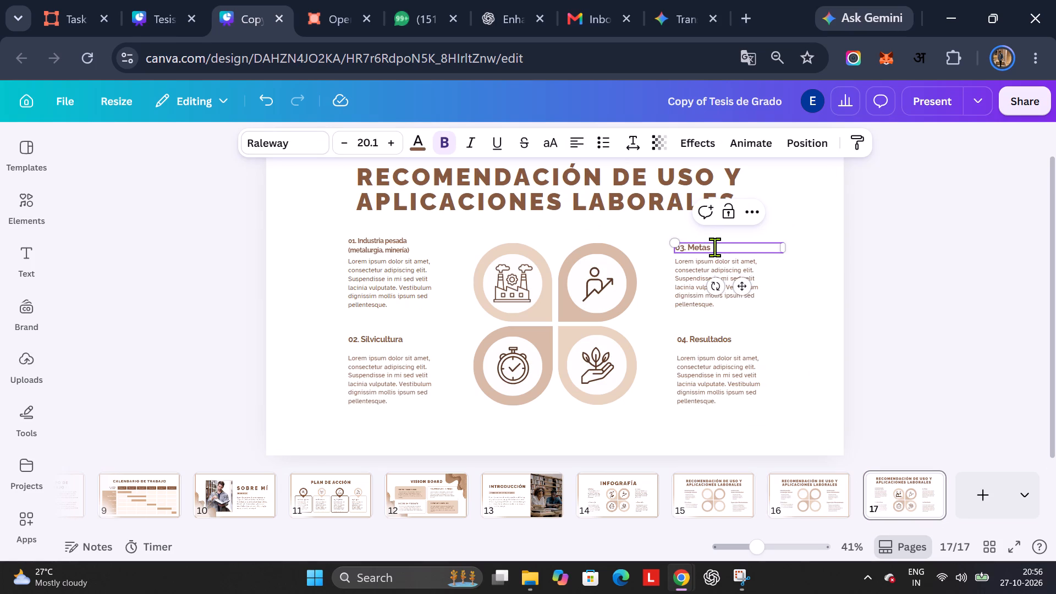
double_click(714, 247)
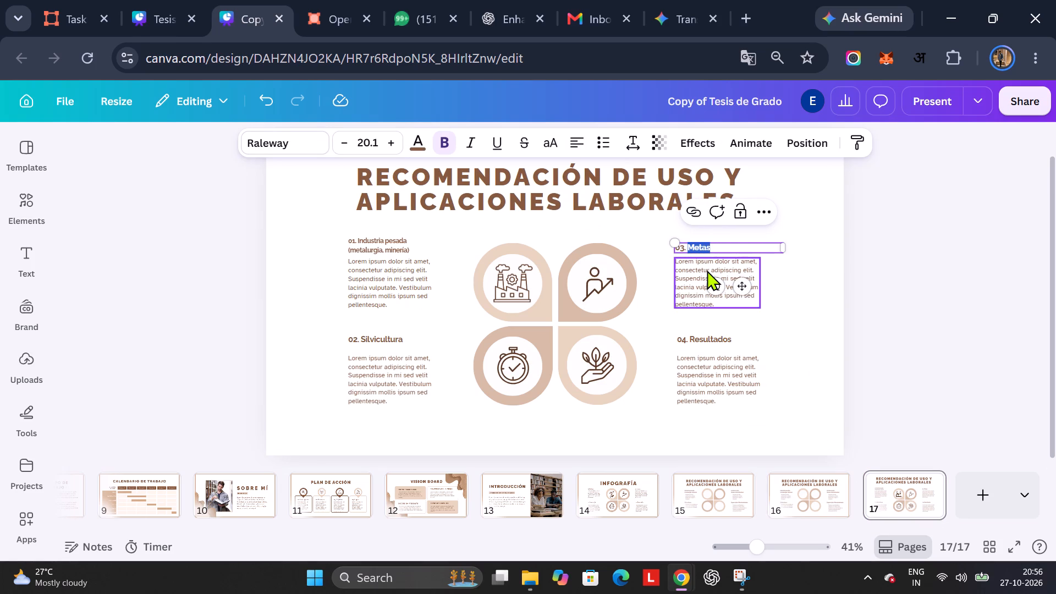
key(ctrl+v)
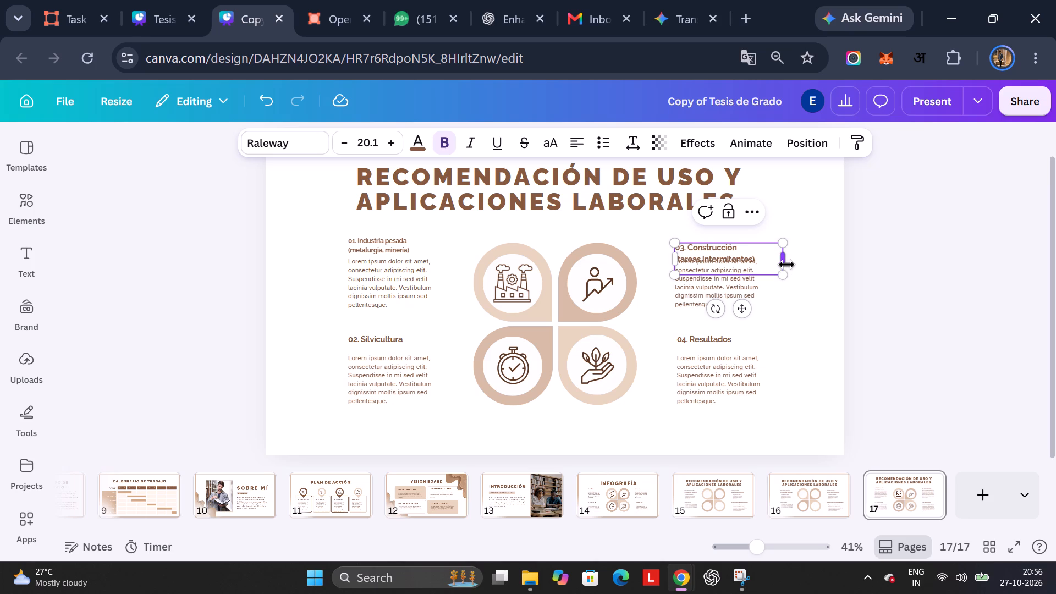
Scale the 03. Construcción heading down to font size 18.1 and move it up so it sits directly above its paragraph.
drag(785, 262, 775, 260)
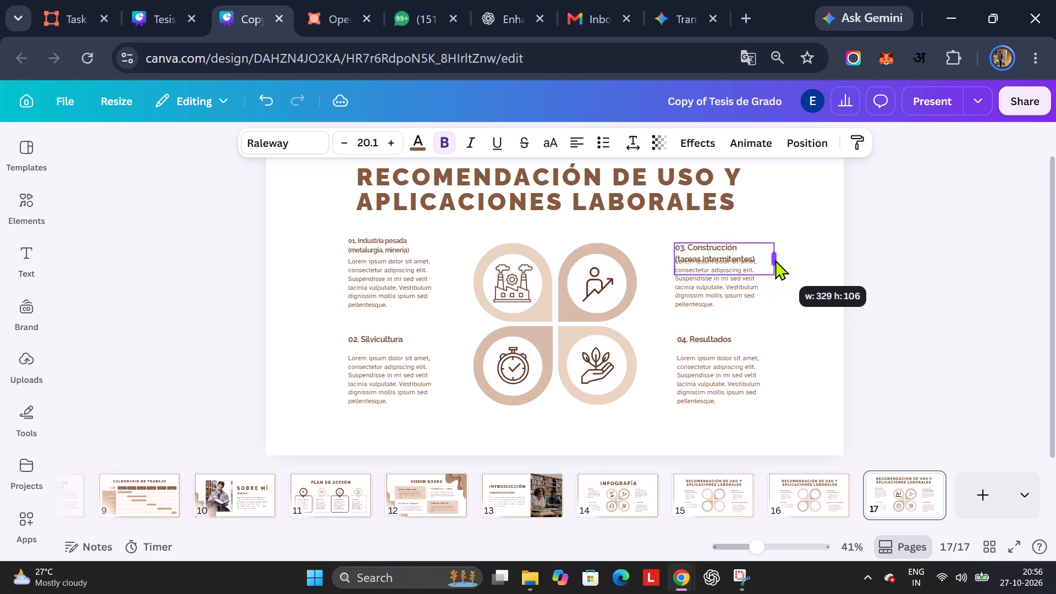
drag(775, 260, 777, 257)
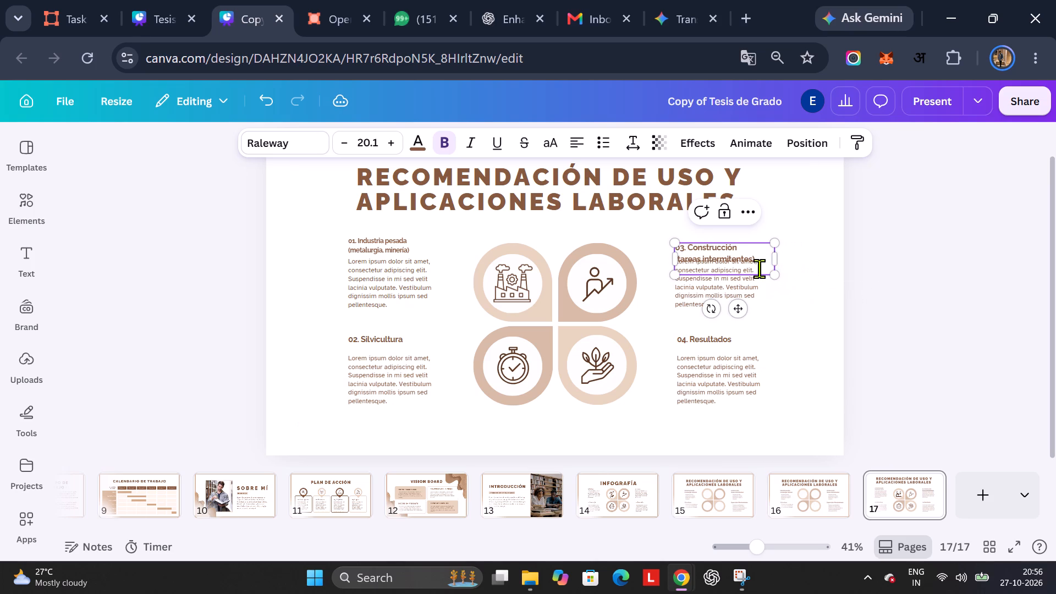
drag(771, 274, 798, 262)
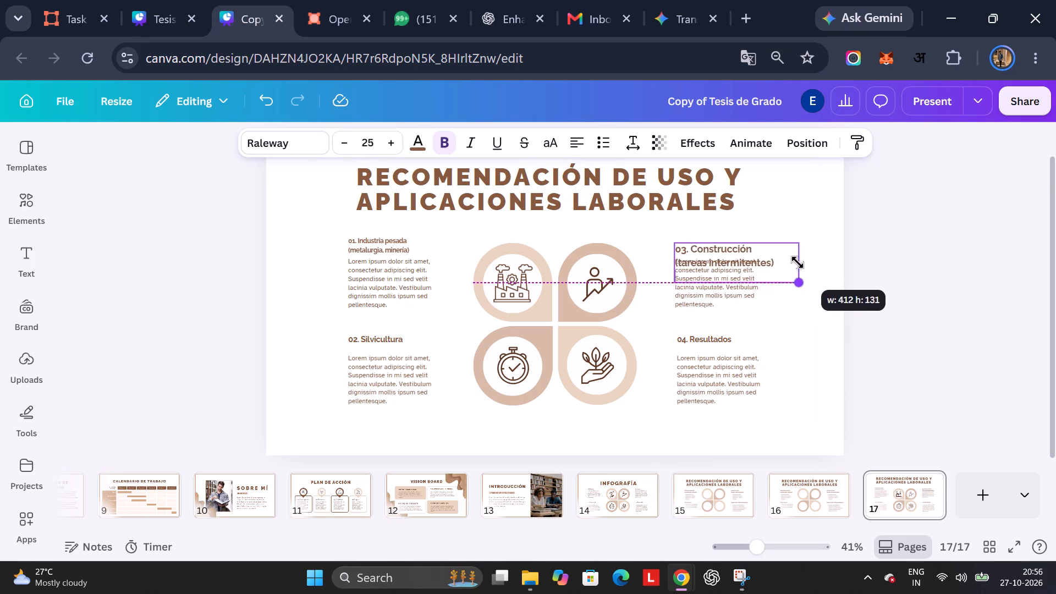
drag(798, 262, 768, 257)
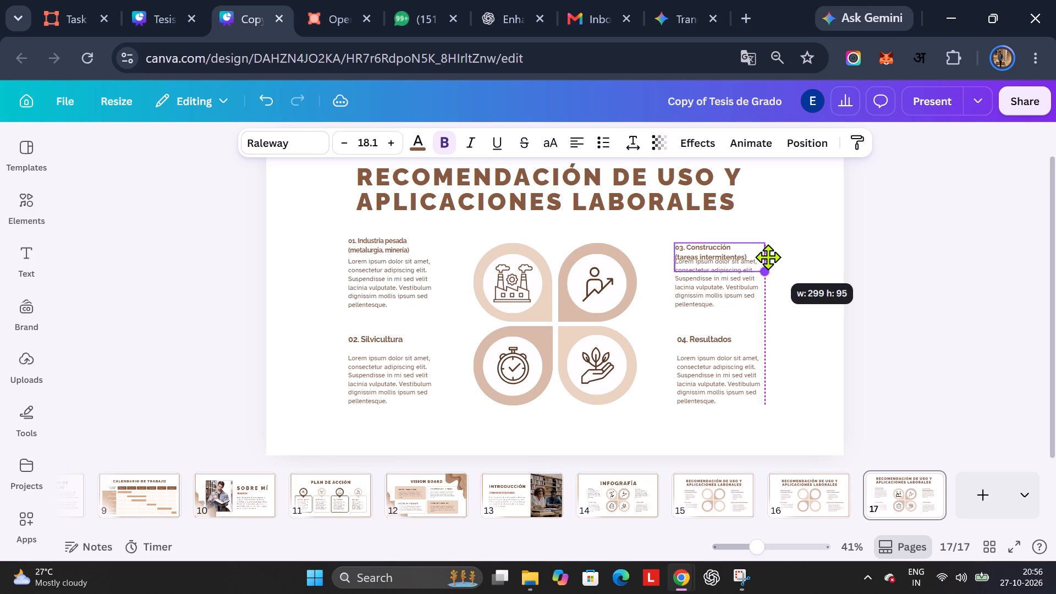
drag(768, 257, 768, 257)
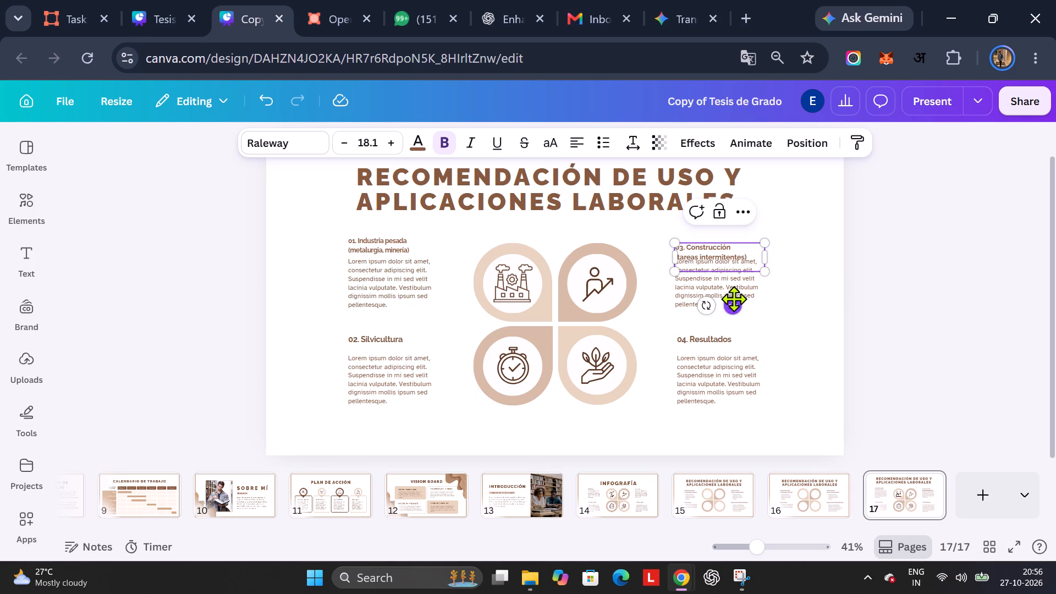
click(732, 303)
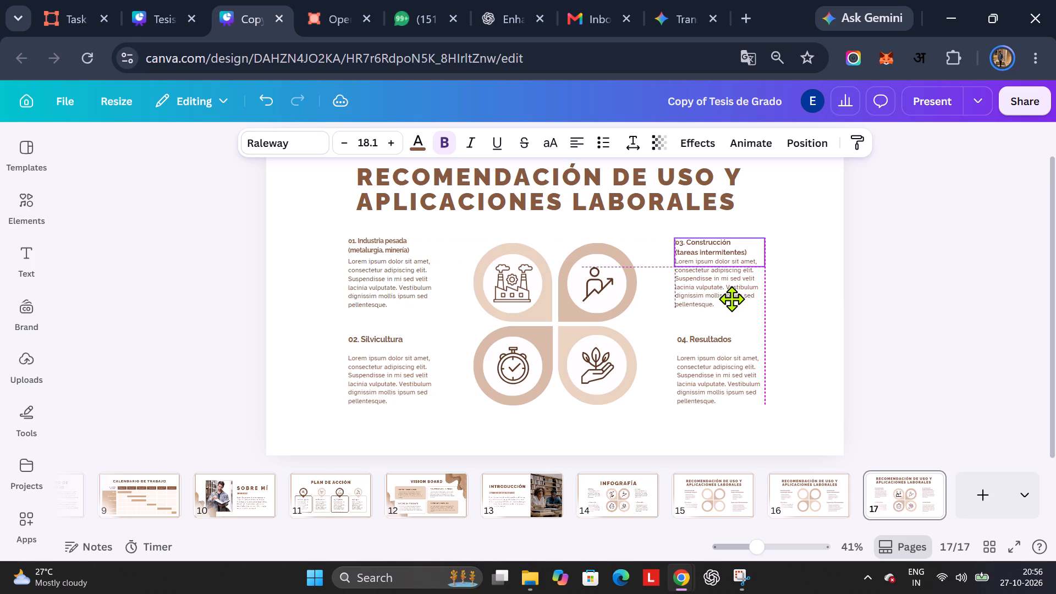
click(827, 316)
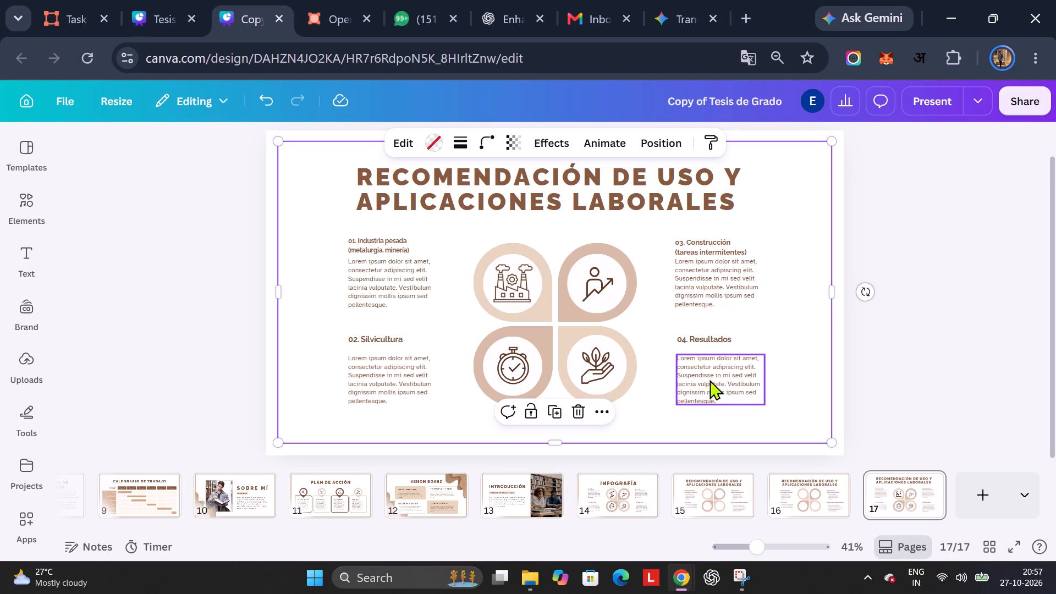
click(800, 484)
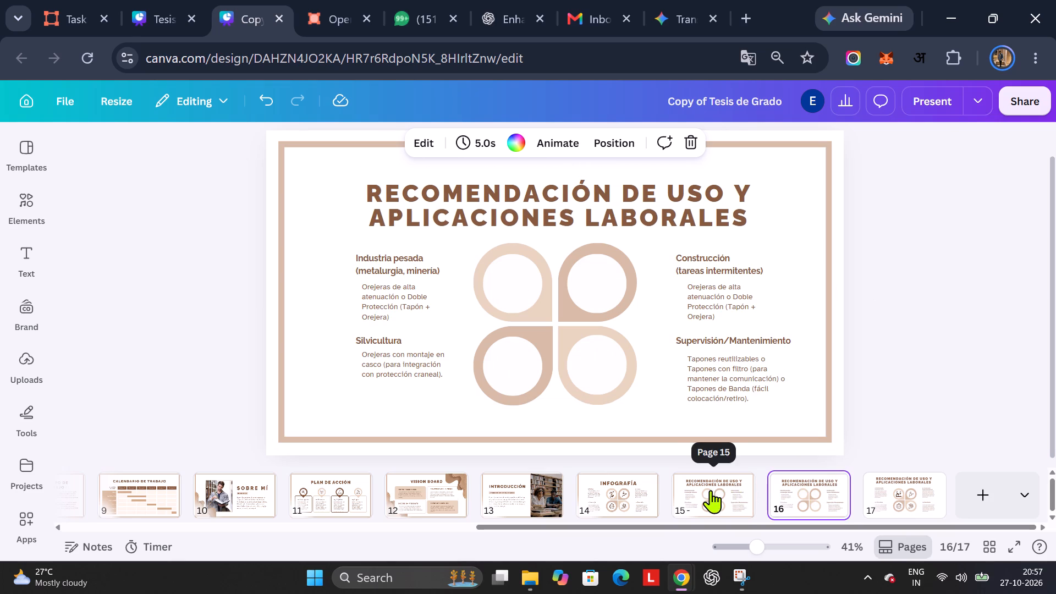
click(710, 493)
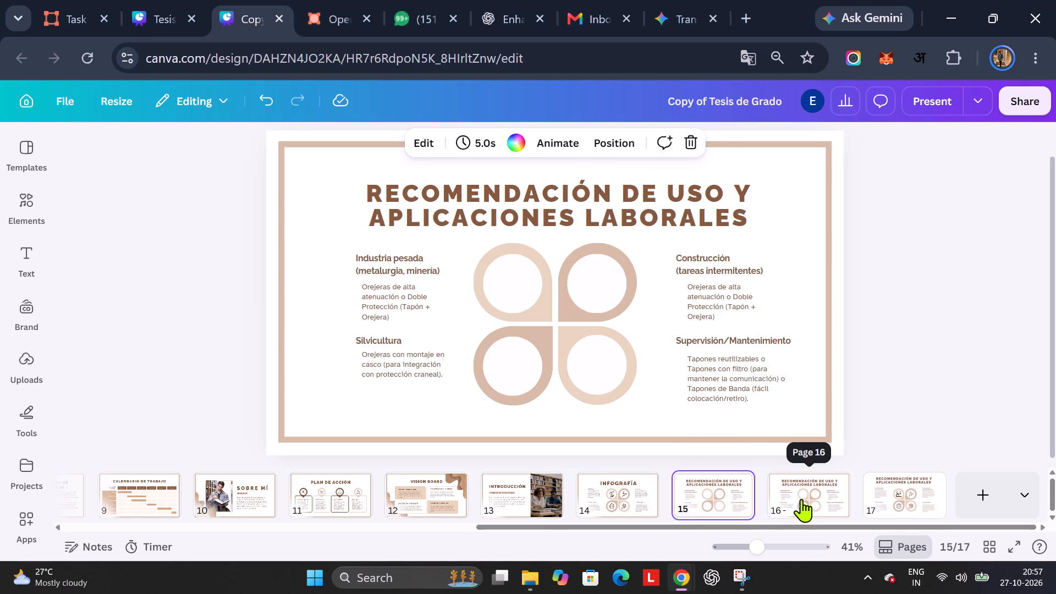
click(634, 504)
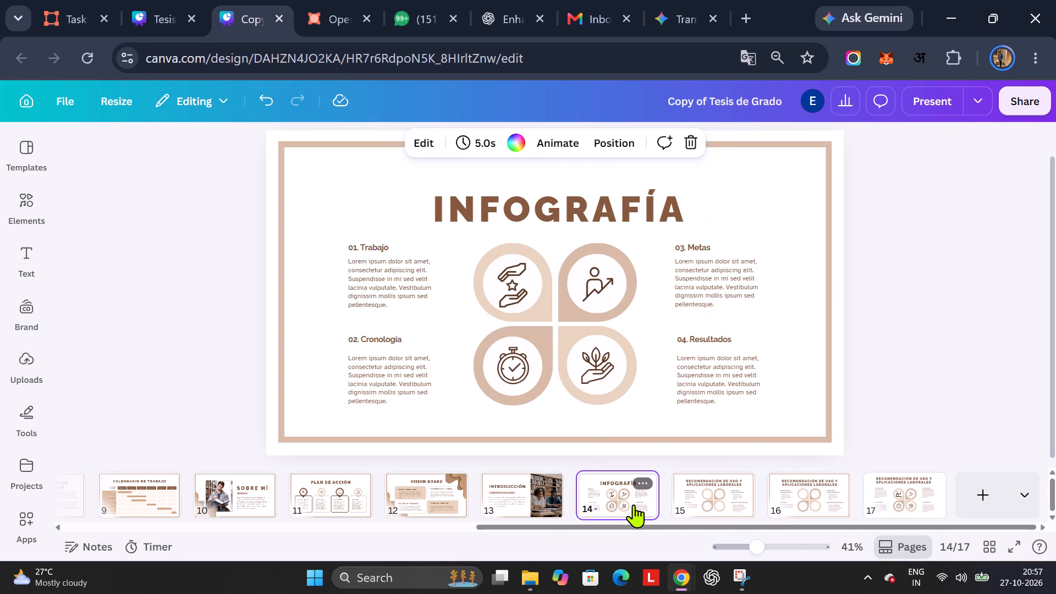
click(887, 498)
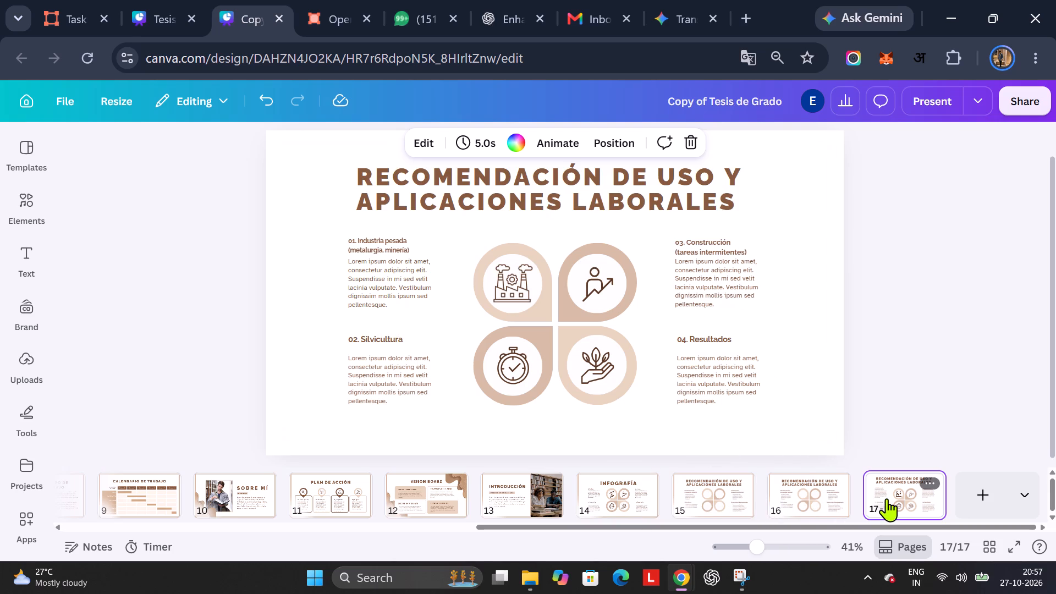
Replace the word Resultados in slide 17's 04. heading with slide 16's heading text "Supervisión/Mantenimiento", keeping the number prefix.
click(819, 496)
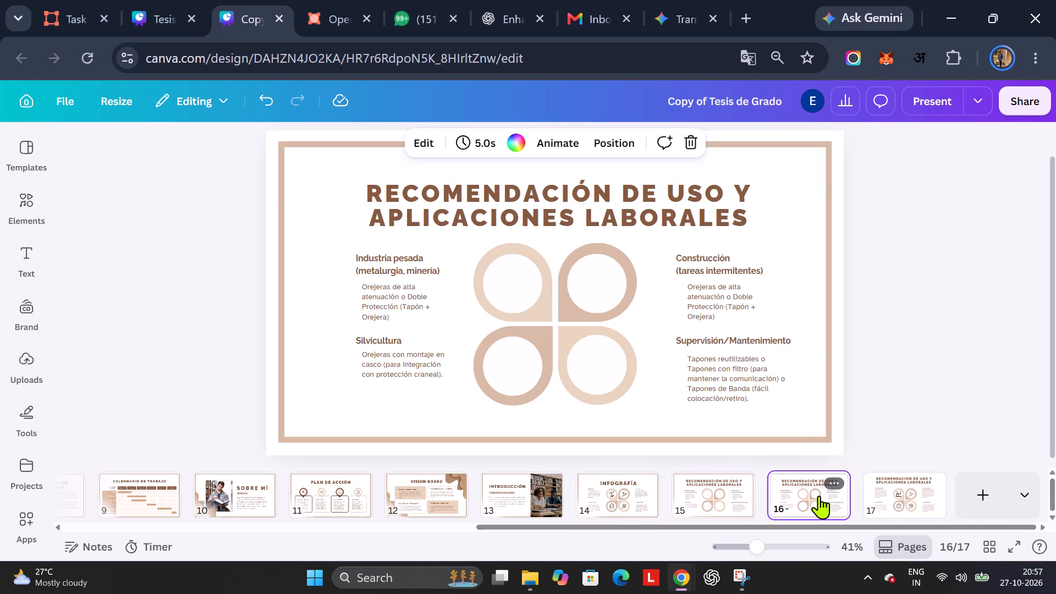
click(726, 337)
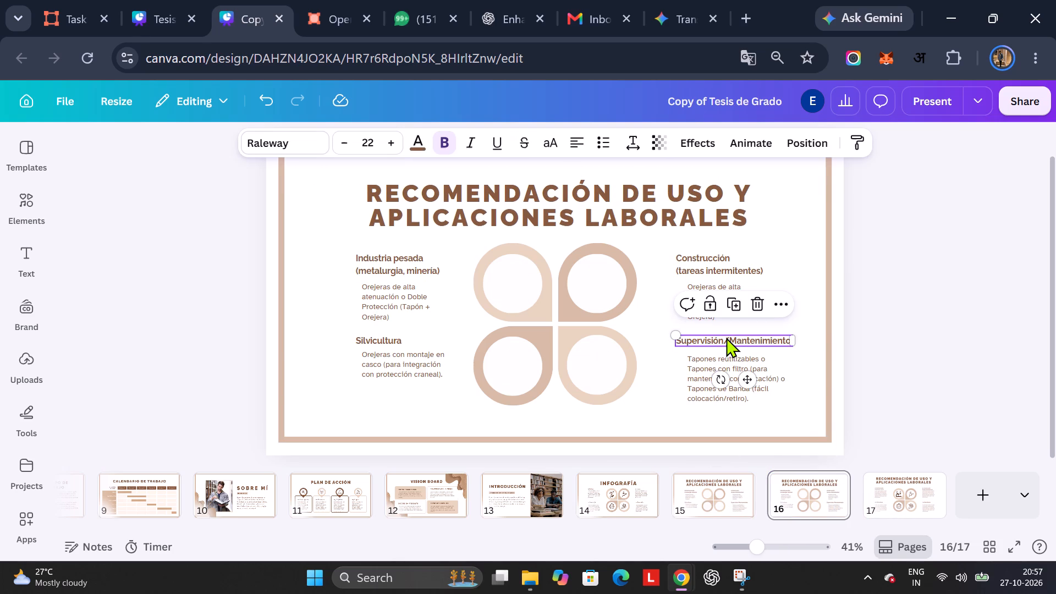
triple_click(726, 337)
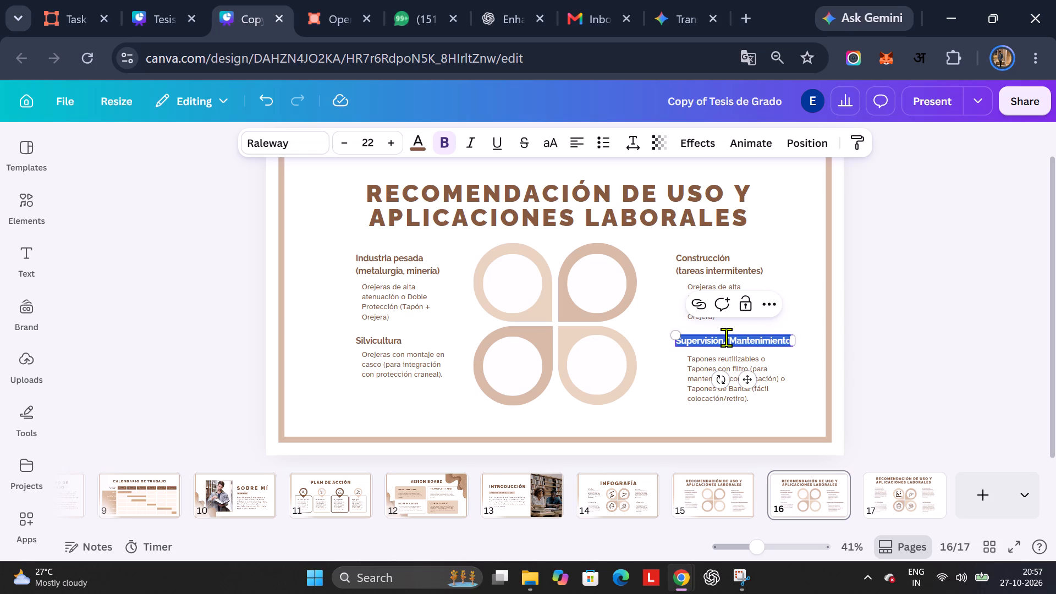
key(ctrl+c)
click(892, 505)
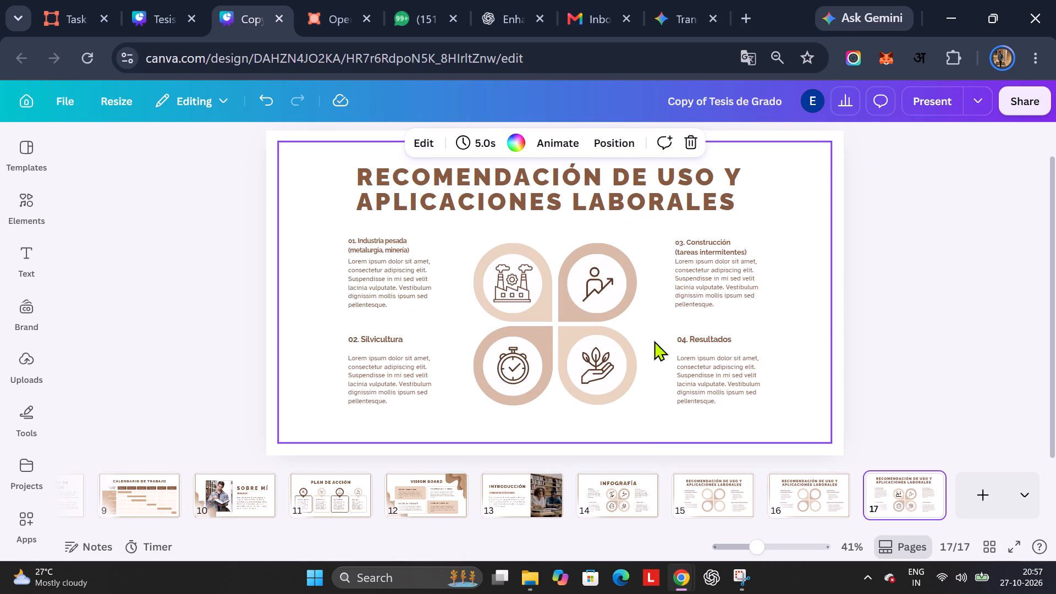
triple_click(705, 339)
click(705, 339)
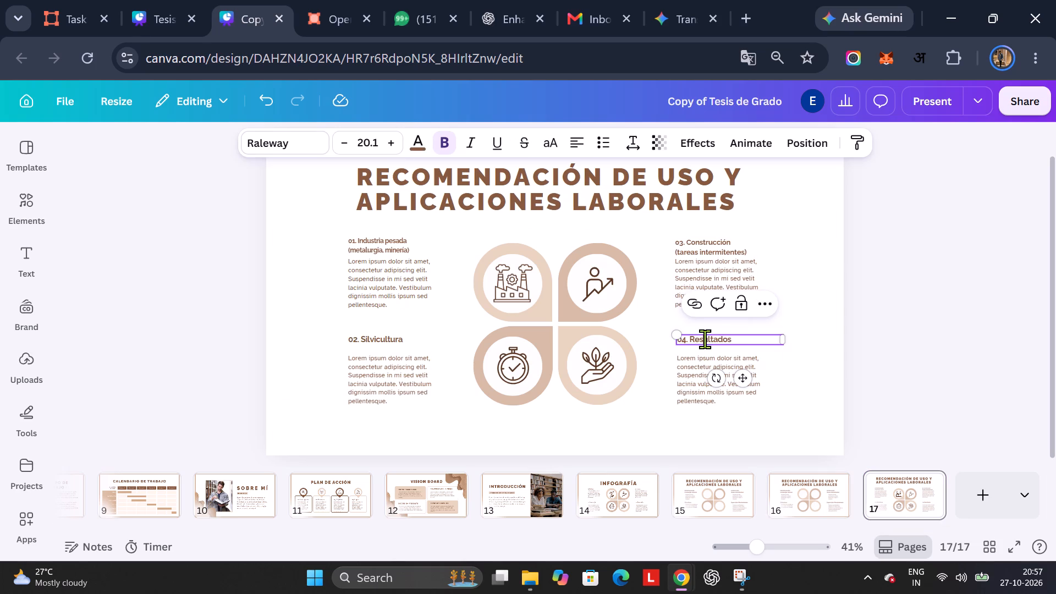
double_click(705, 339)
key(ctrl+v)
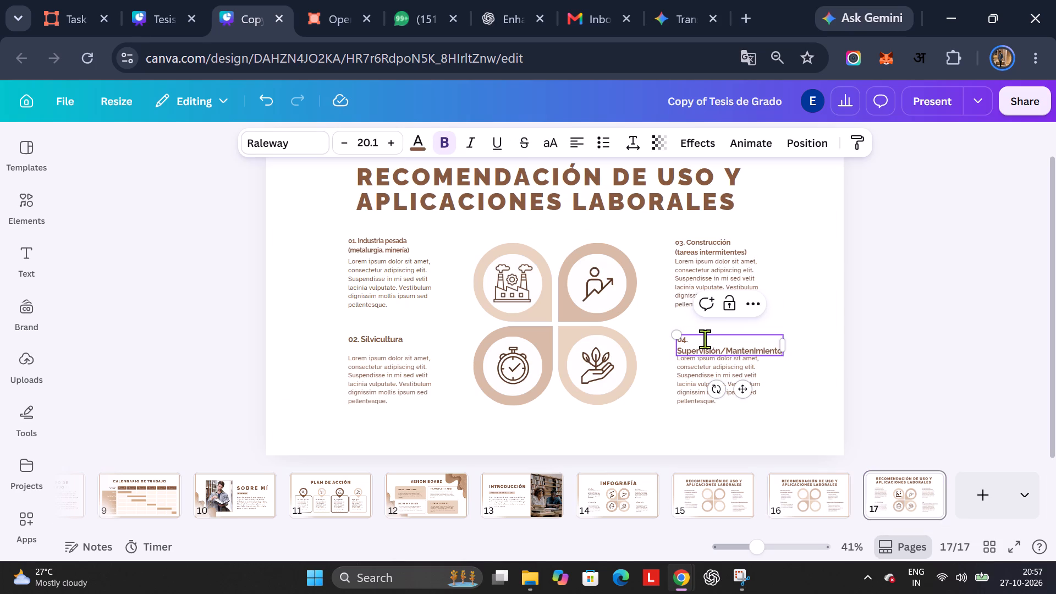
Remove the space after 04. in slide 17's Supervisión/Mantenimiento heading and widen its text box to about 392 so it fits one line.
click(679, 349)
key(BackSpace)
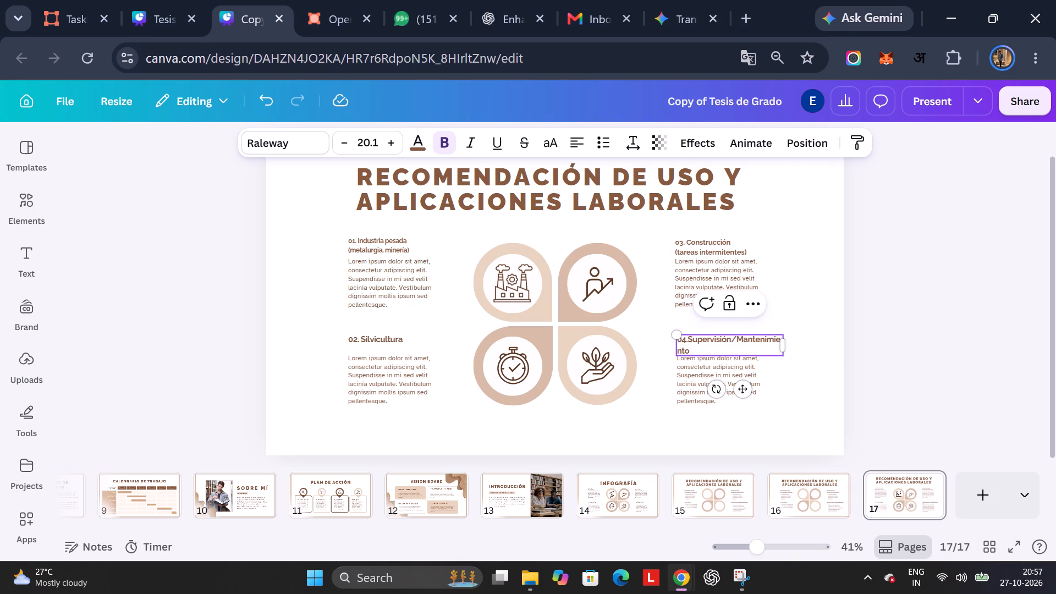
key(space)
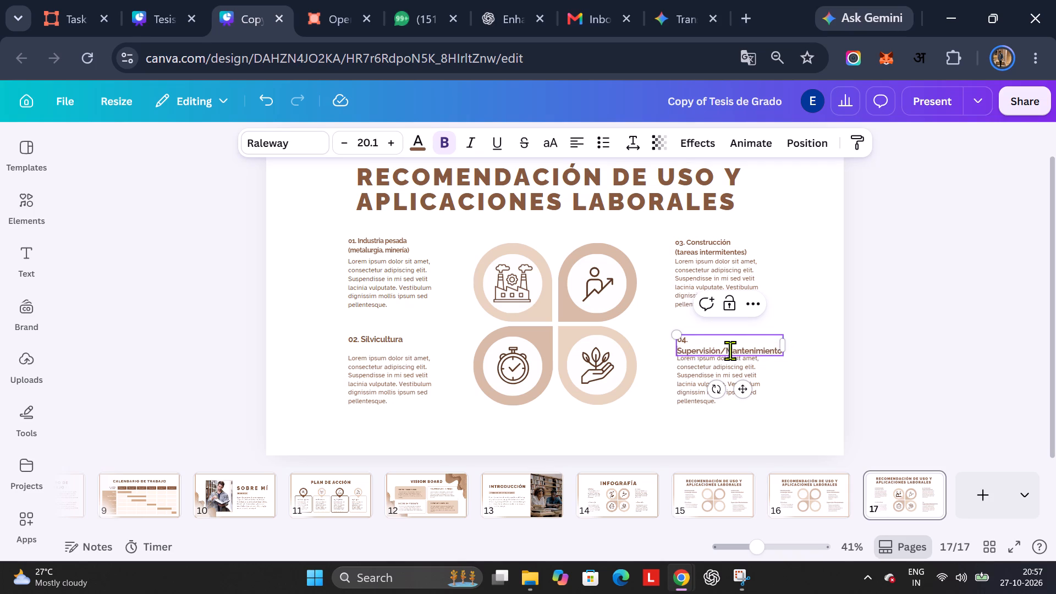
key(BackSpace)
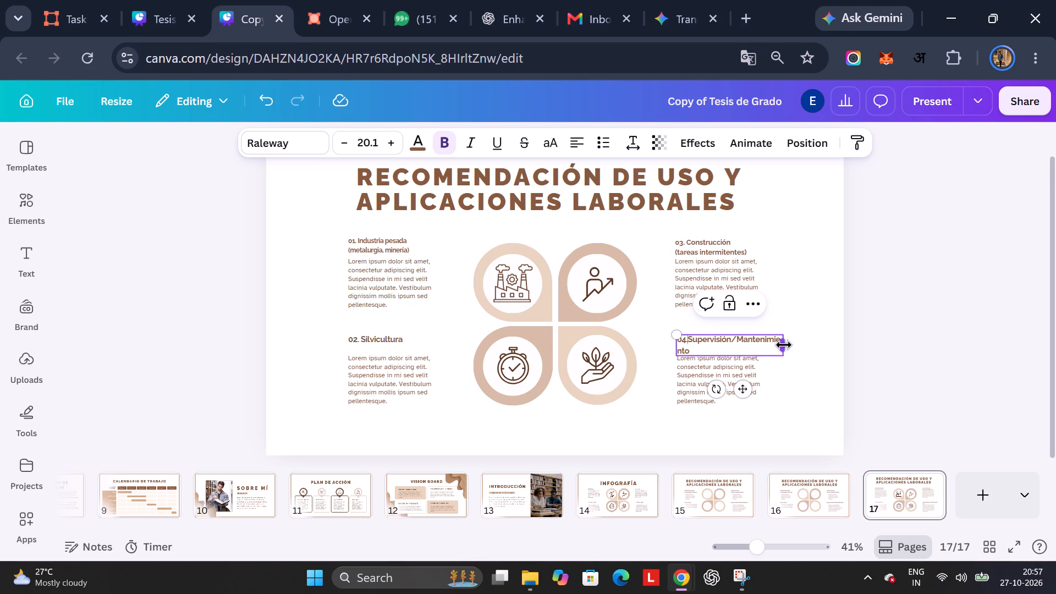
drag(784, 345, 796, 342)
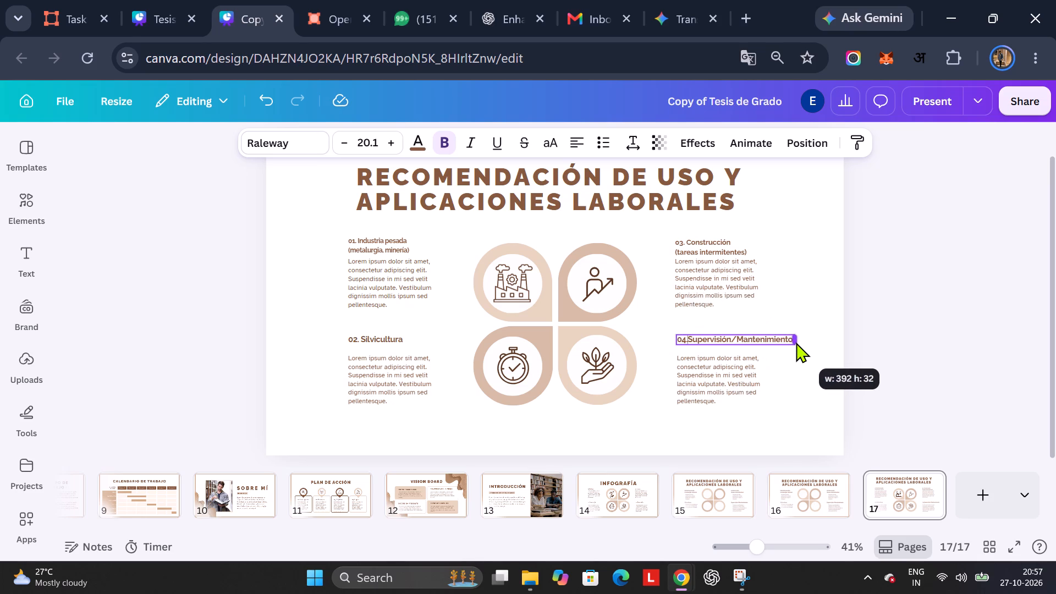
drag(796, 342, 794, 342)
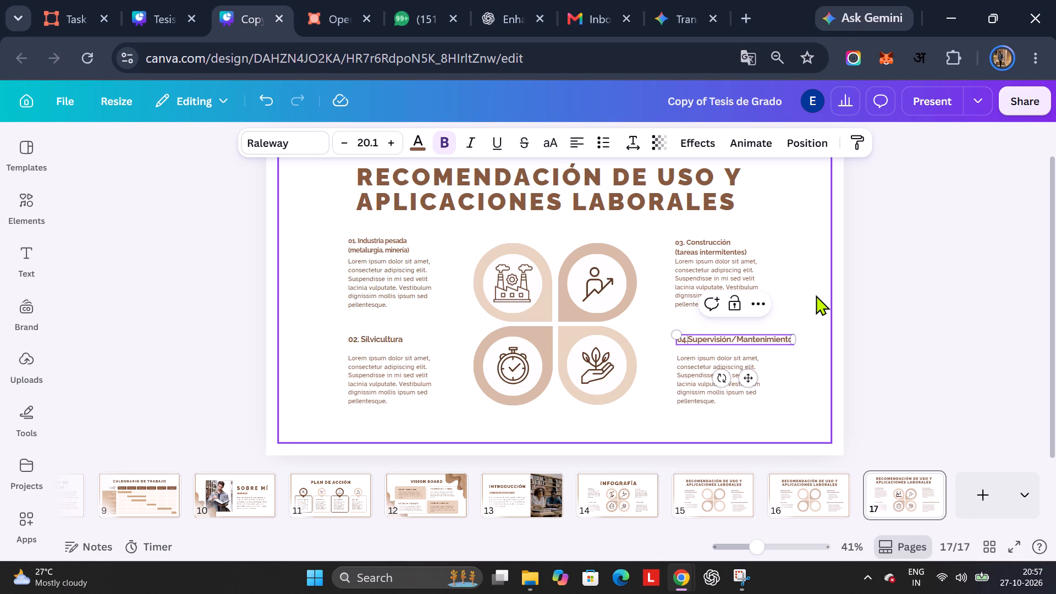
click(816, 295)
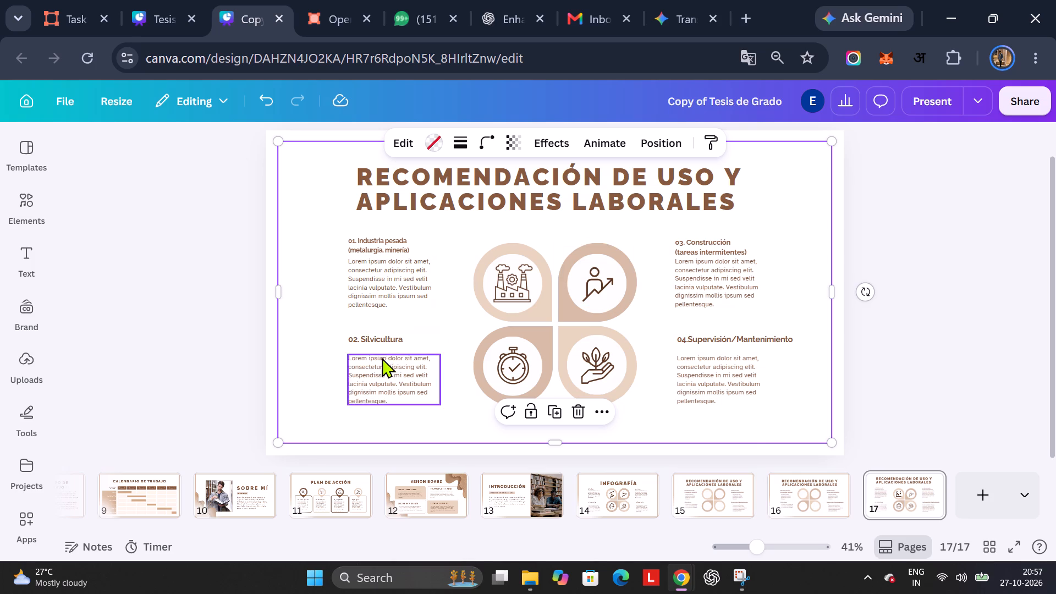
Increase slide 17's 01. Industria pesada heading to font size 20, close to the 02. heading's size.
click(380, 334)
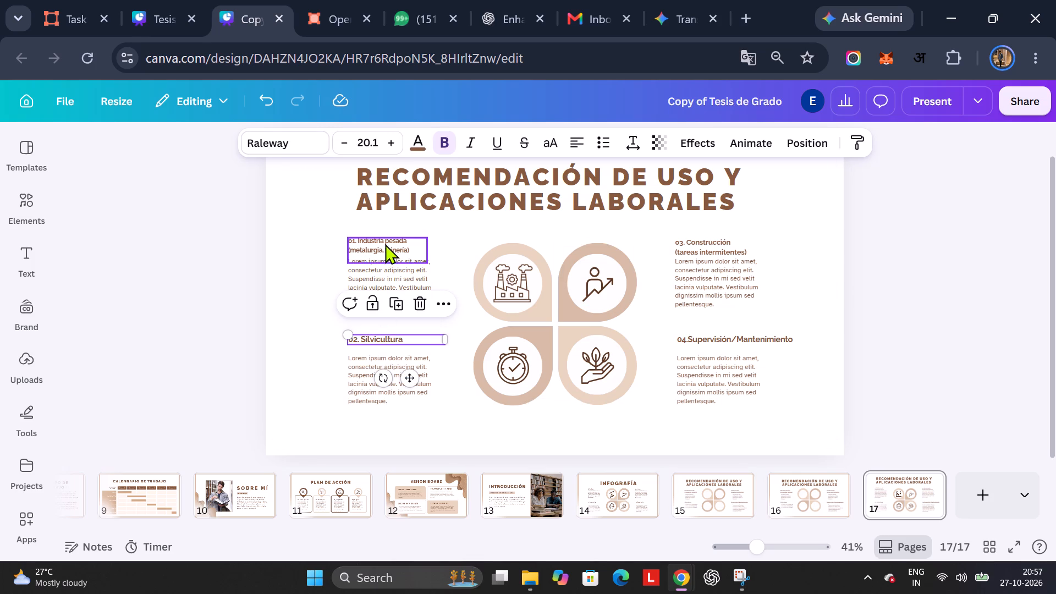
click(385, 244)
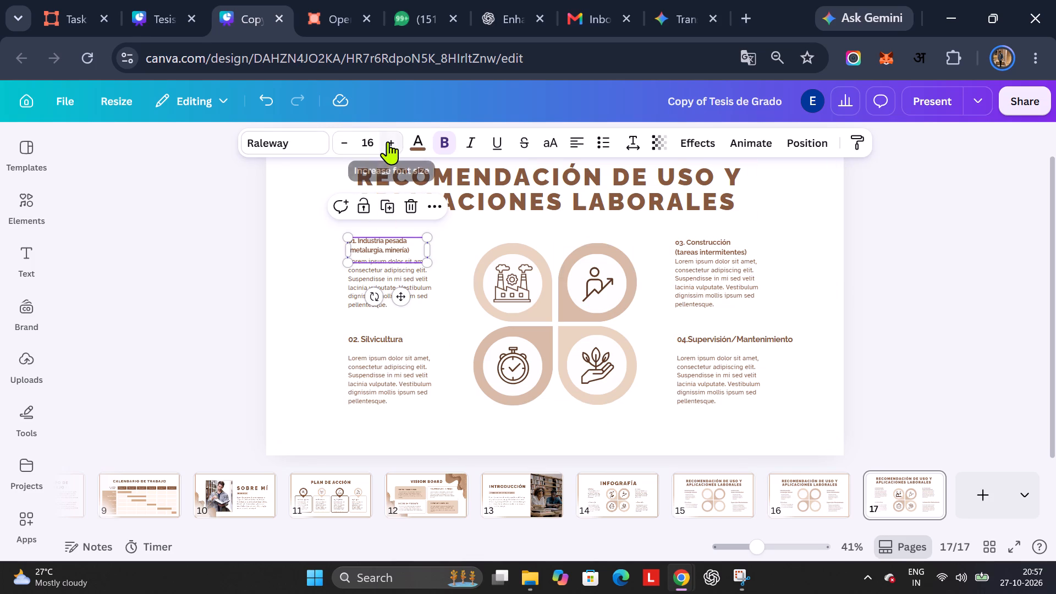
triple_click(388, 141)
click(388, 141)
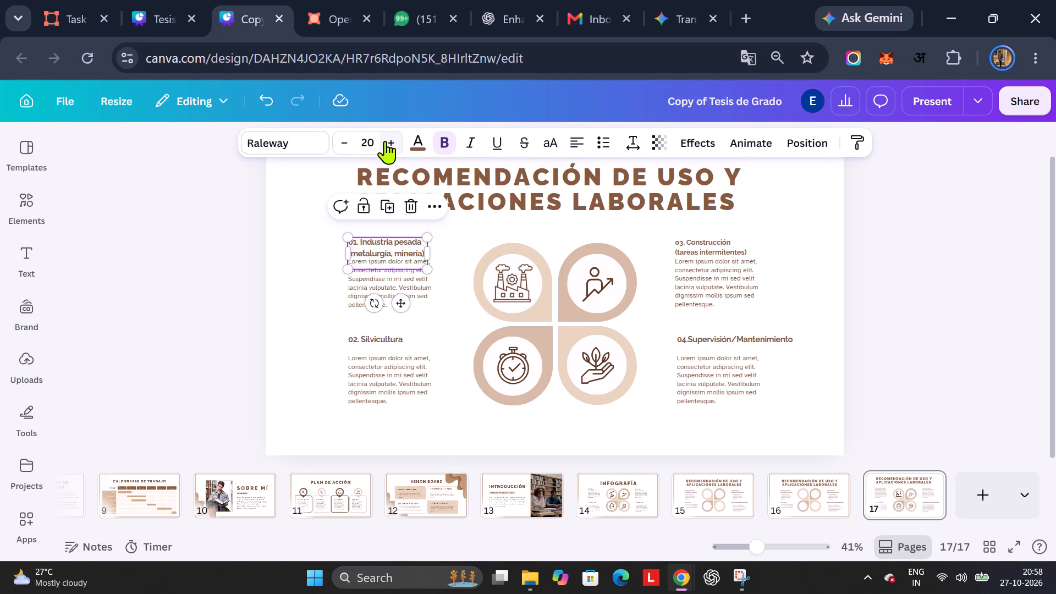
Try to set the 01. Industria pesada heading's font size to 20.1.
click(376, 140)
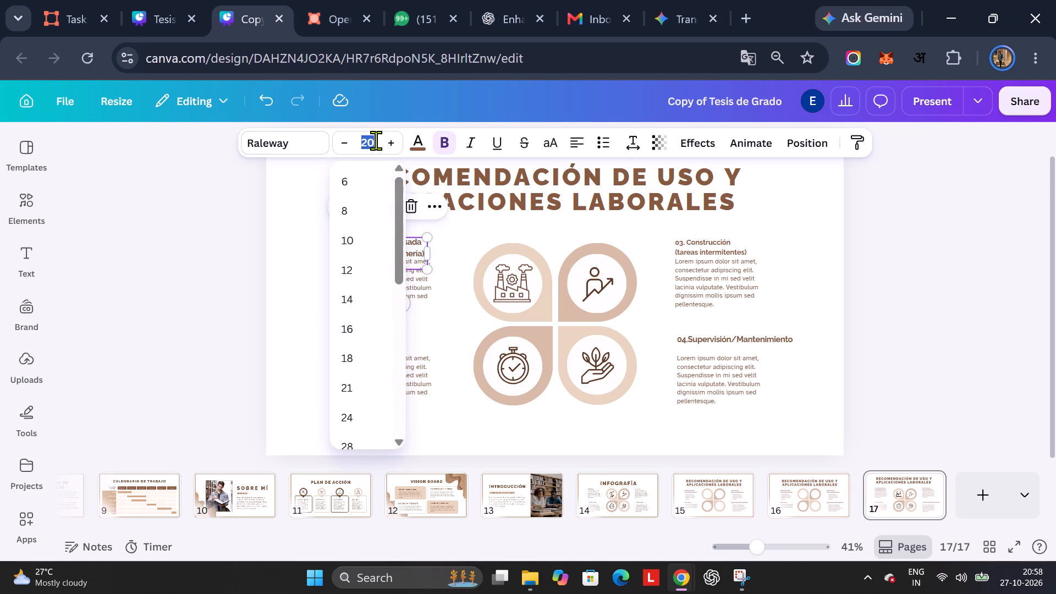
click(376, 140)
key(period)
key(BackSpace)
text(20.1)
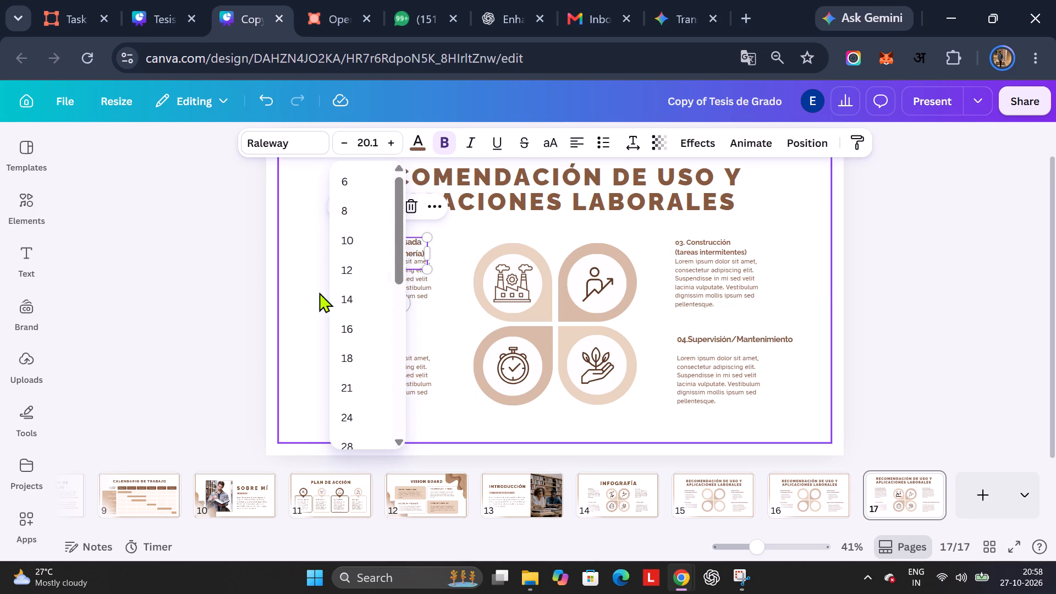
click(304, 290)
Move the two-line 01. Industria pesada heading up to leave a clear gap above its paragraph.
click(408, 251)
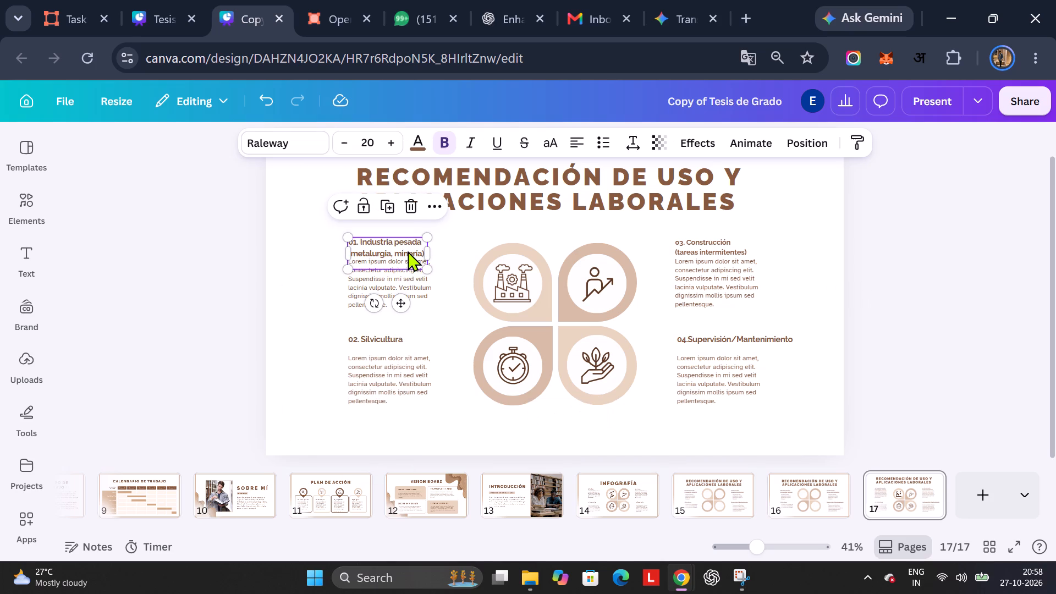
drag(401, 302, 400, 293)
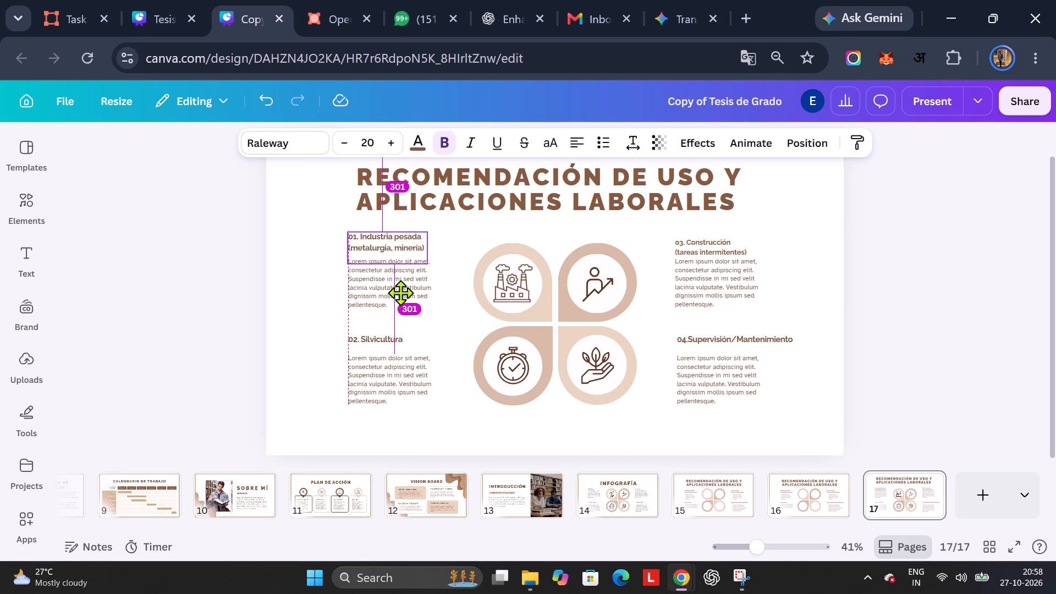
drag(400, 293, 400, 297)
click(457, 334)
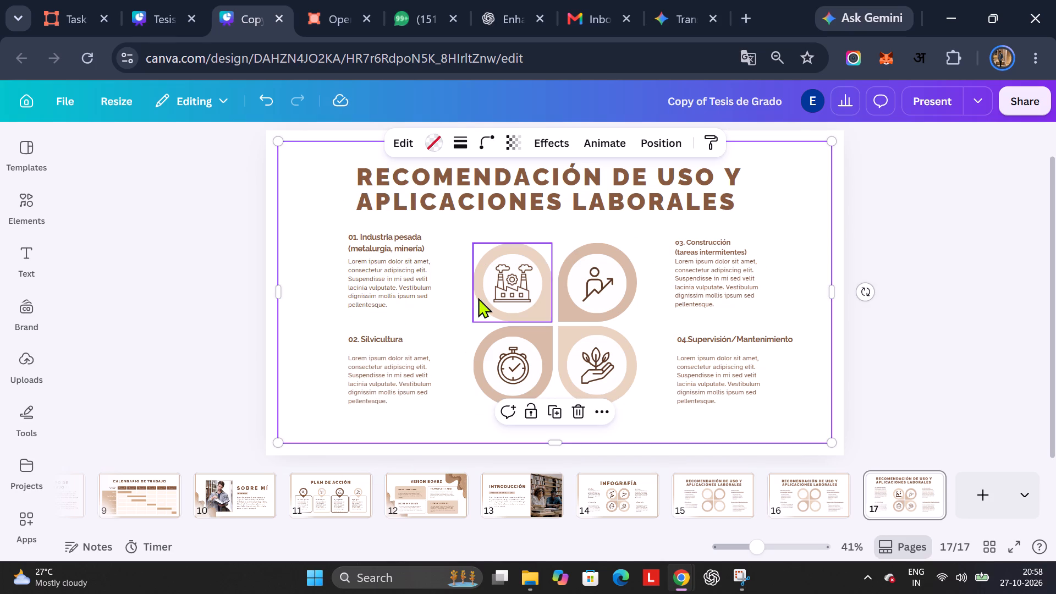
click(412, 245)
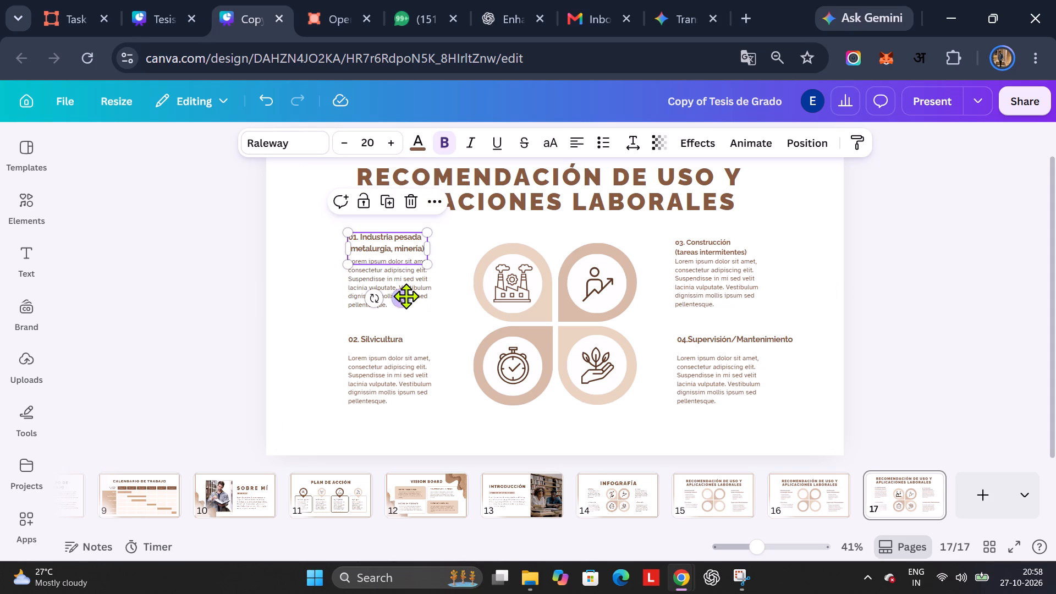
click(403, 296)
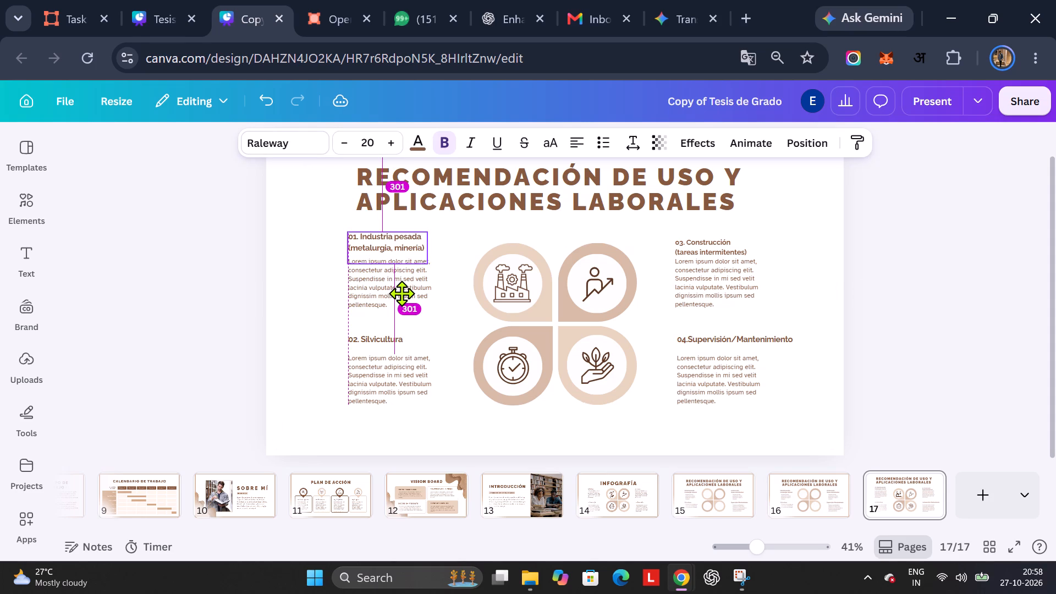
click(443, 333)
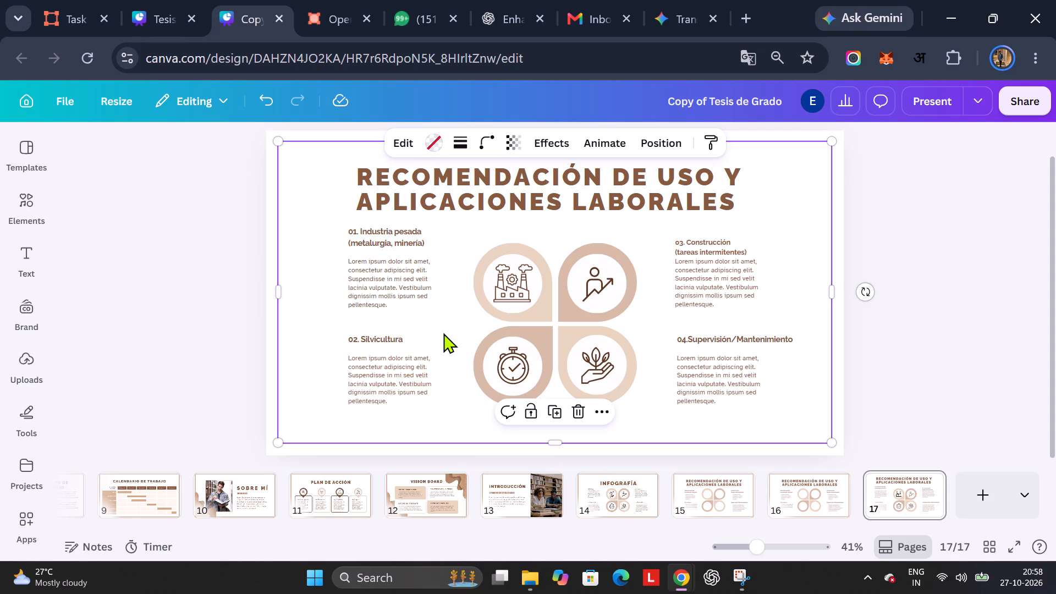
Increase the (tareas intermitentes) line of the 03. heading to font size 20.1.
click(690, 251)
double_click(696, 246)
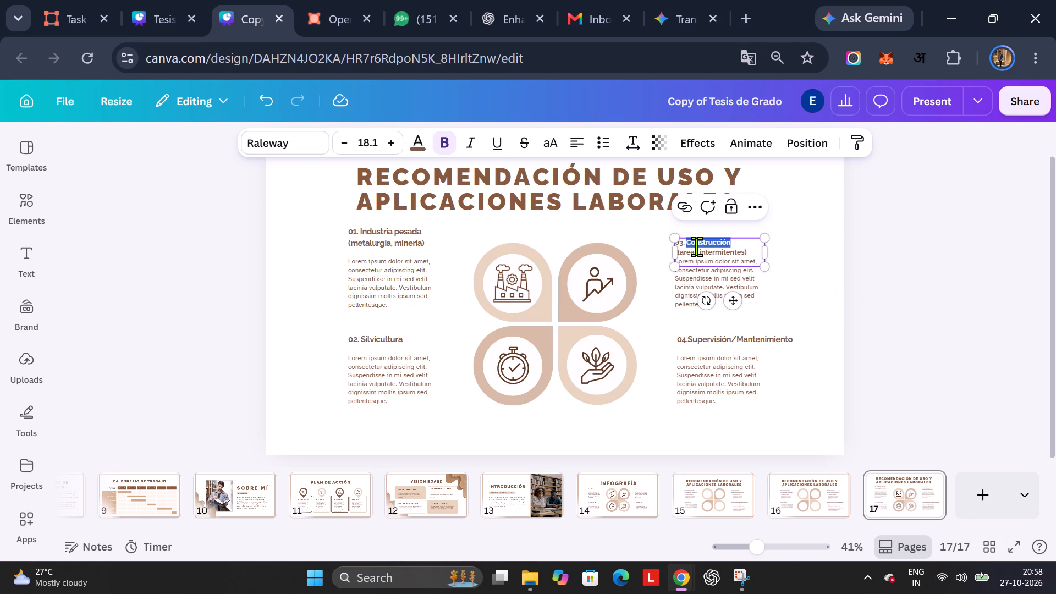
click(704, 253)
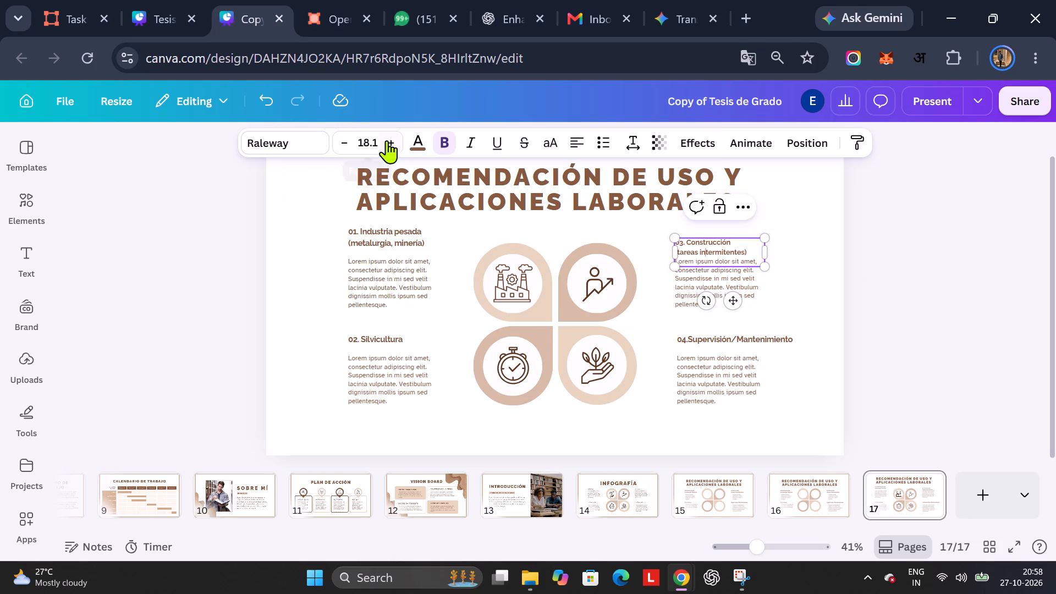
click(395, 145)
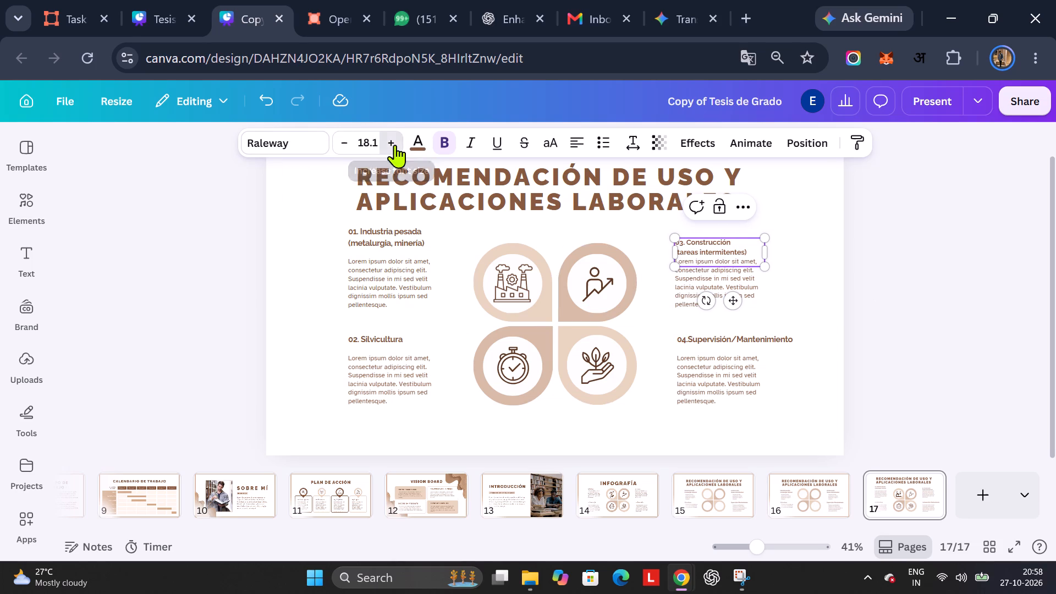
click(395, 145)
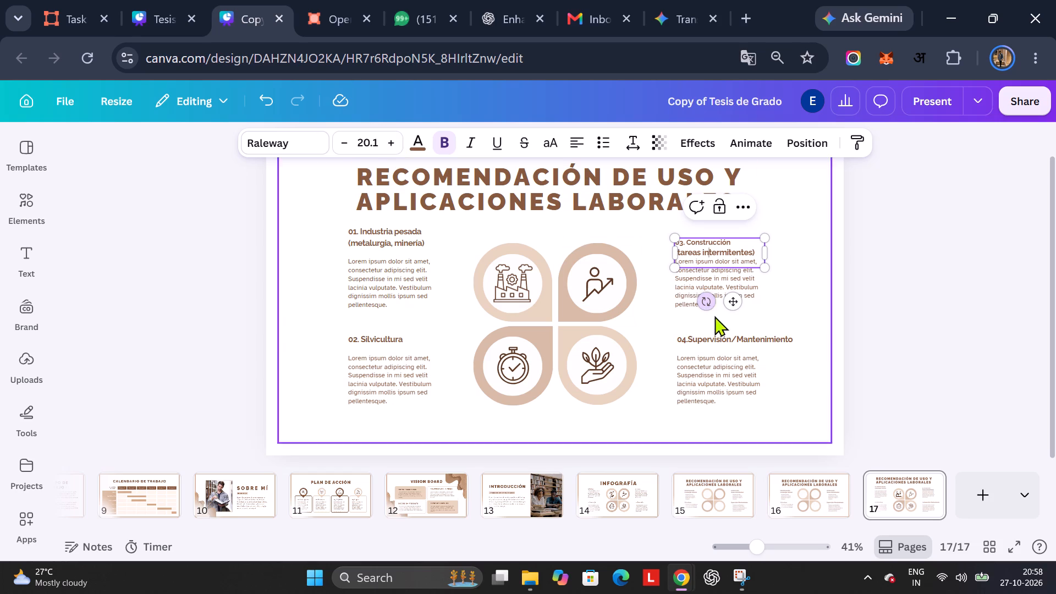
click(800, 332)
Move the 03. Construcción heading up, roughly level with the 01. heading, leaving a gap above its paragraph.
click(733, 249)
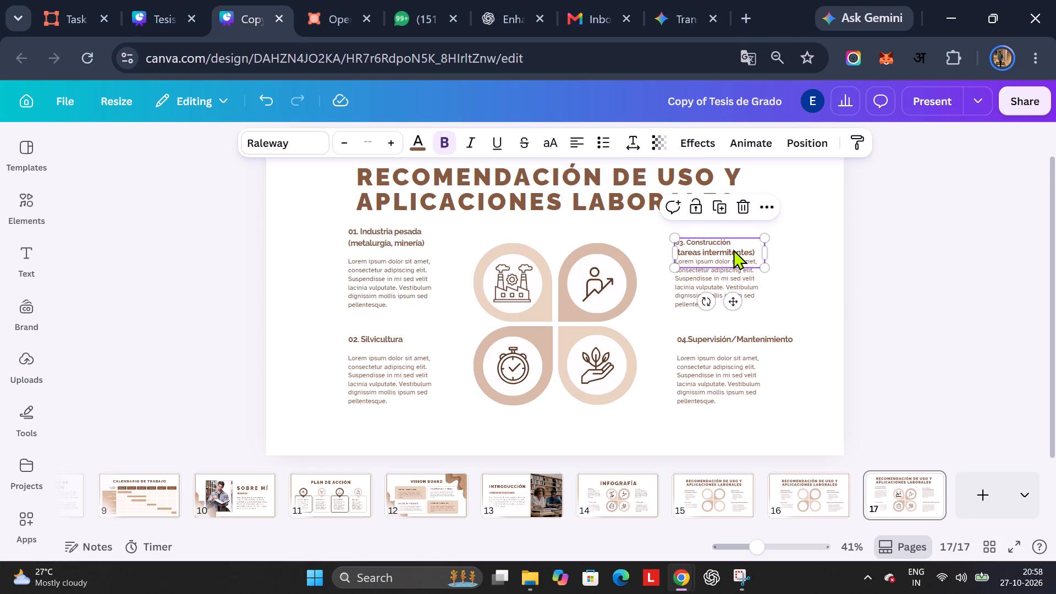
drag(735, 300, 735, 295)
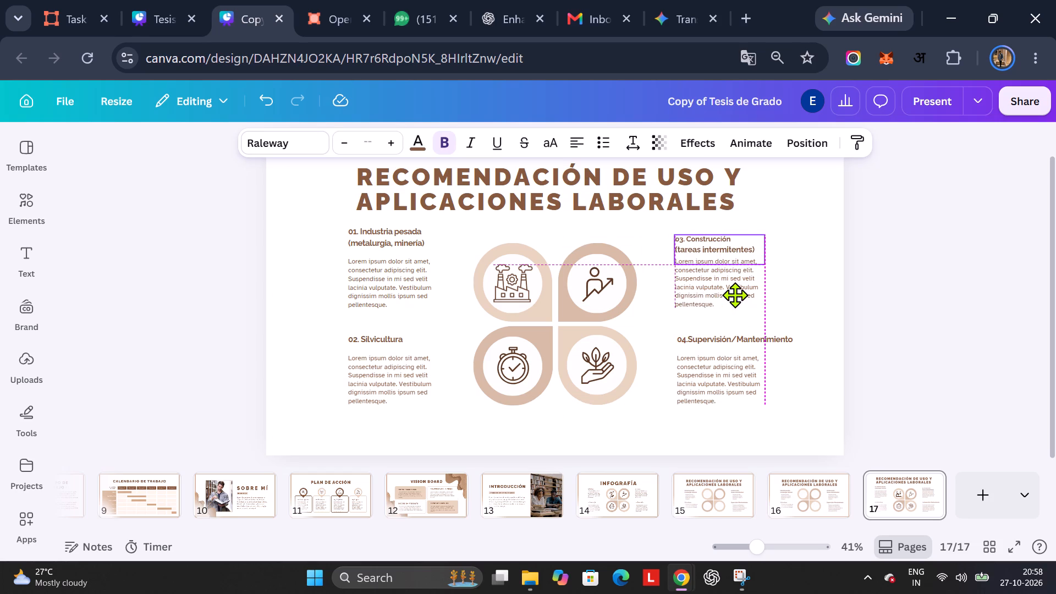
drag(735, 295, 735, 293)
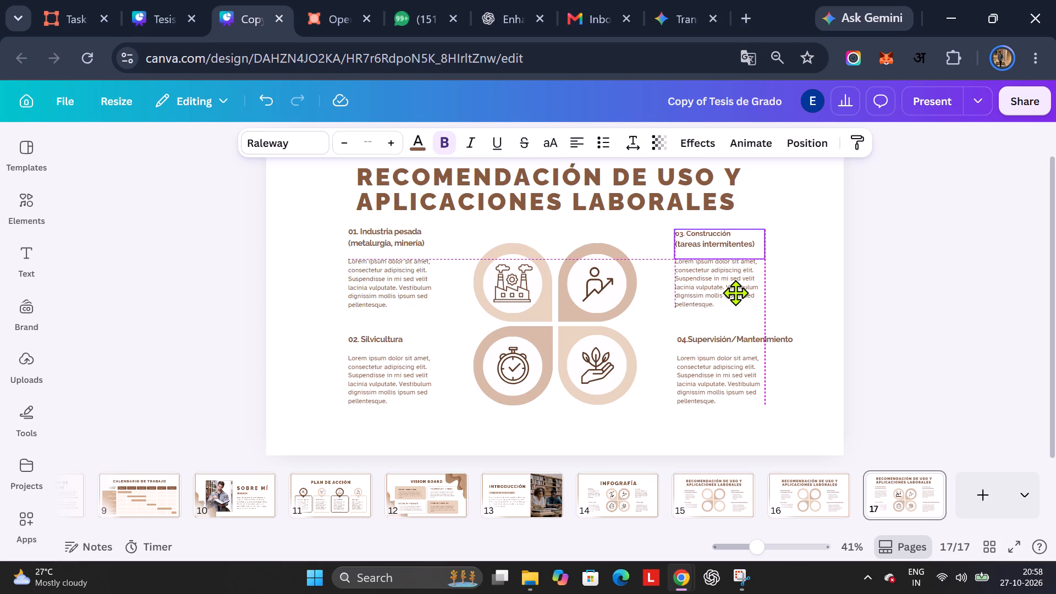
drag(735, 293, 735, 294)
click(802, 320)
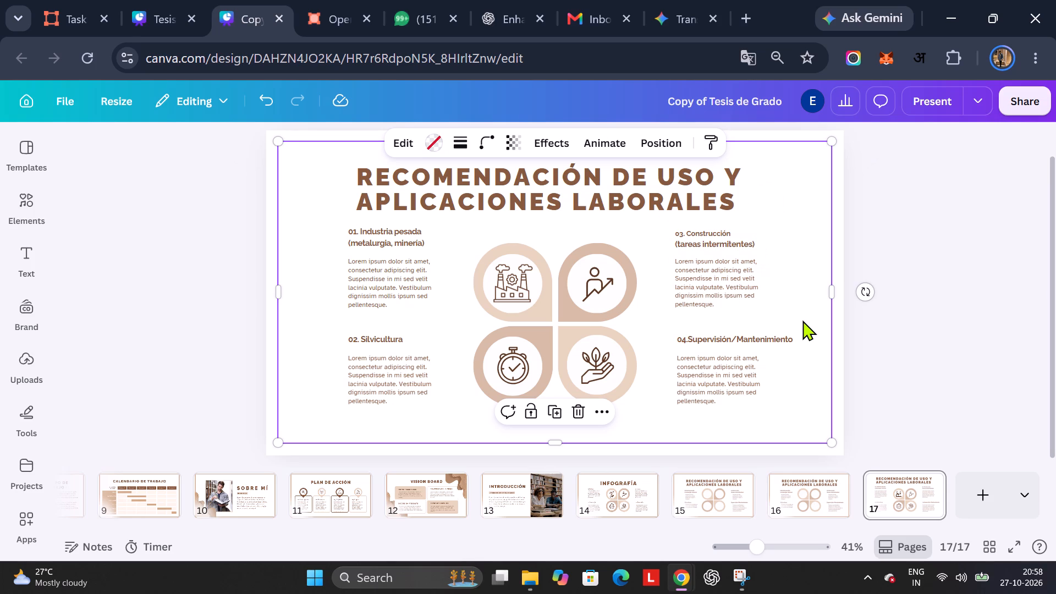
Check the heading size on slide 14, and set slide 17's 03. Construcción line to the same font size, 20.1.
click(801, 492)
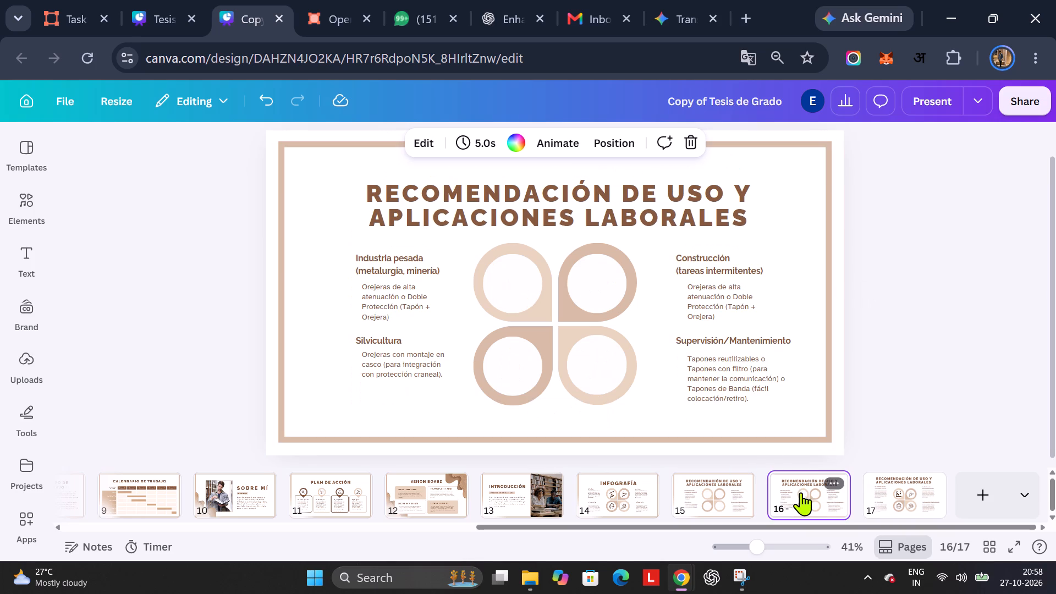
click(694, 512)
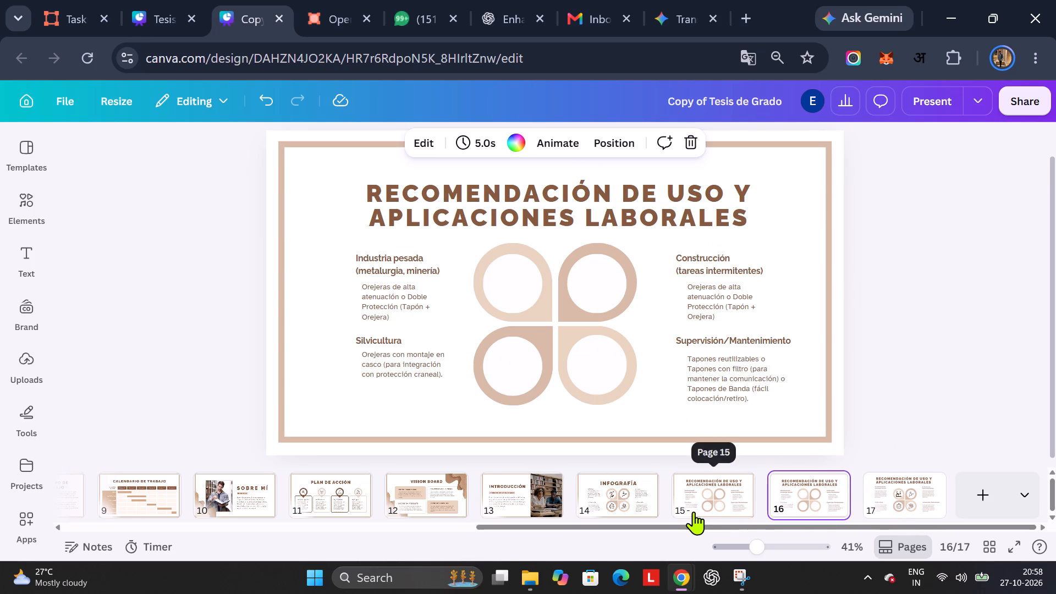
click(613, 496)
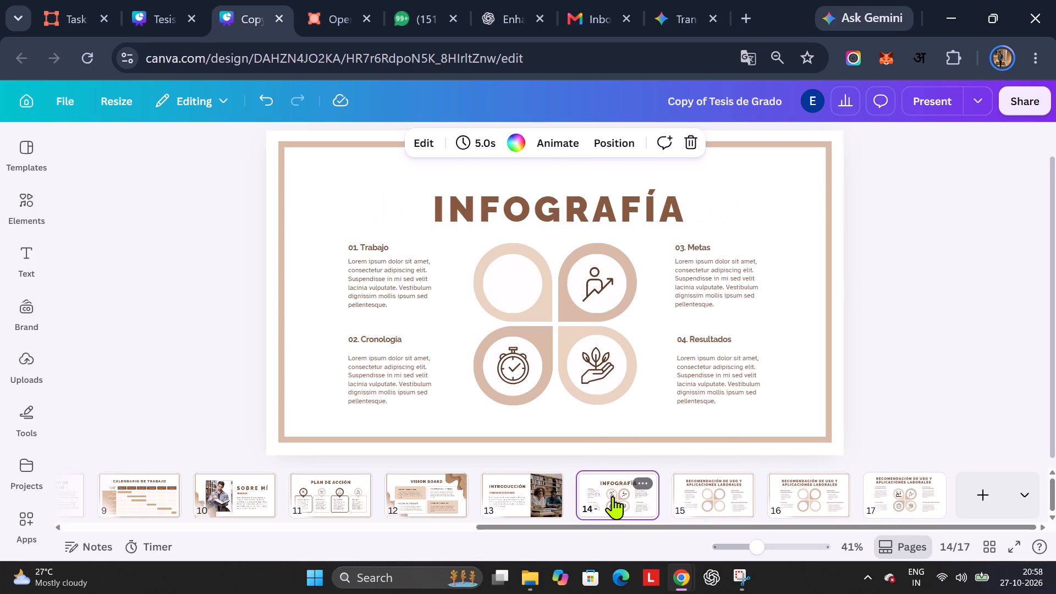
click(723, 335)
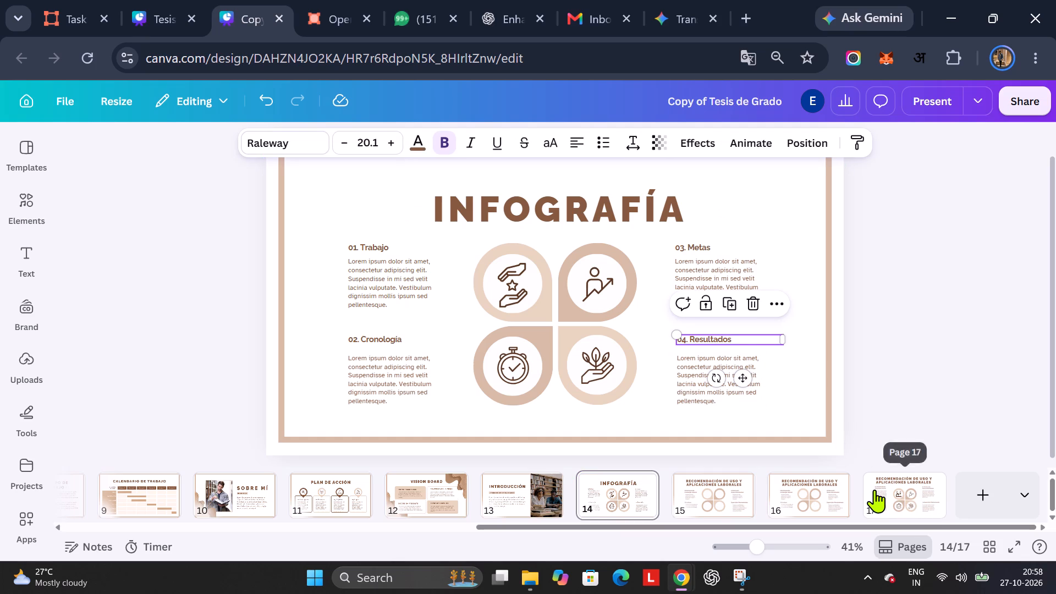
click(875, 490)
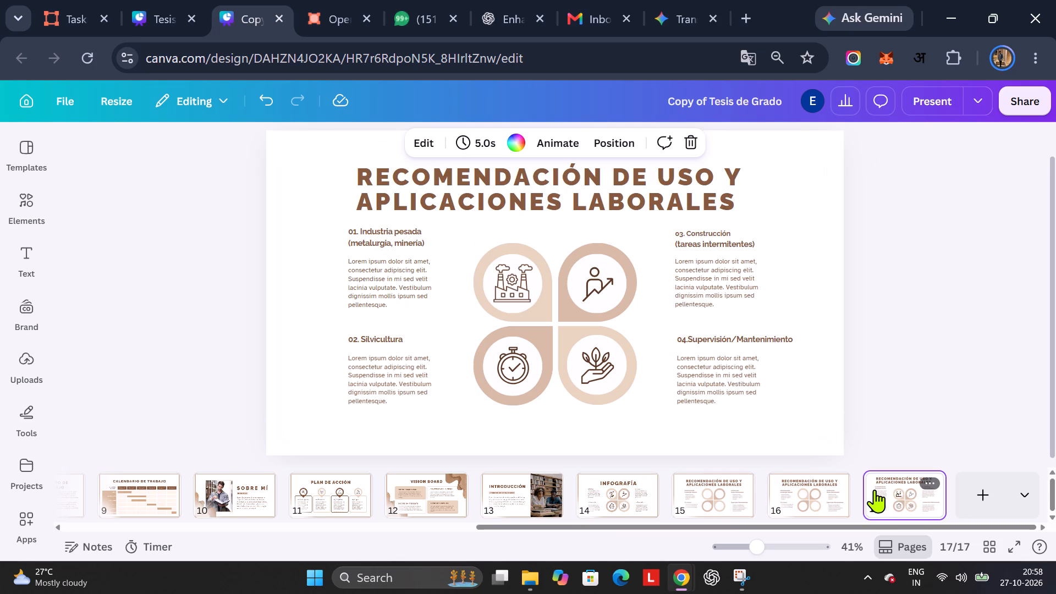
click(713, 232)
triple_click(713, 232)
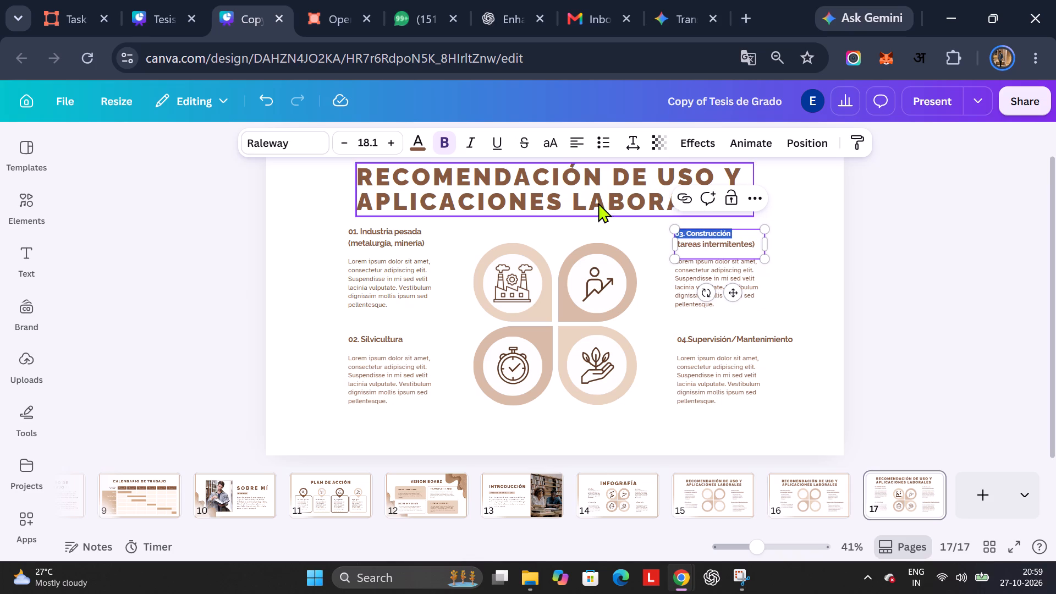
triple_click(393, 145)
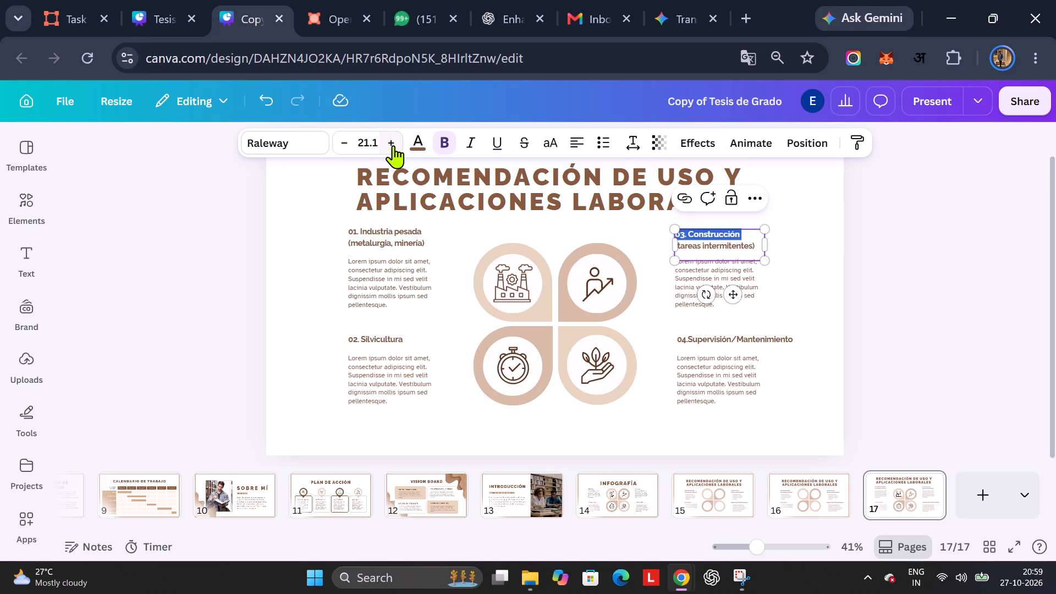
click(348, 144)
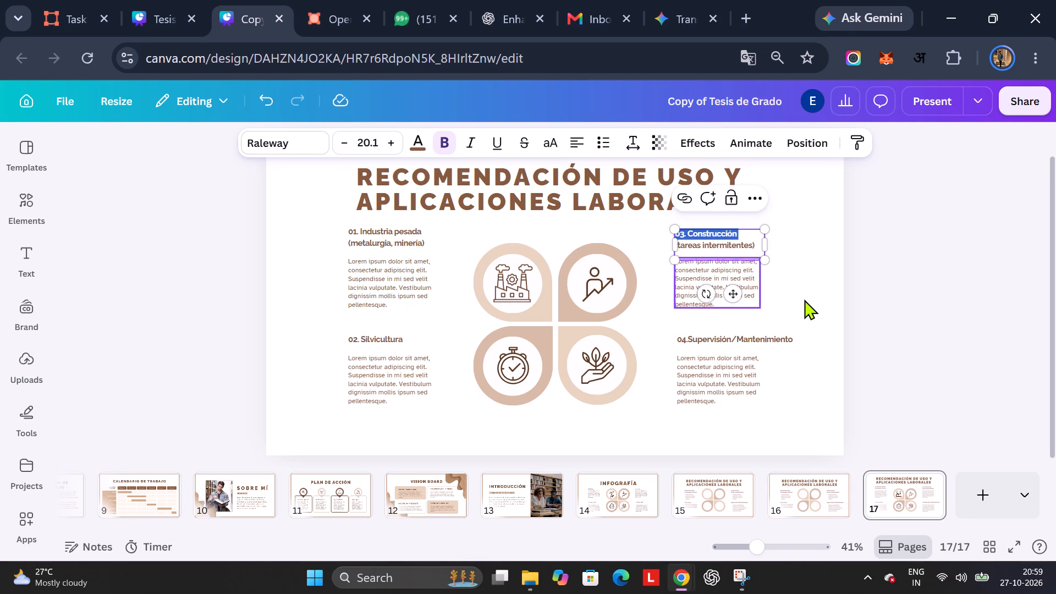
click(805, 295)
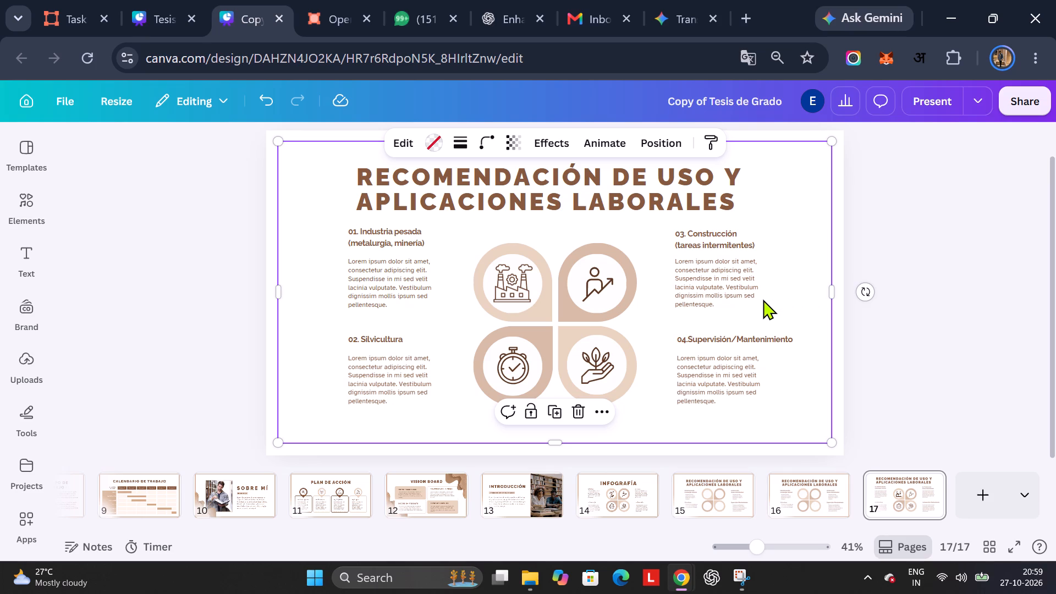
Compare the colour of the factory icon with that of the stopwatch icon on slide 17.
click(510, 287)
click(439, 143)
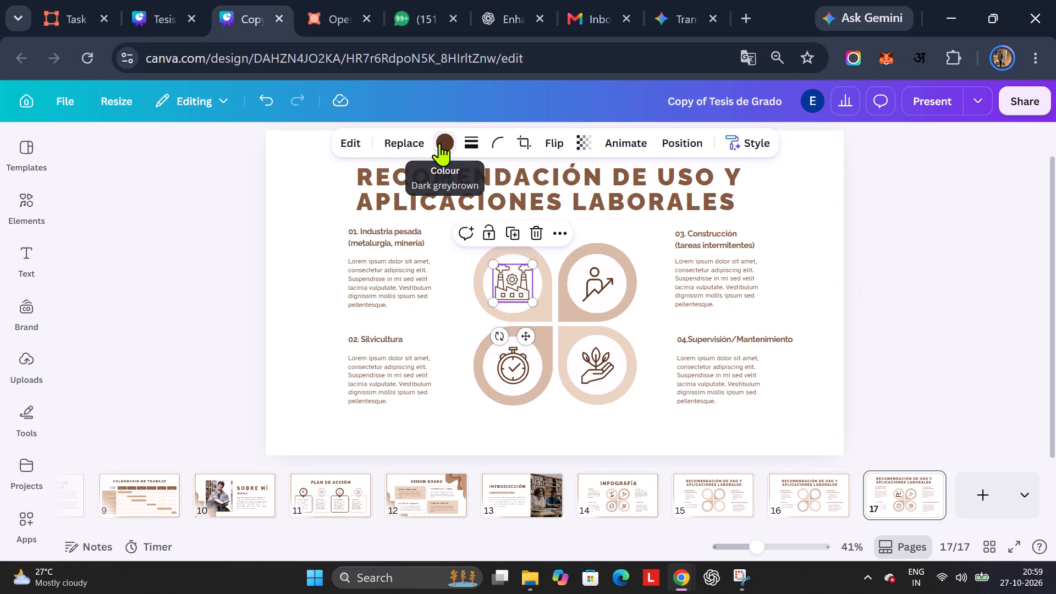
click(148, 254)
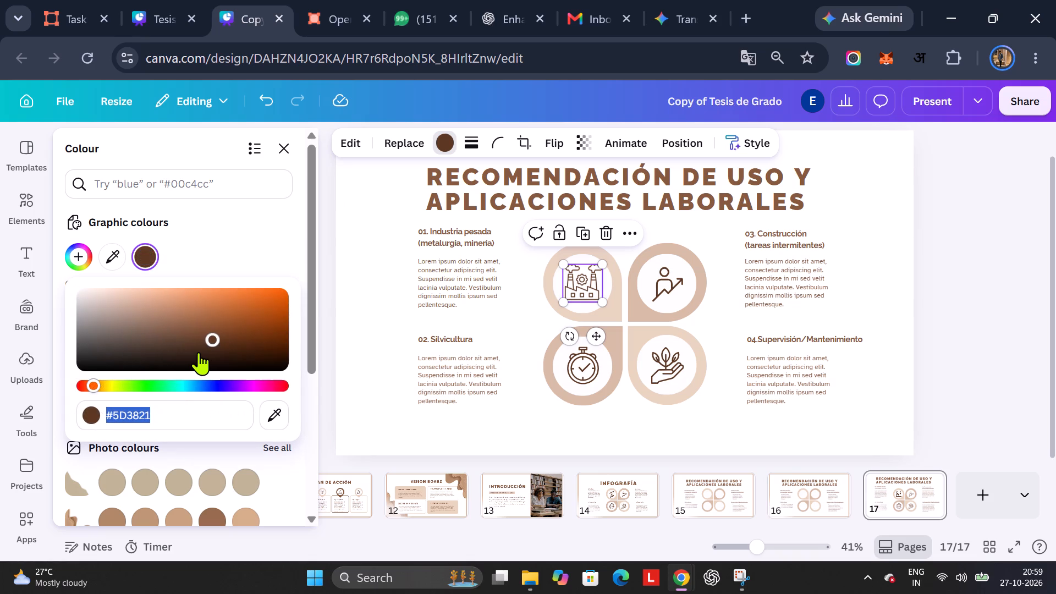
click(582, 367)
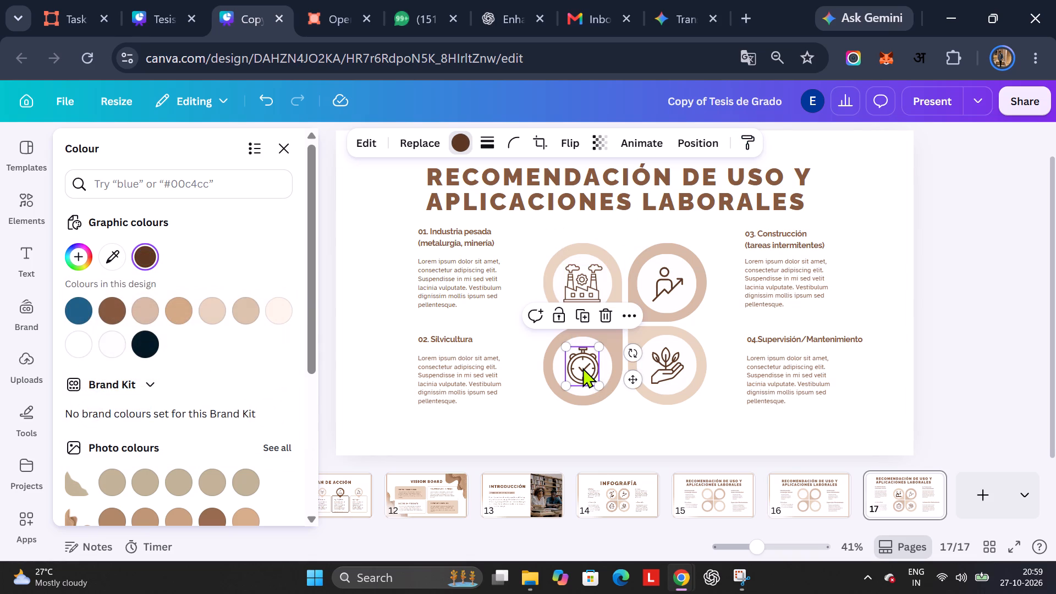
click(144, 257)
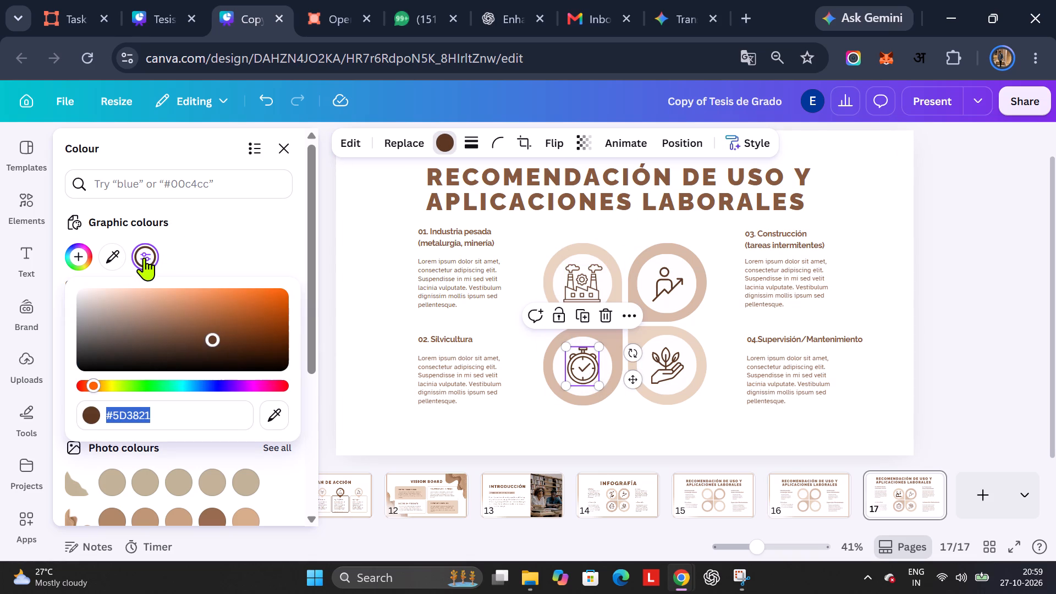
click(398, 256)
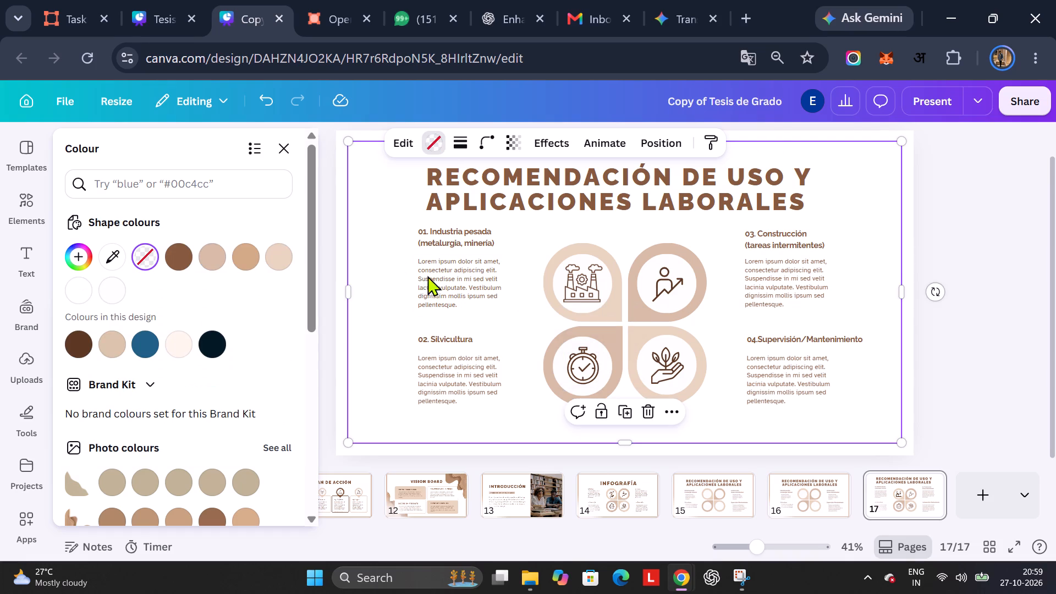
triple_click(465, 336)
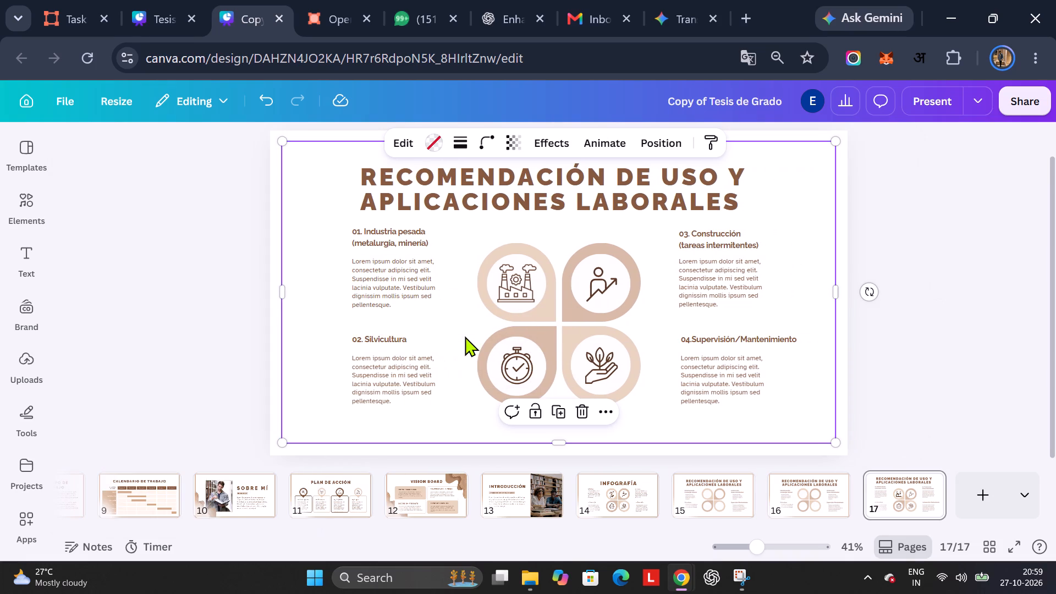
click(418, 336)
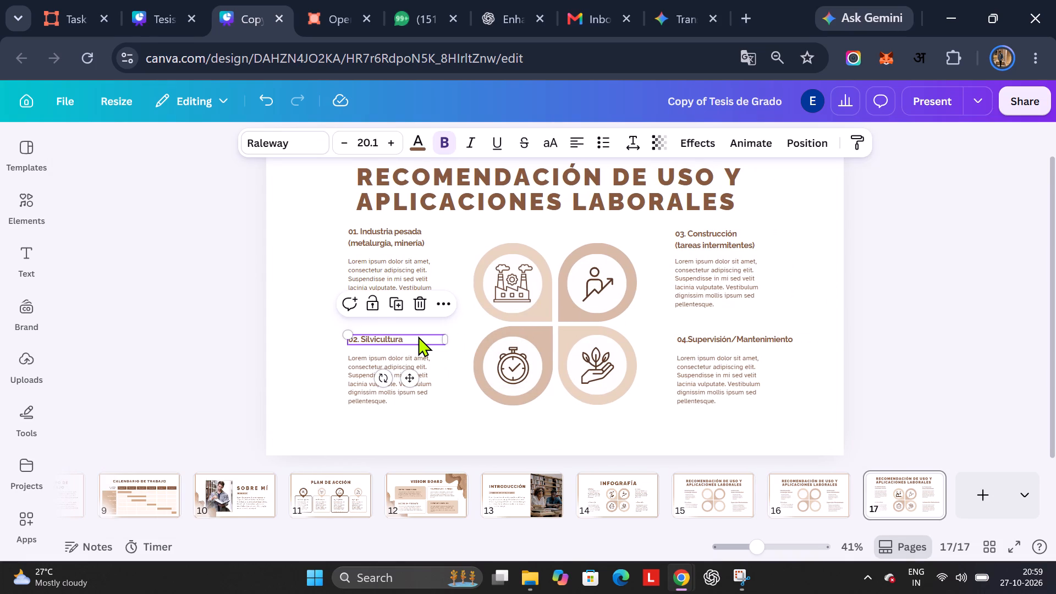
key(ctrl+a)
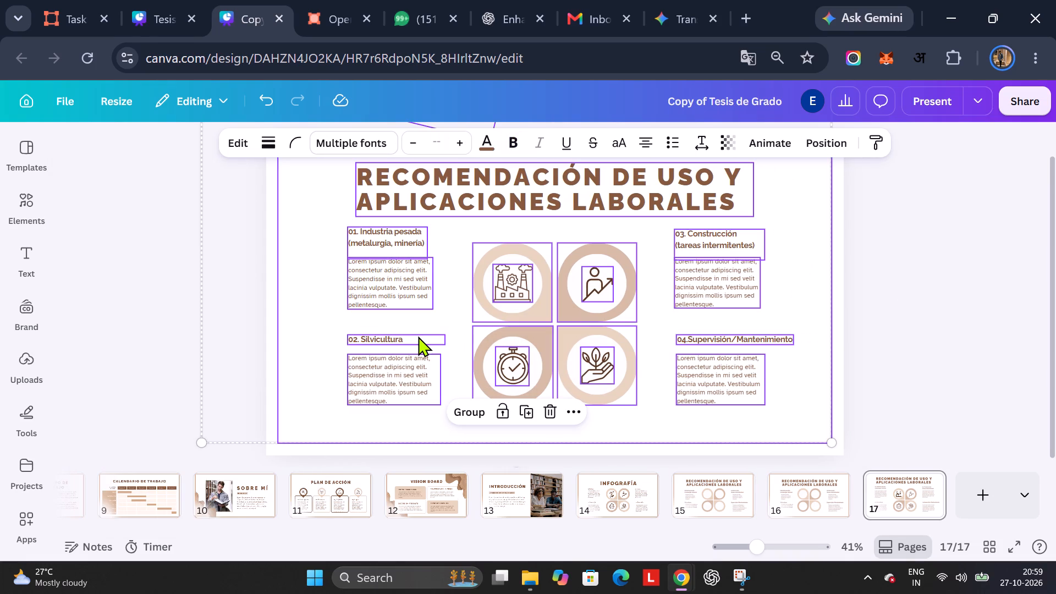
click(418, 336)
click(207, 369)
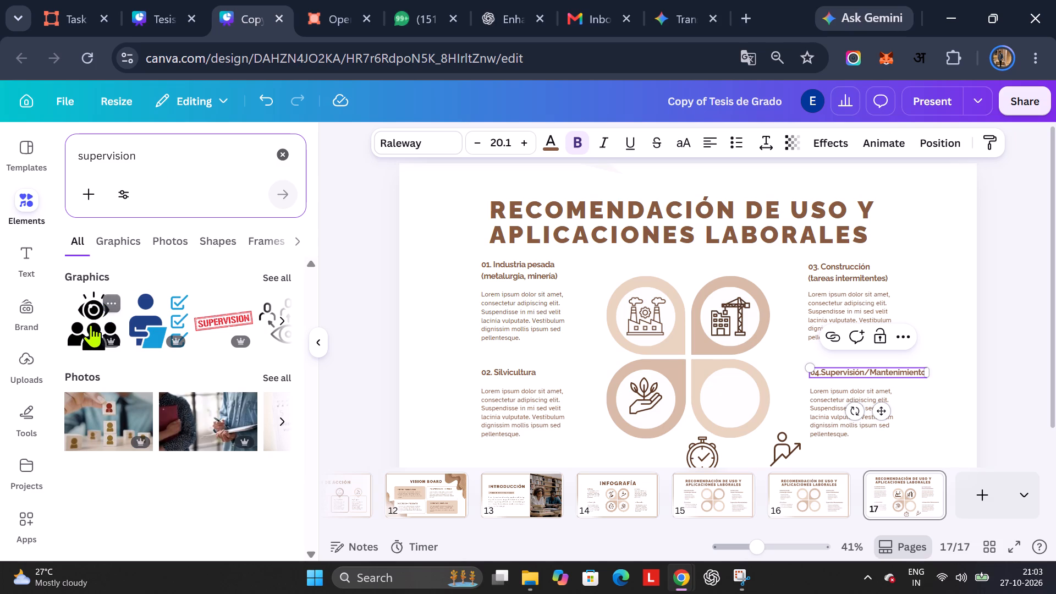
scroll(91, 324, left, 2)
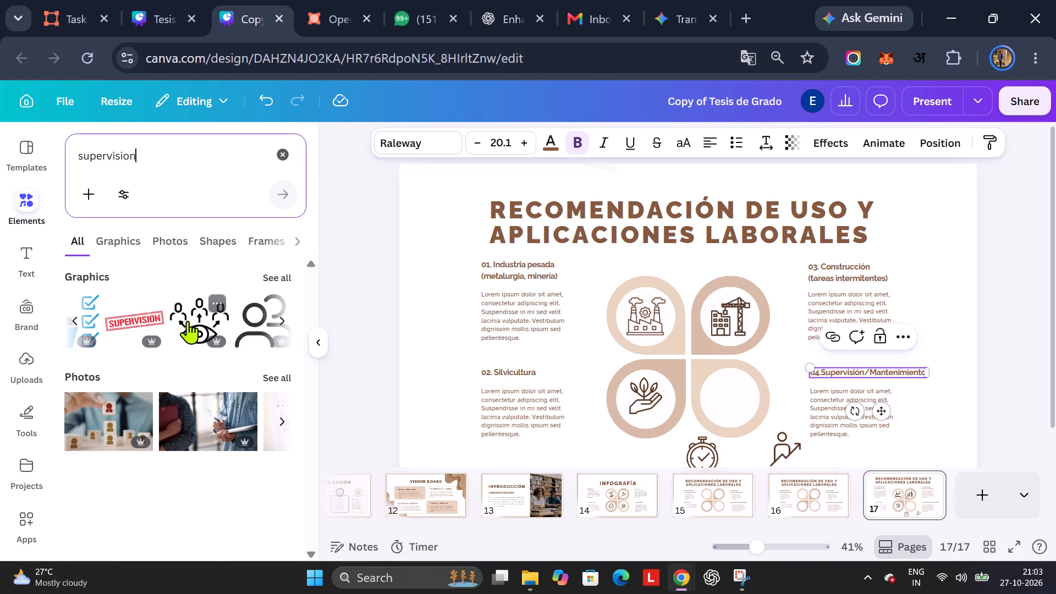
scroll(188, 321, left, 1)
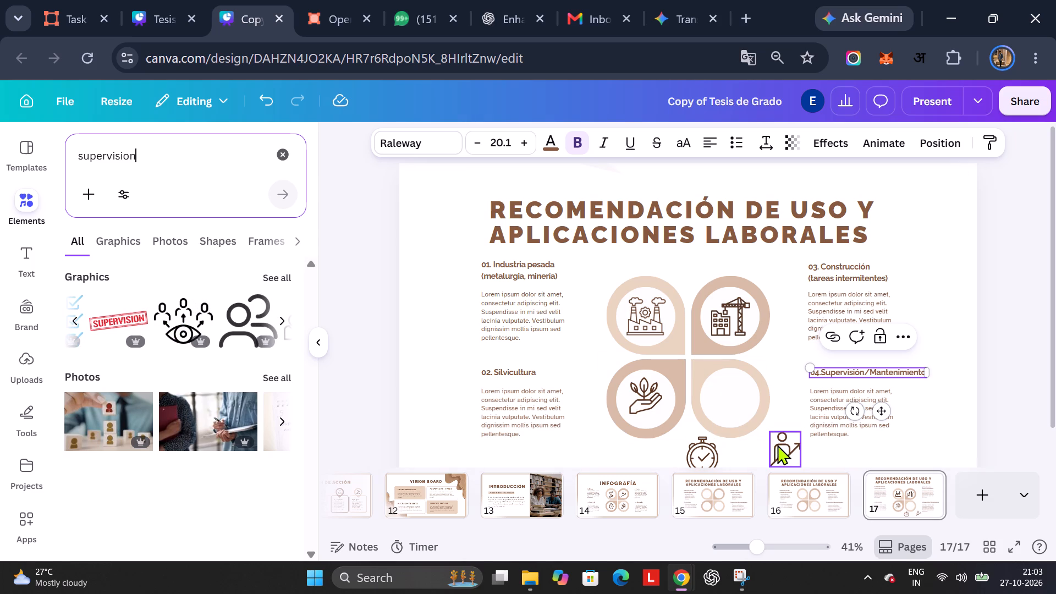
Move the person-with-arrow icon back into the circles, centred in the empty one beside heading 04.
click(780, 444)
drag(780, 444, 732, 398)
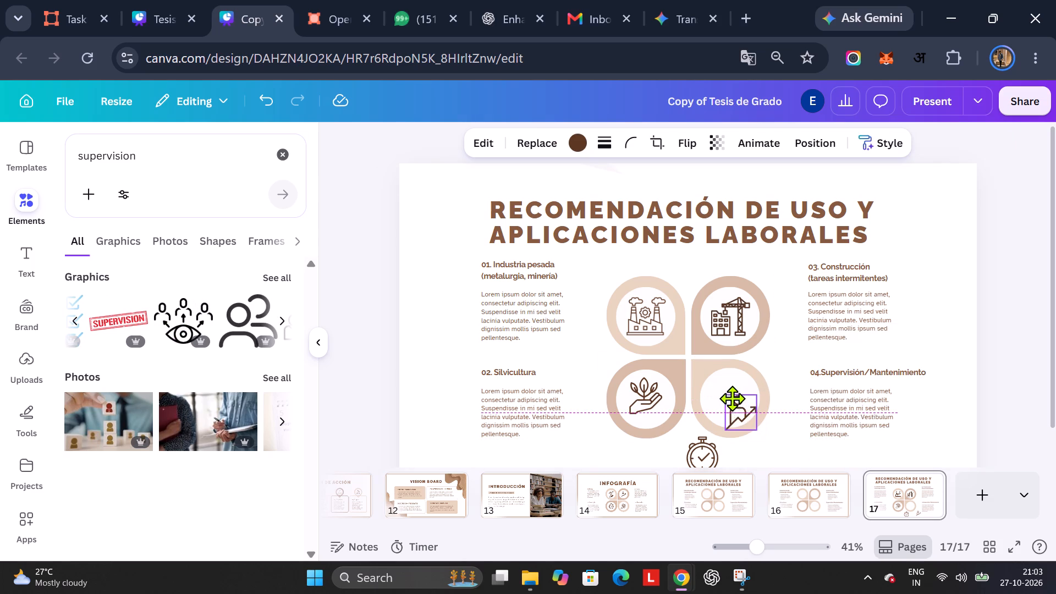
drag(732, 398, 726, 392)
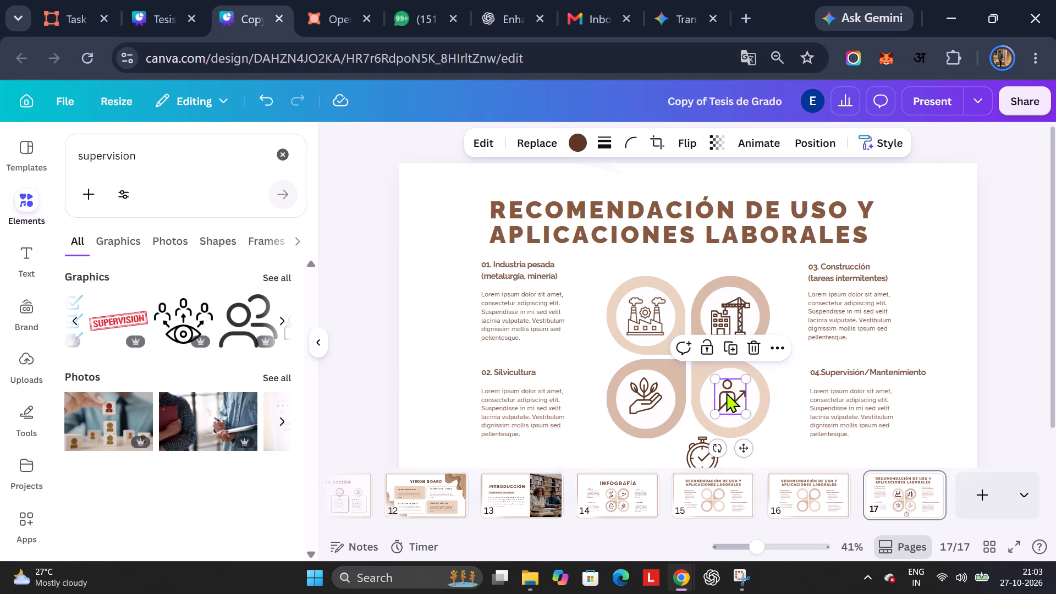
click(778, 406)
Delete the leftover stopwatch icon below the circles.
click(707, 448)
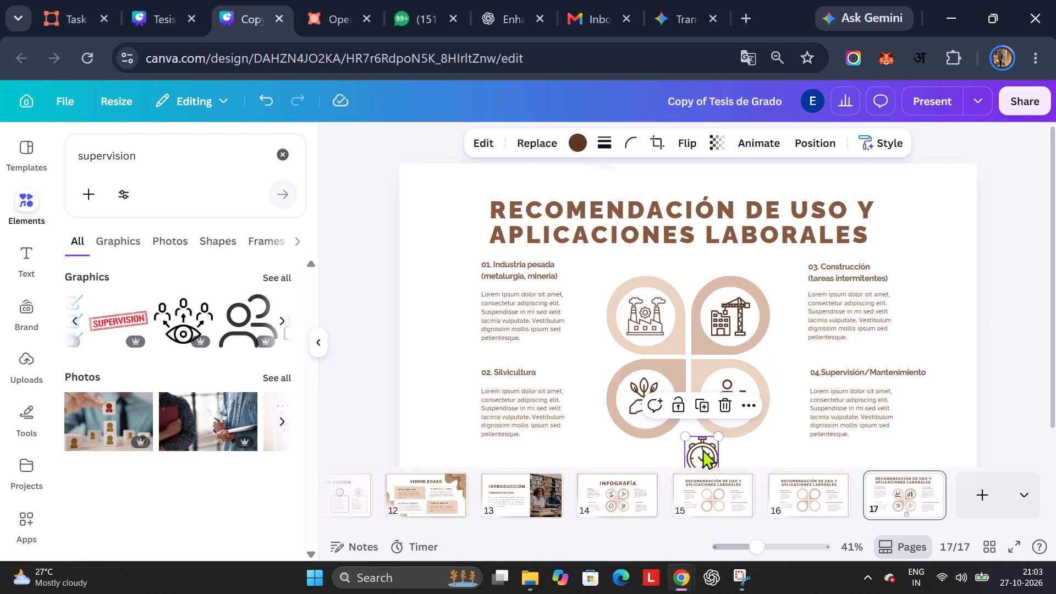
key(Delete)
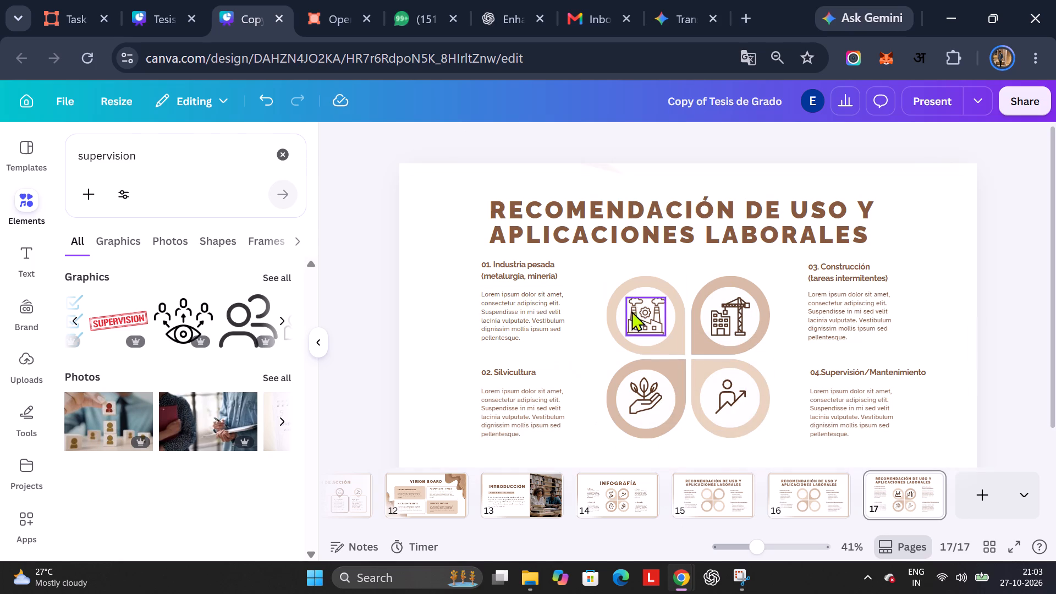
Shrink the building-with-crane icon to about 115 by 114 and re-centre it in the circle beside heading 03.
click(634, 312)
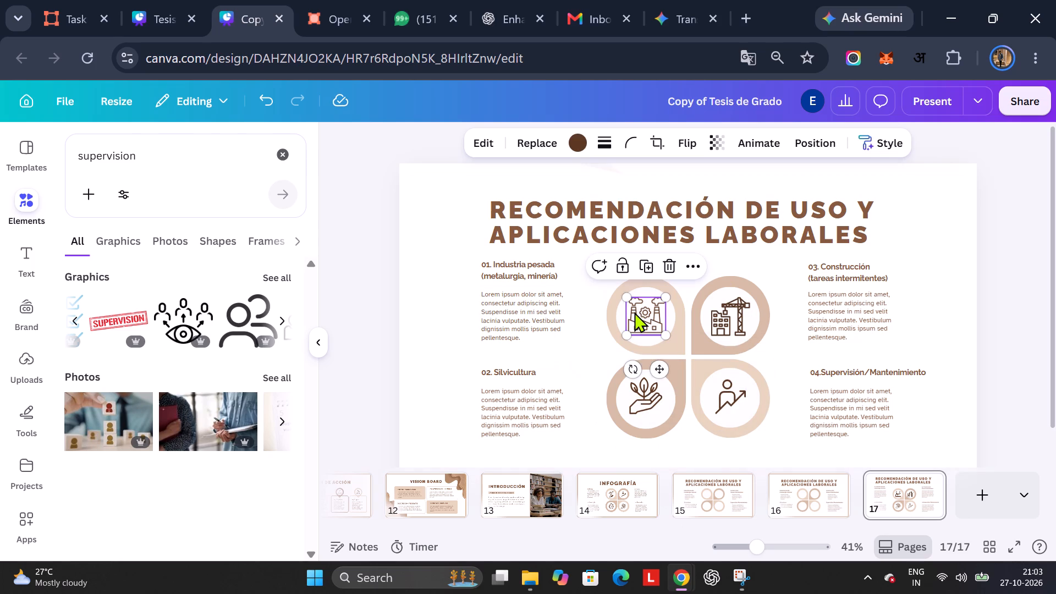
click(642, 388)
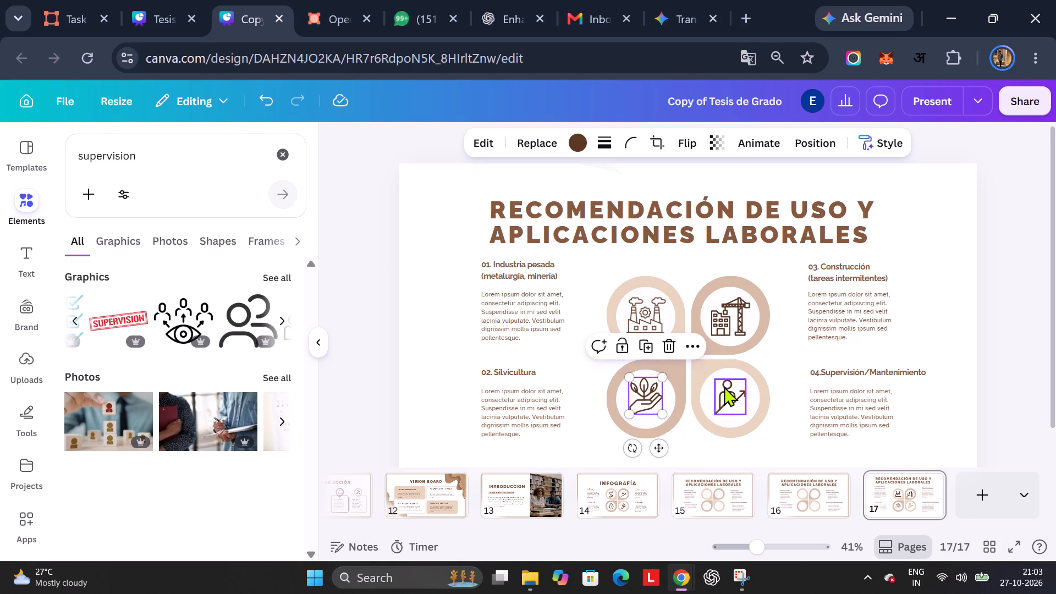
click(724, 386)
click(727, 313)
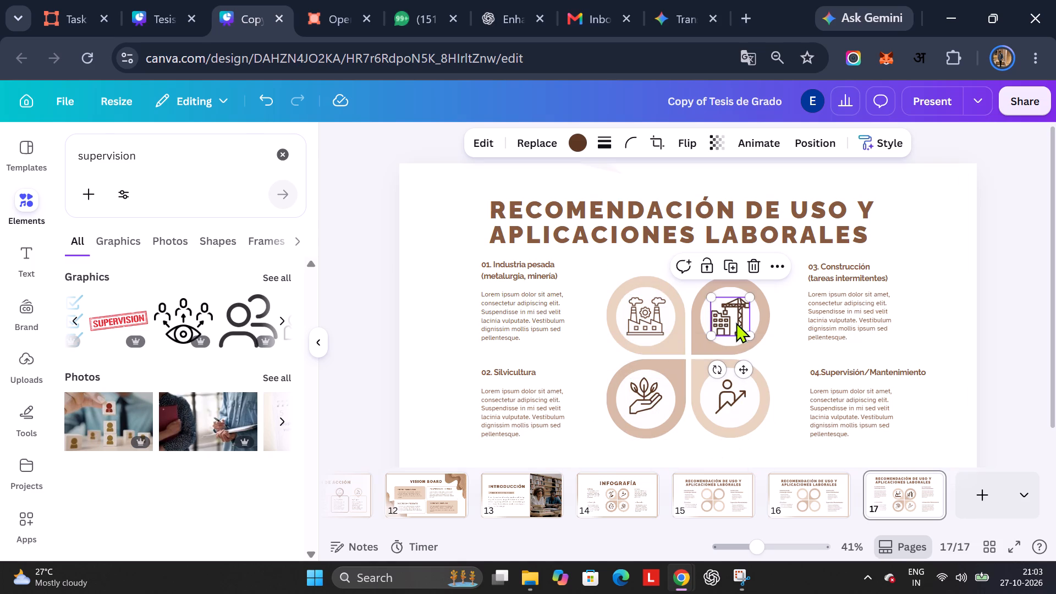
click(748, 334)
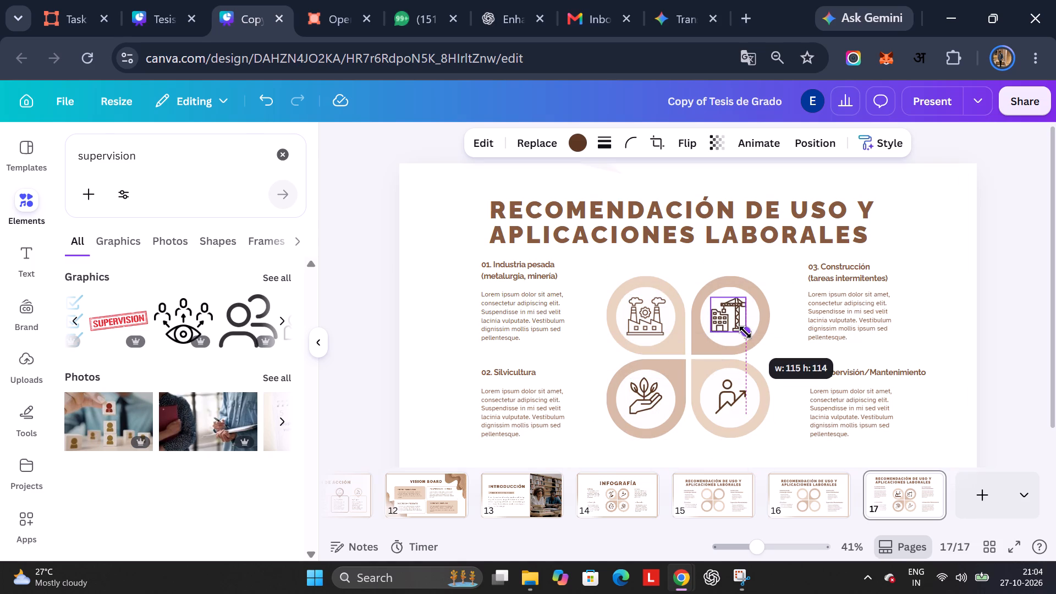
click(749, 338)
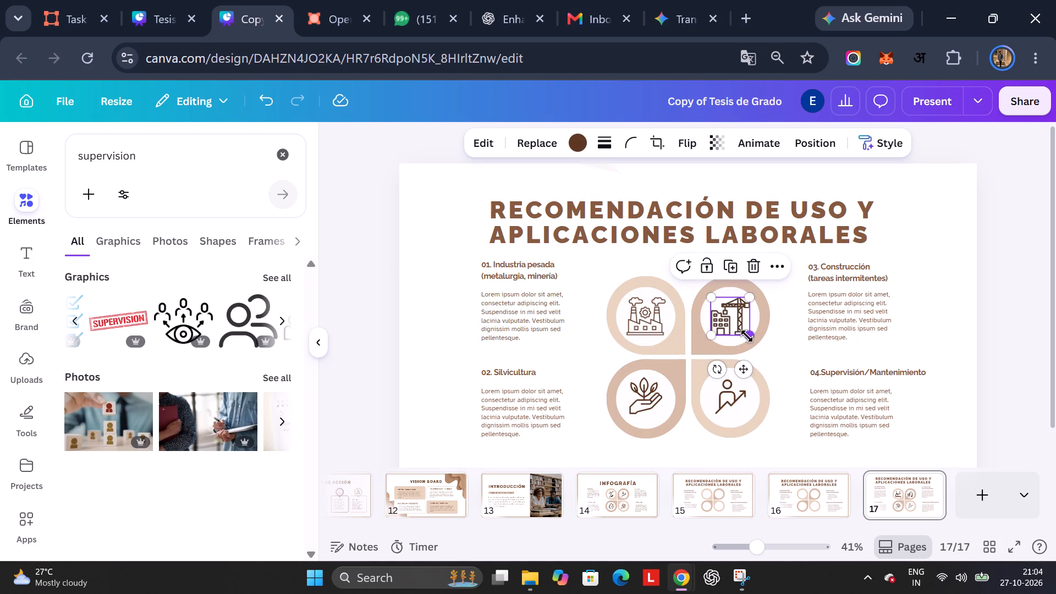
click(818, 244)
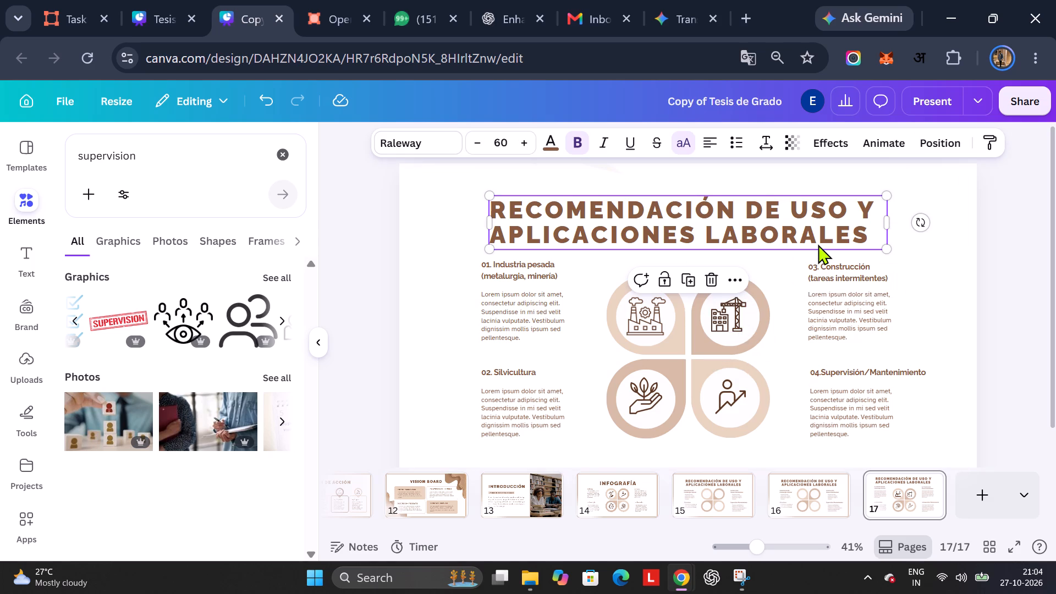
click(790, 344)
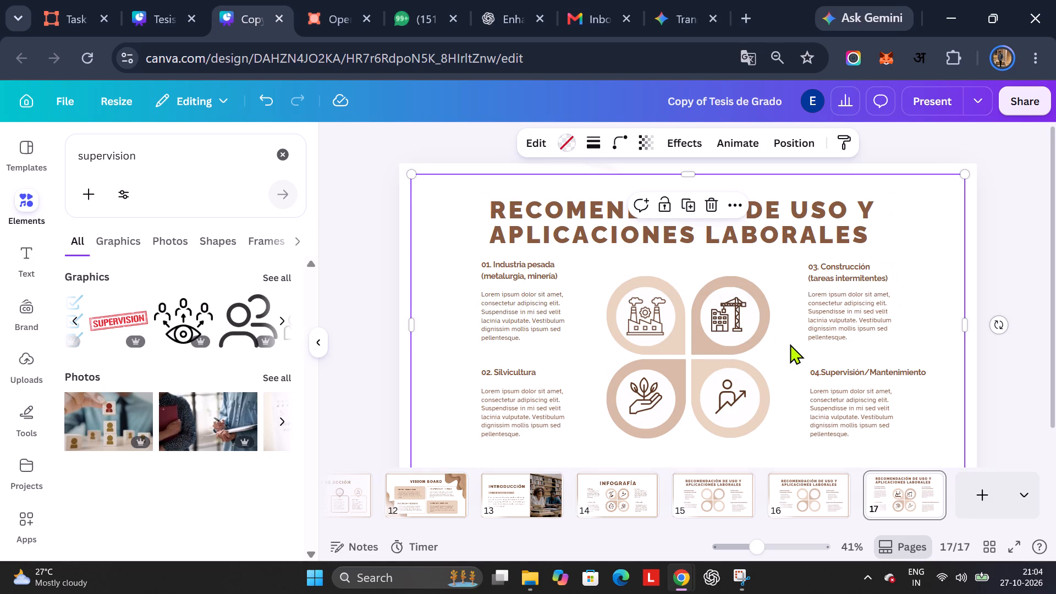
click(727, 311)
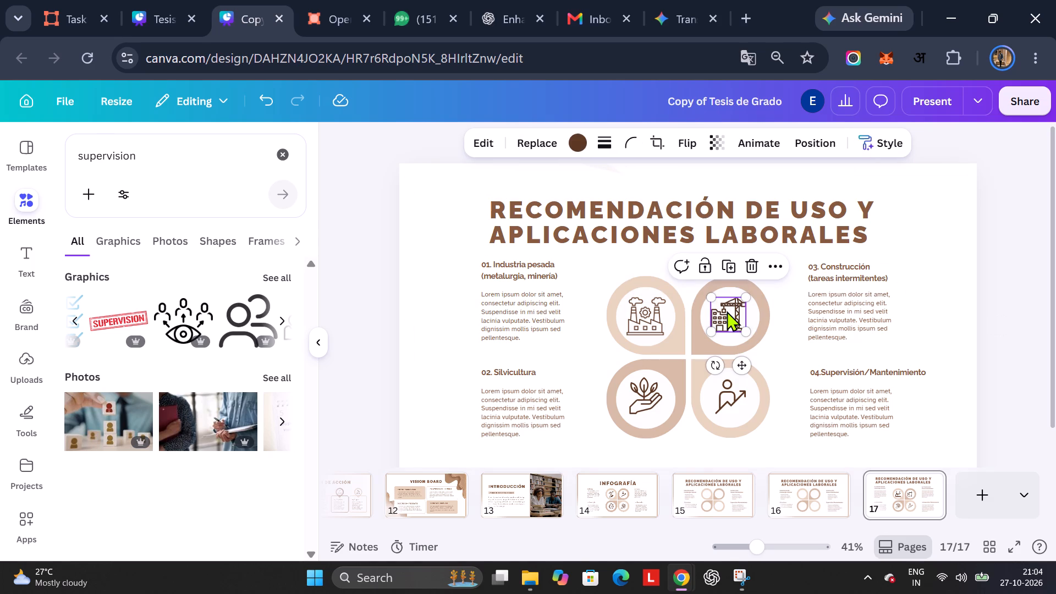
click(727, 311)
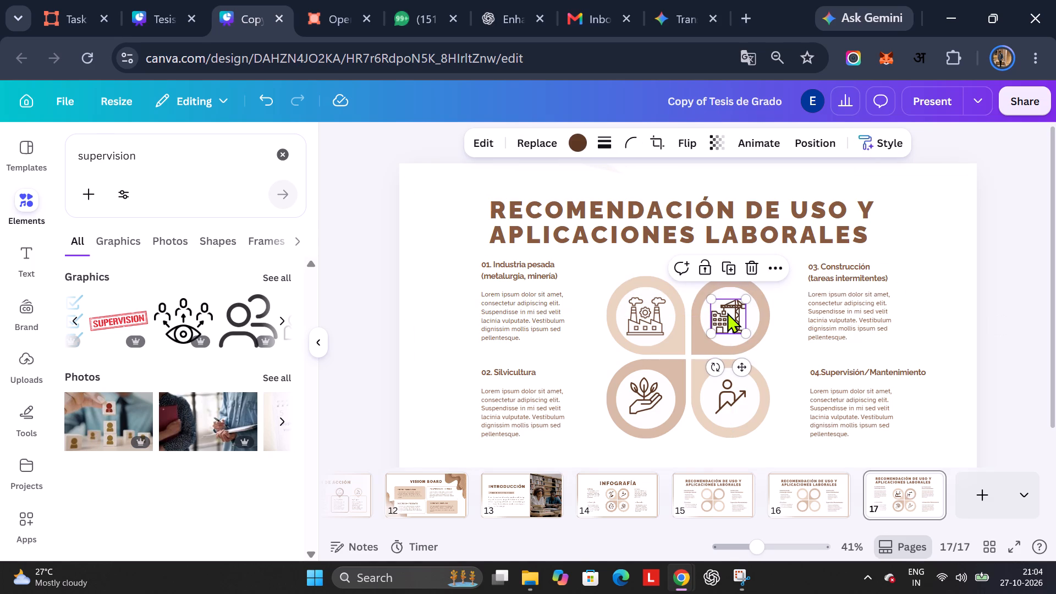
click(727, 312)
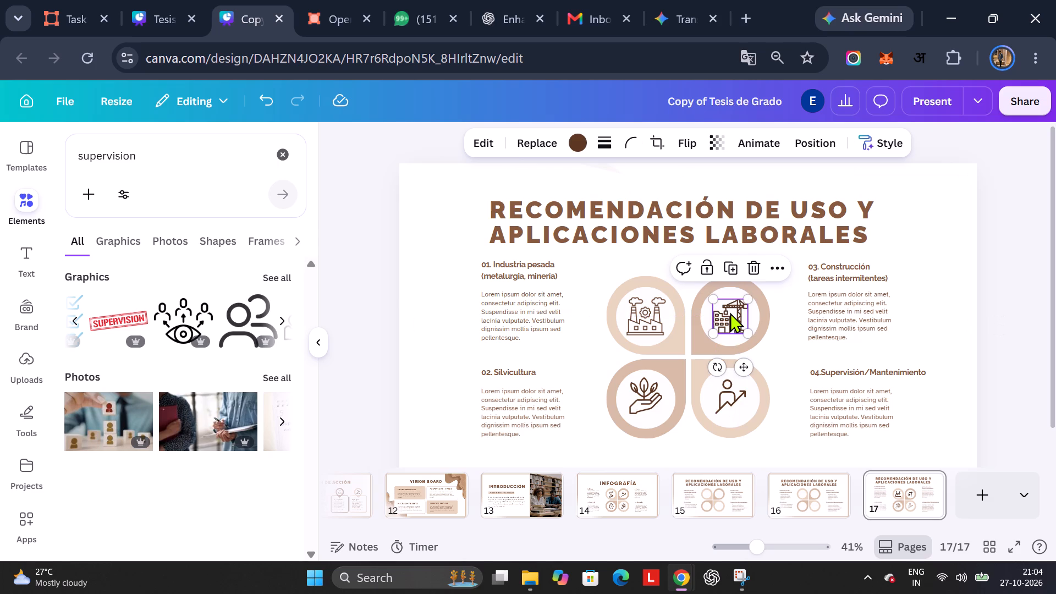
click(730, 312)
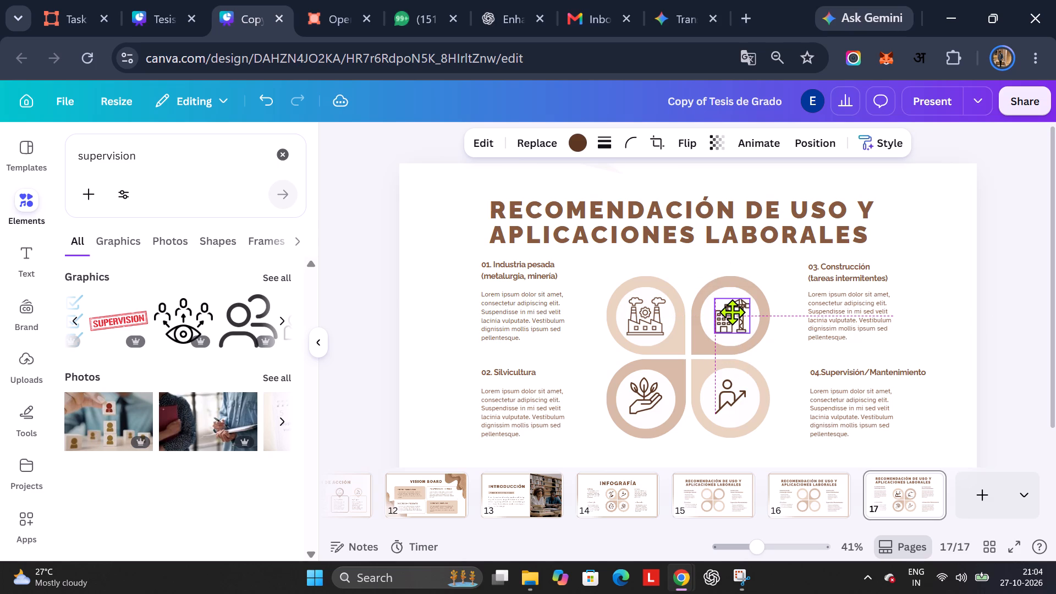
click(768, 359)
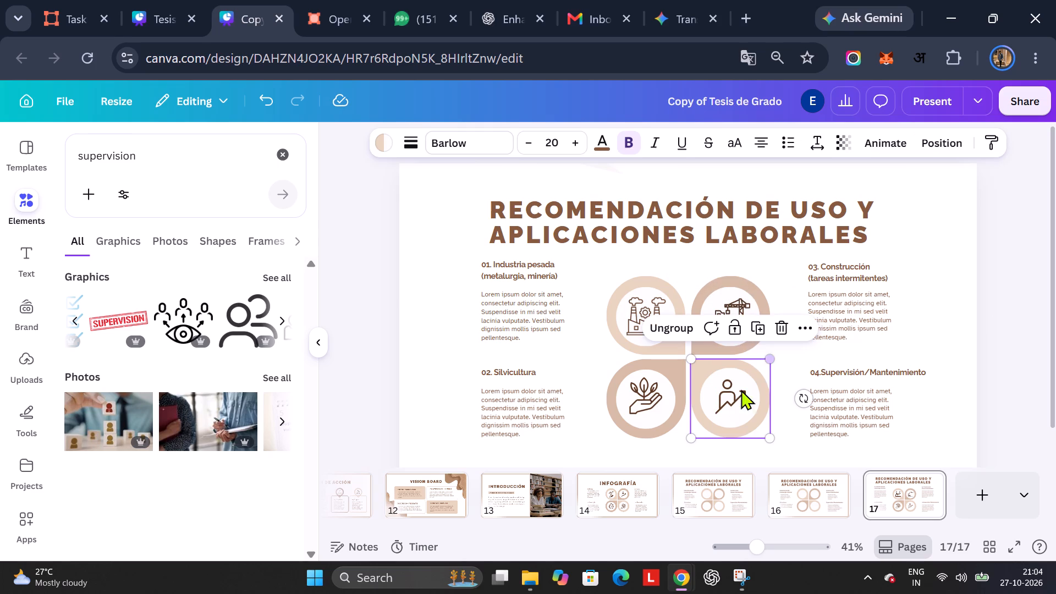
click(567, 343)
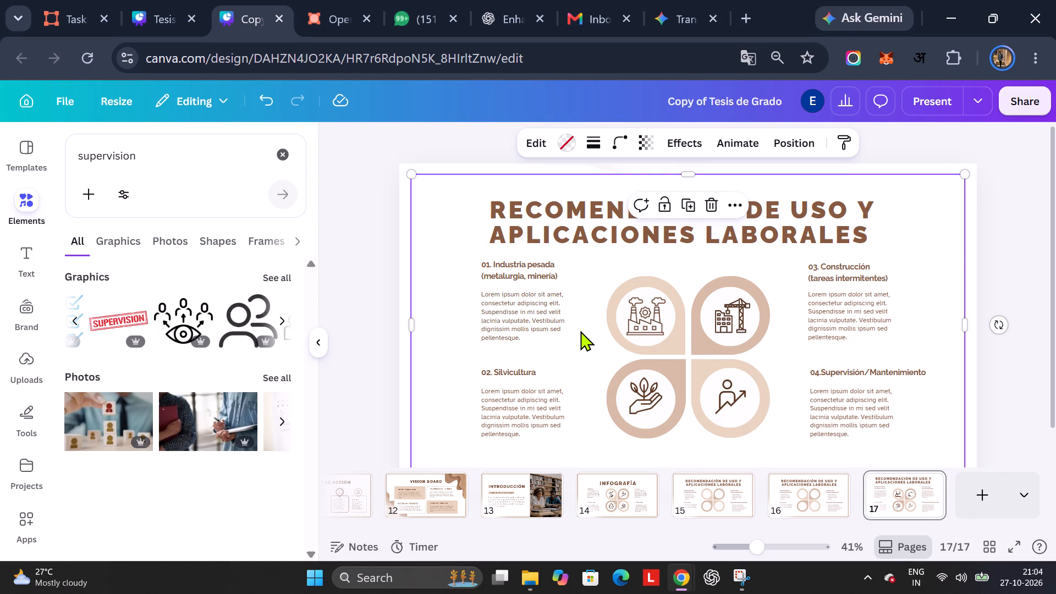
click(638, 313)
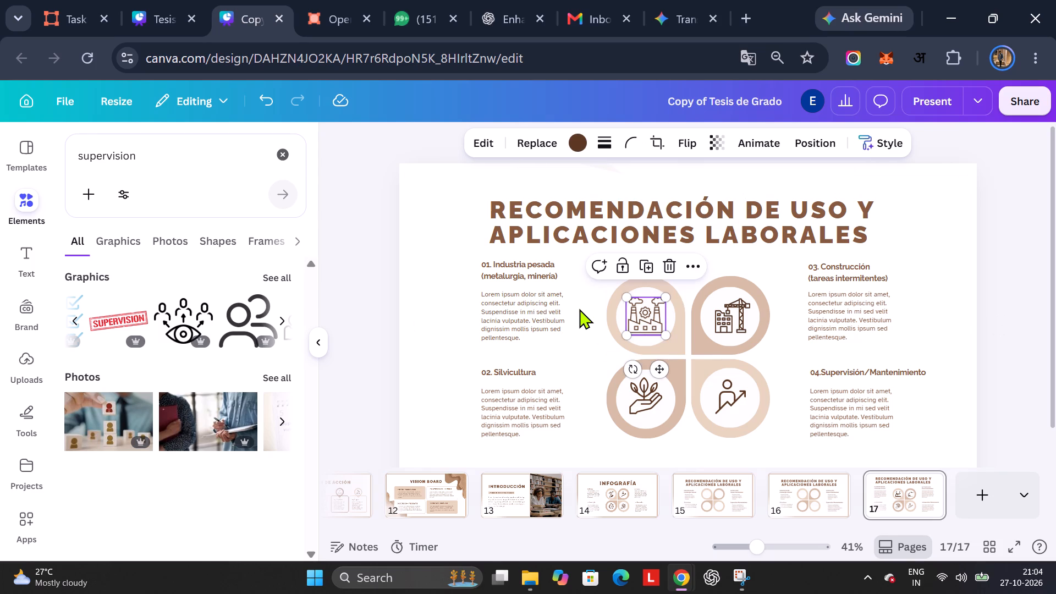
click(579, 309)
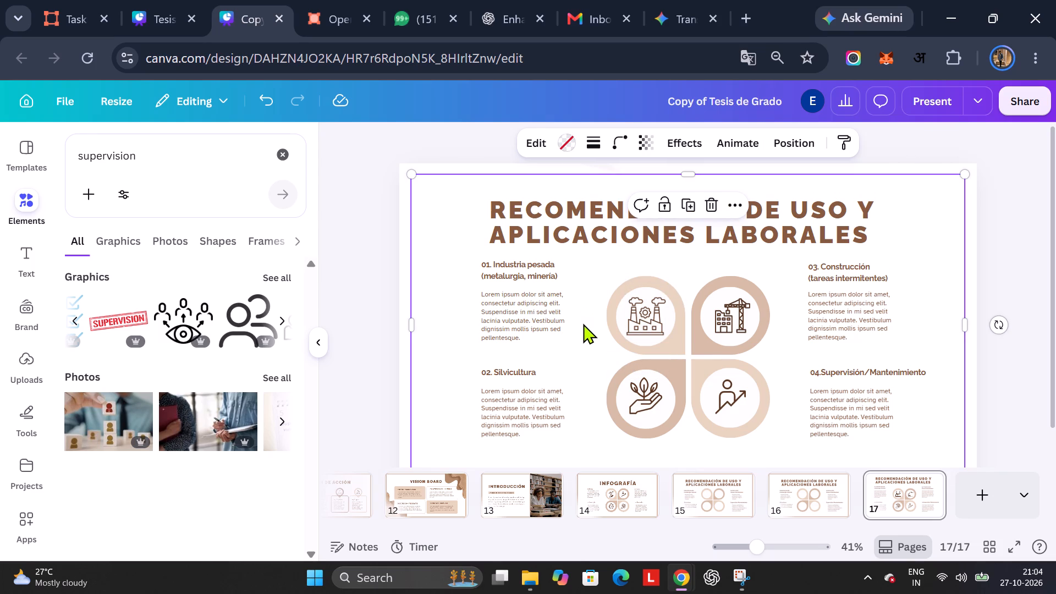
Compare the rebuilt slide 17 with the Recomendación de uso slides 15 and 16 and the Infografía slide 14.
click(810, 499)
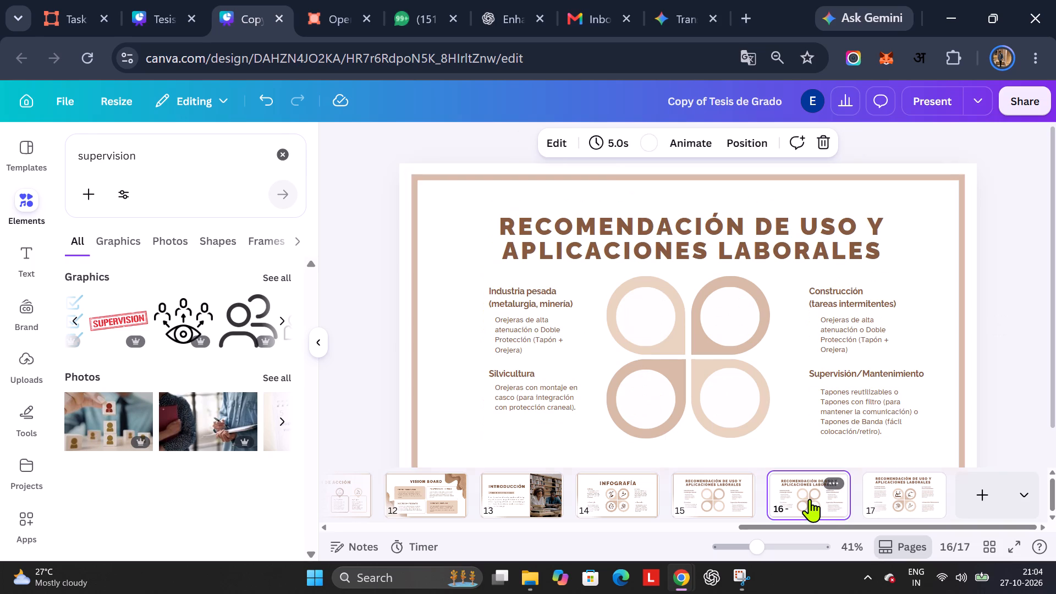
click(889, 494)
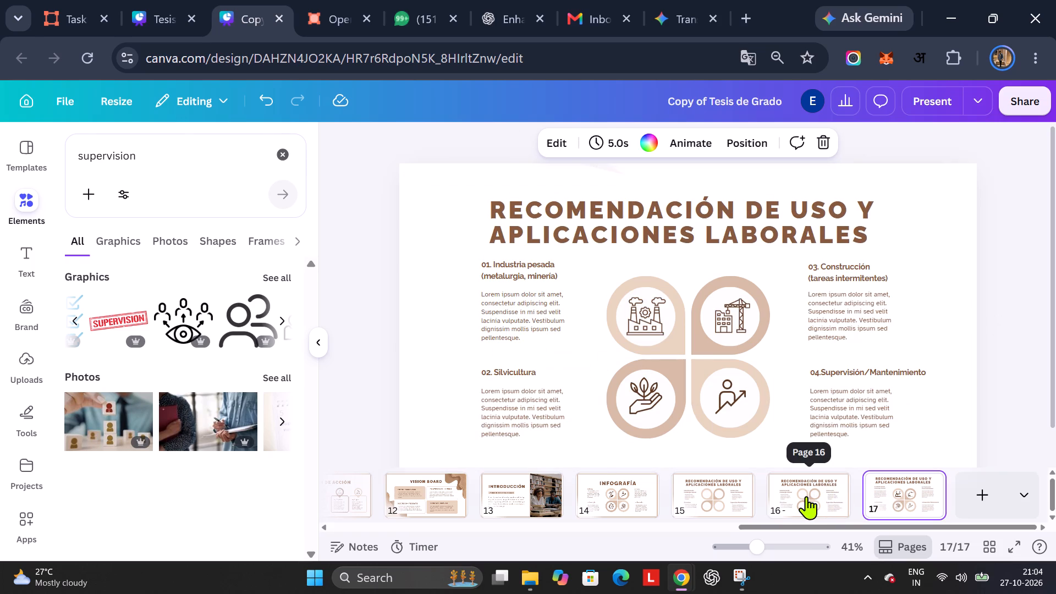
click(806, 496)
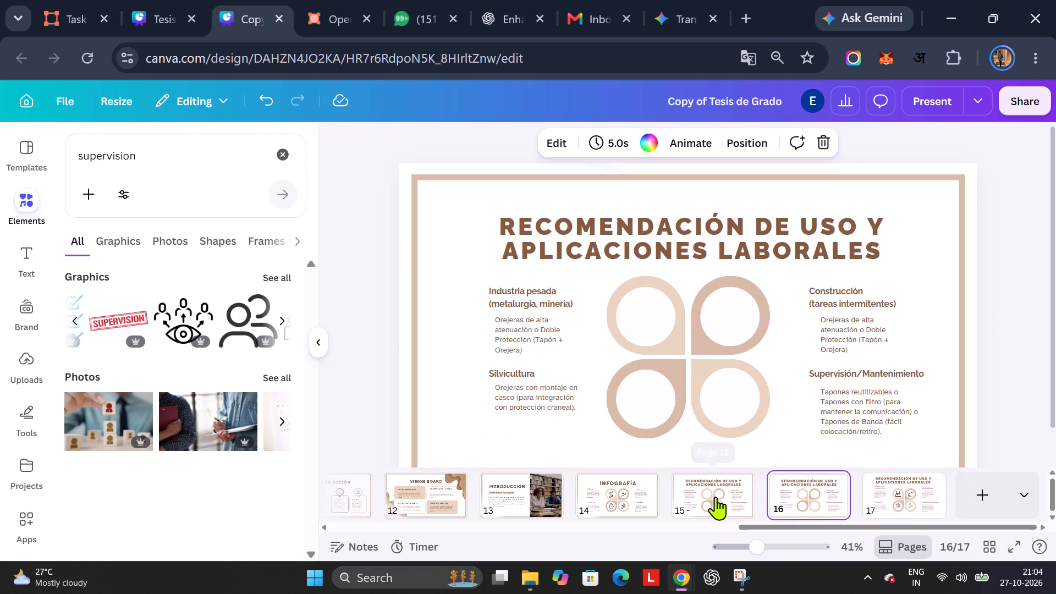
click(716, 497)
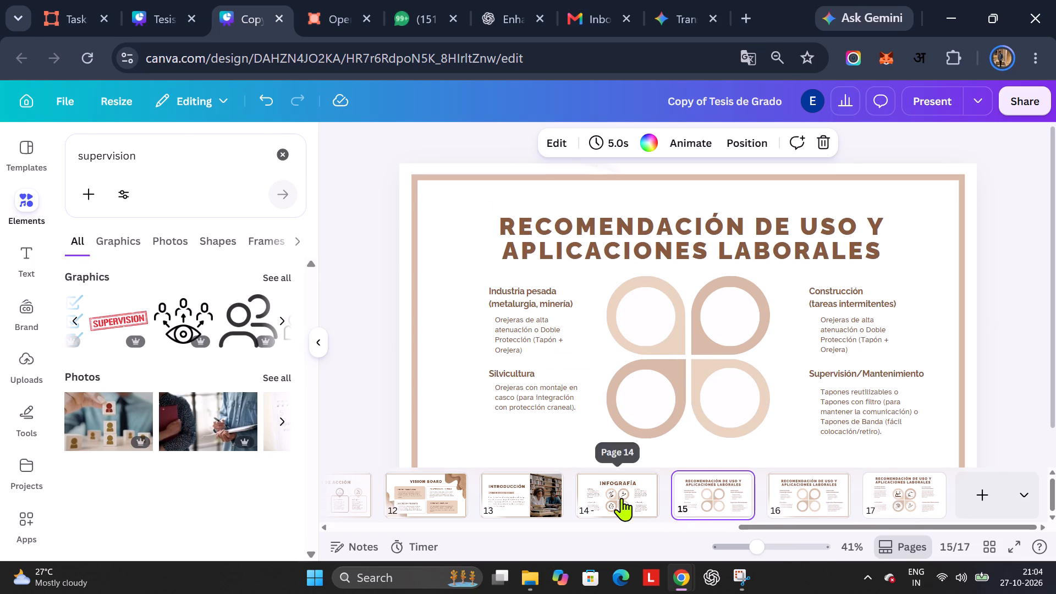
click(621, 498)
click(890, 493)
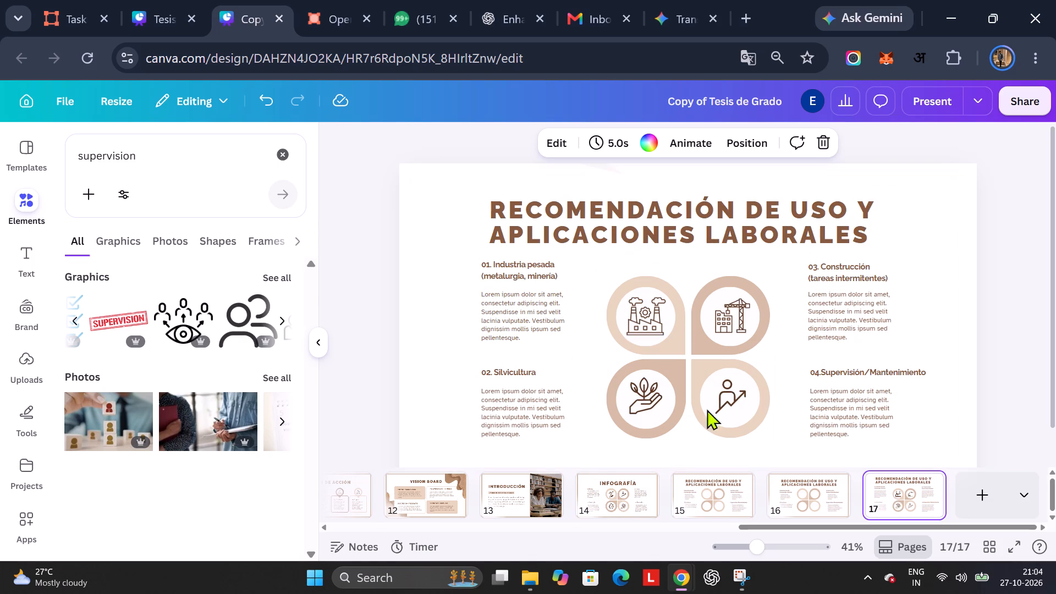
Replace the placeholder under heading 01 on slide 17 with slide 16's "Orejeras de alta atenuación o Doble Protección (Tapón + Orejera)".
click(792, 495)
click(523, 330)
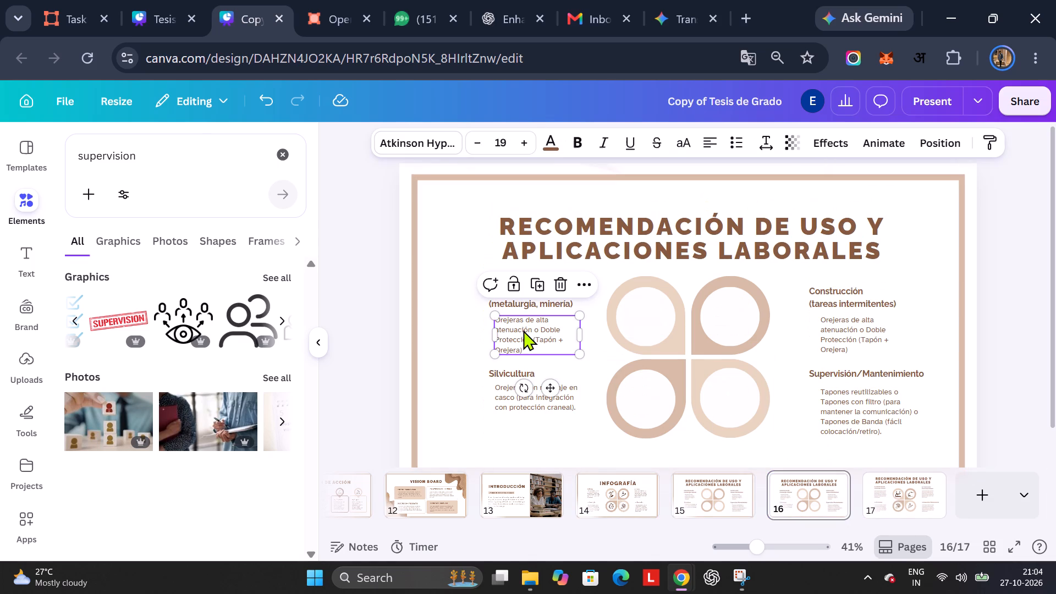
click(523, 330)
double_click(523, 330)
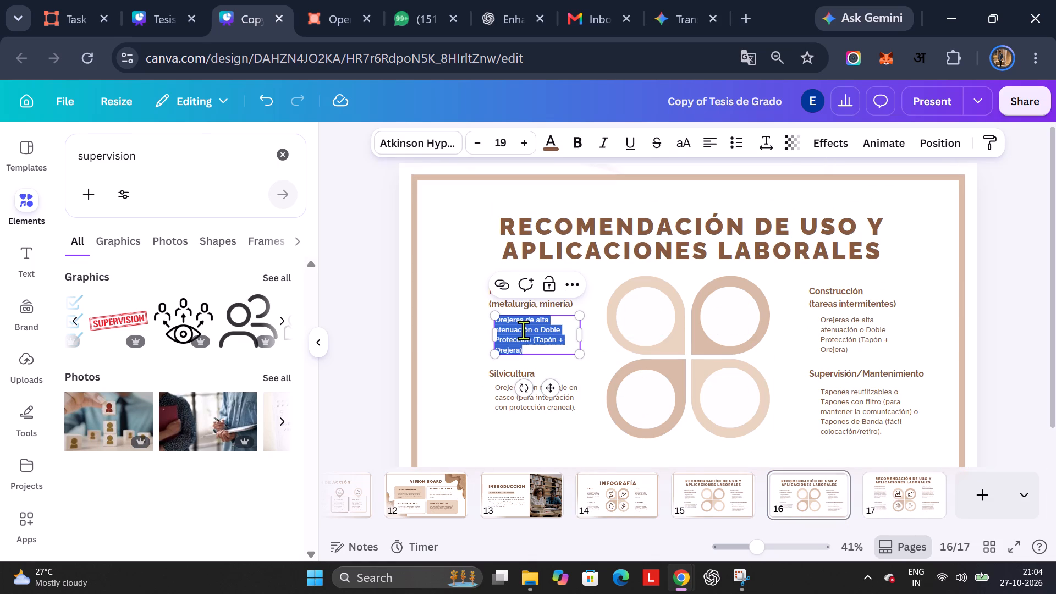
key(ctrl+c)
click(896, 495)
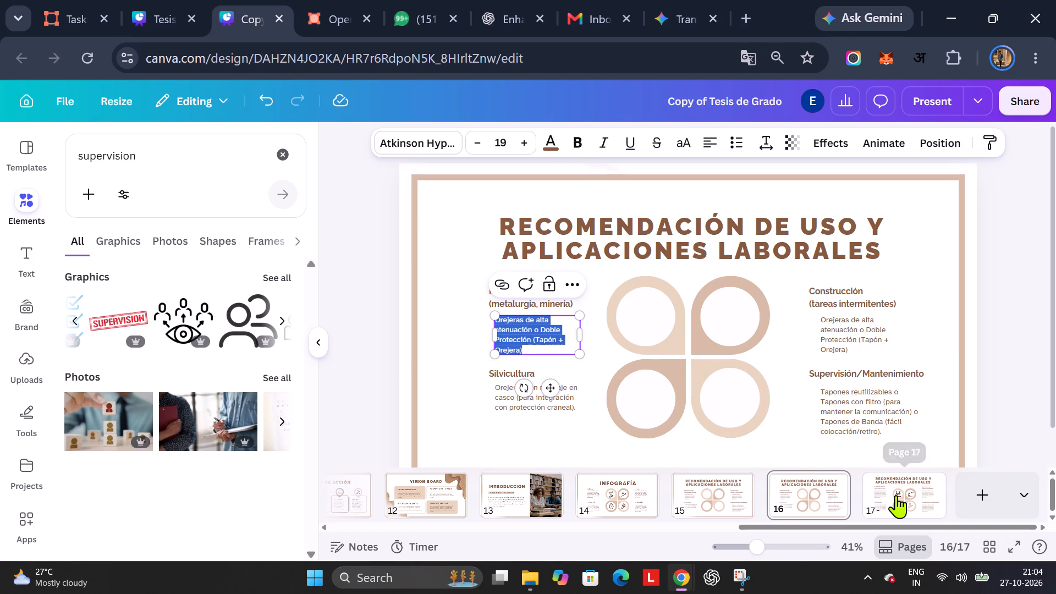
triple_click(517, 316)
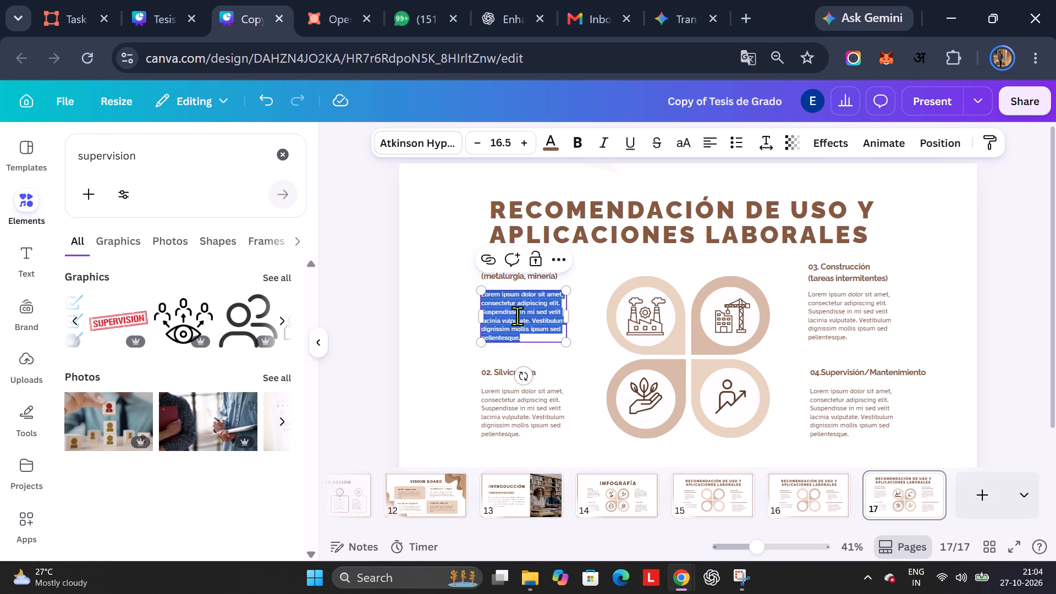
key(ctrl+v)
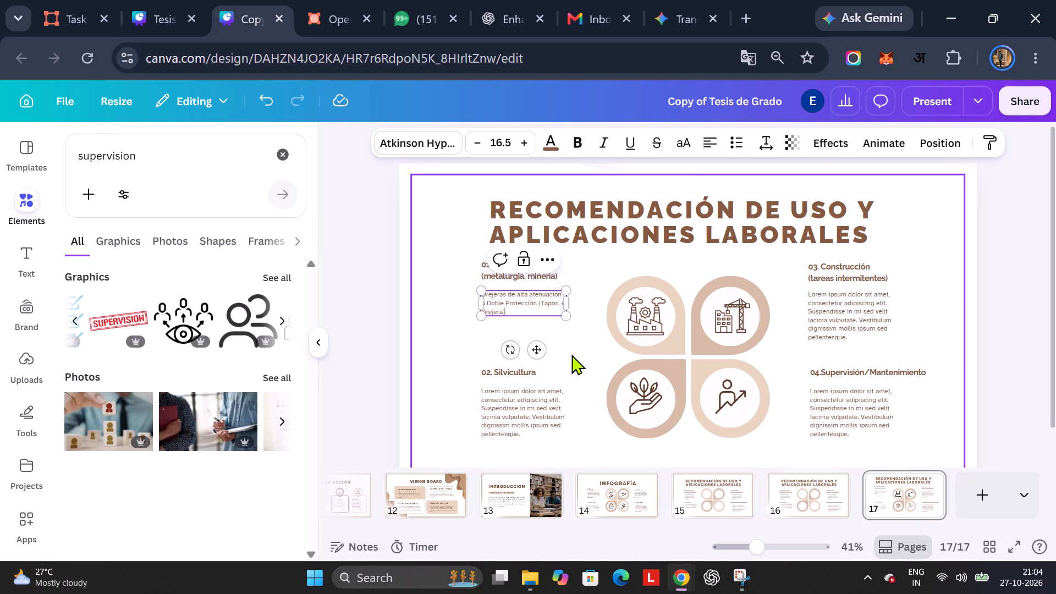
click(571, 354)
Replace the placeholder under heading 03 on slide 17 with slide 16's Construcción description, "Orejeras de alta atenuación o Doble Protección (Tapón + Orejera)".
click(801, 508)
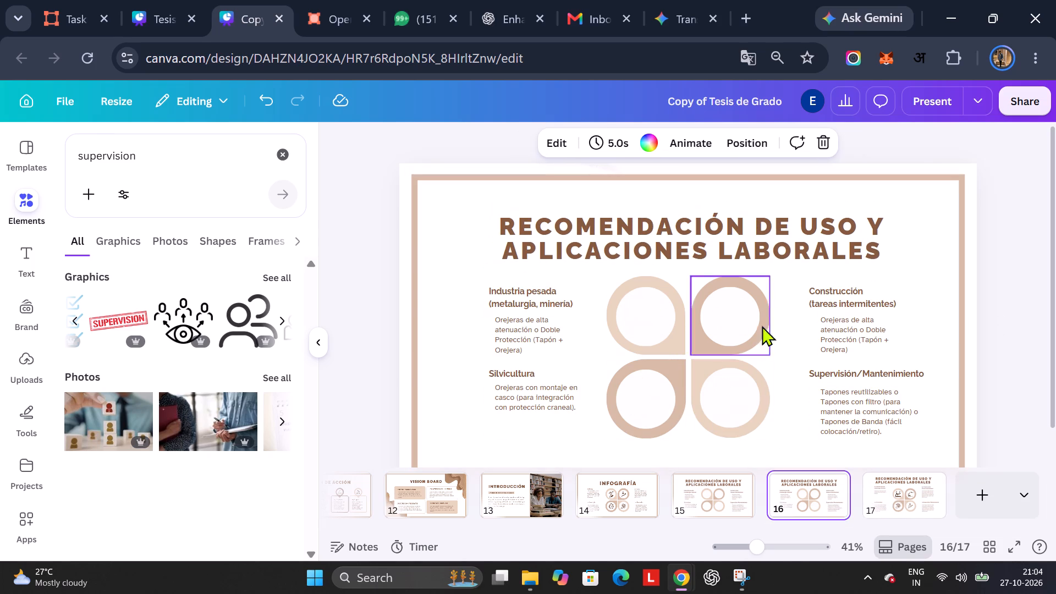
triple_click(846, 333)
key(ctrl+c)
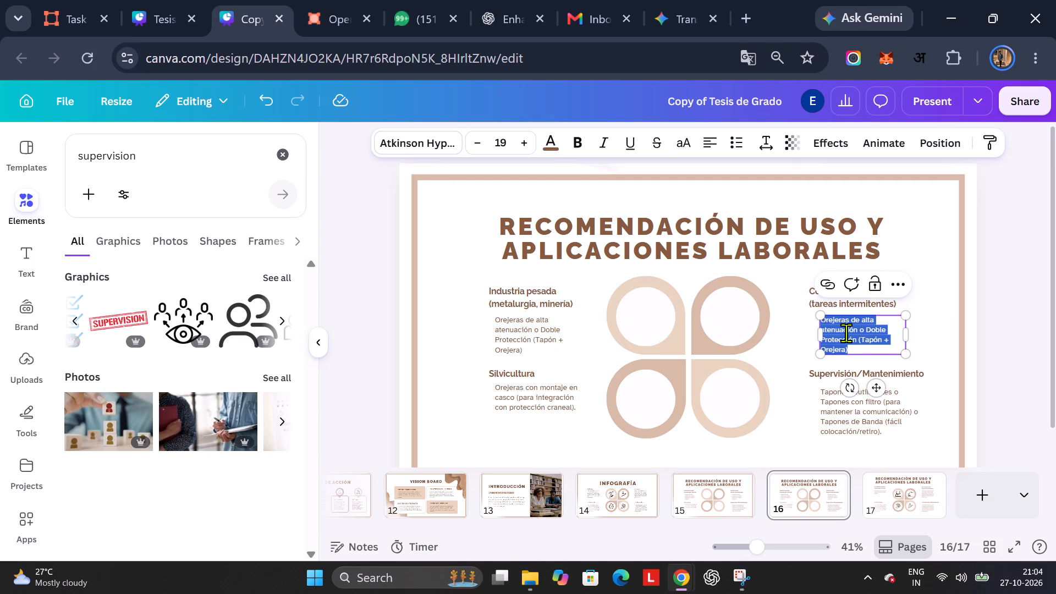
click(898, 490)
triple_click(836, 310)
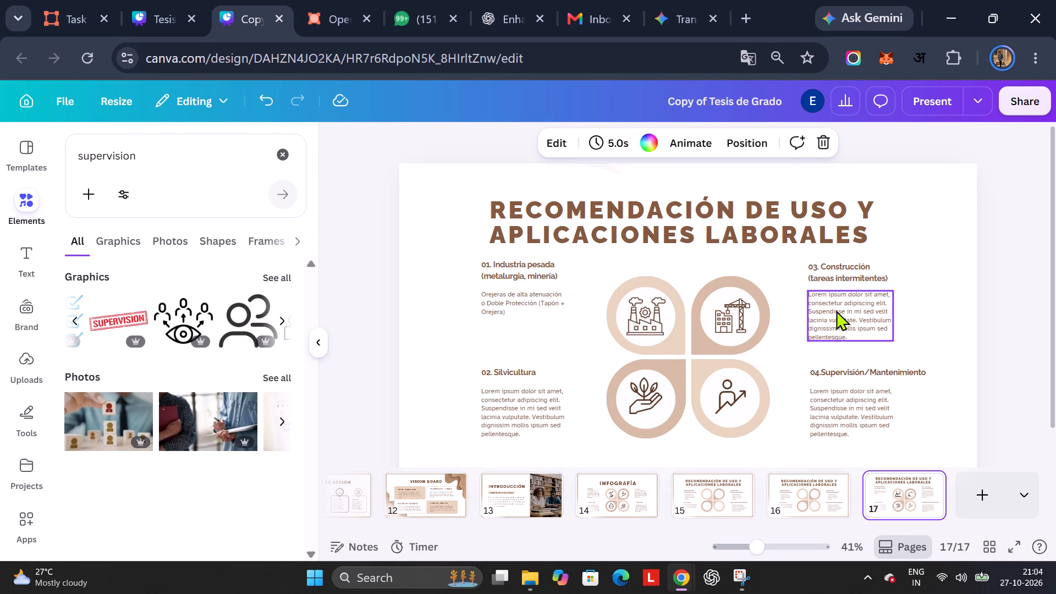
key(ctrl+v)
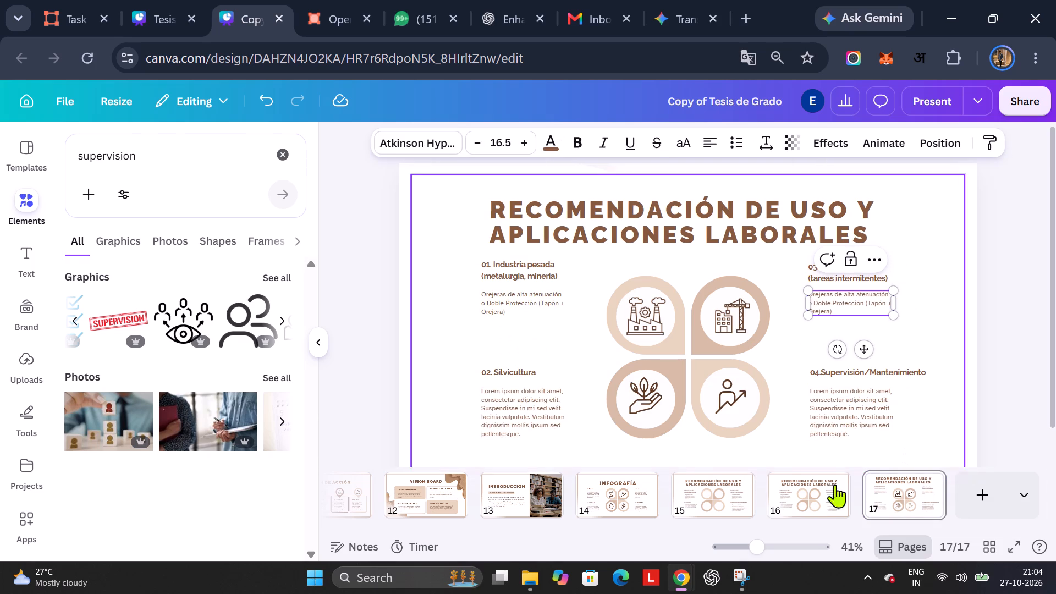
Replace the placeholder under heading 02 on slide 17 with slide 16's "Orejeras con montaje en casco (para integración con protección craneal).".
click(812, 489)
triple_click(535, 389)
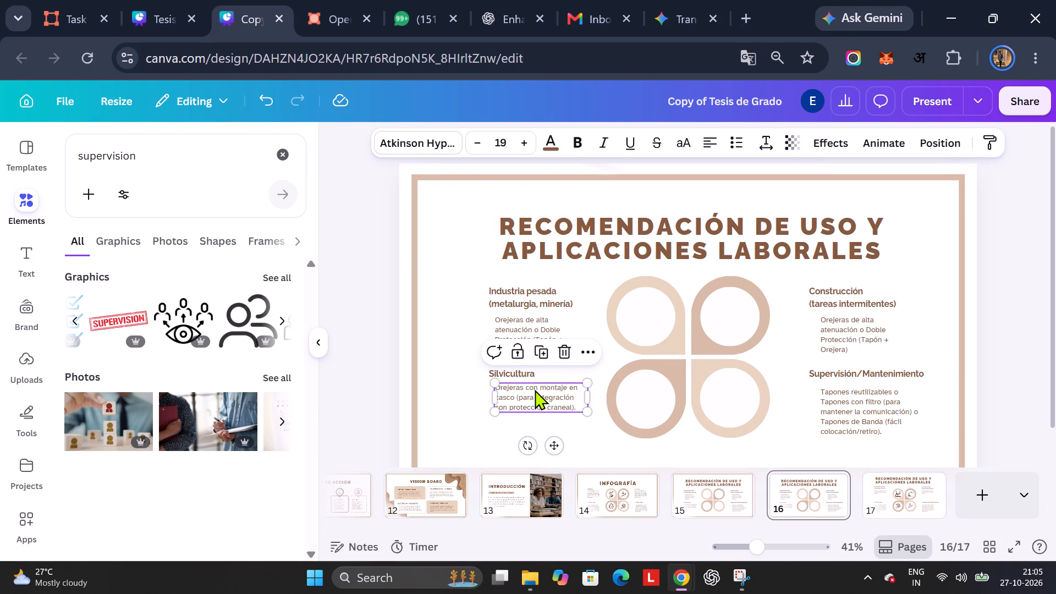
key(ctrl+c)
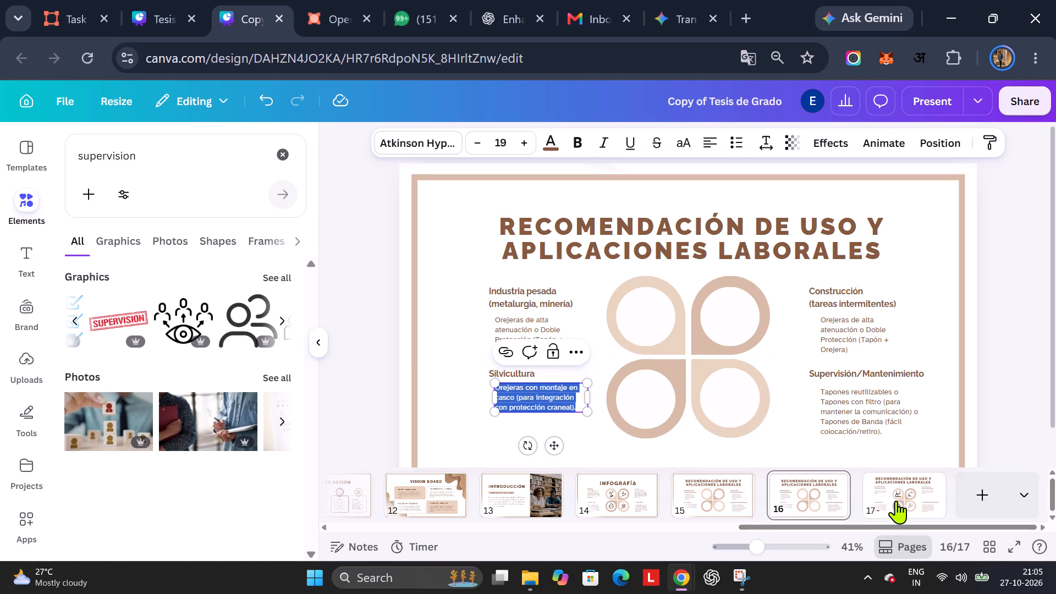
click(896, 501)
triple_click(521, 405)
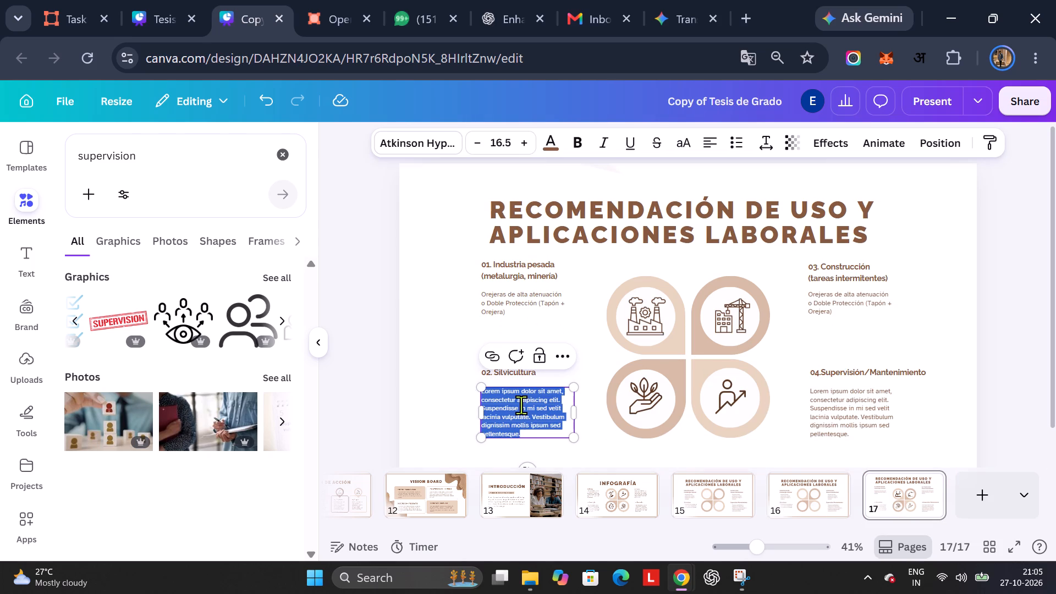
key(ctrl+v)
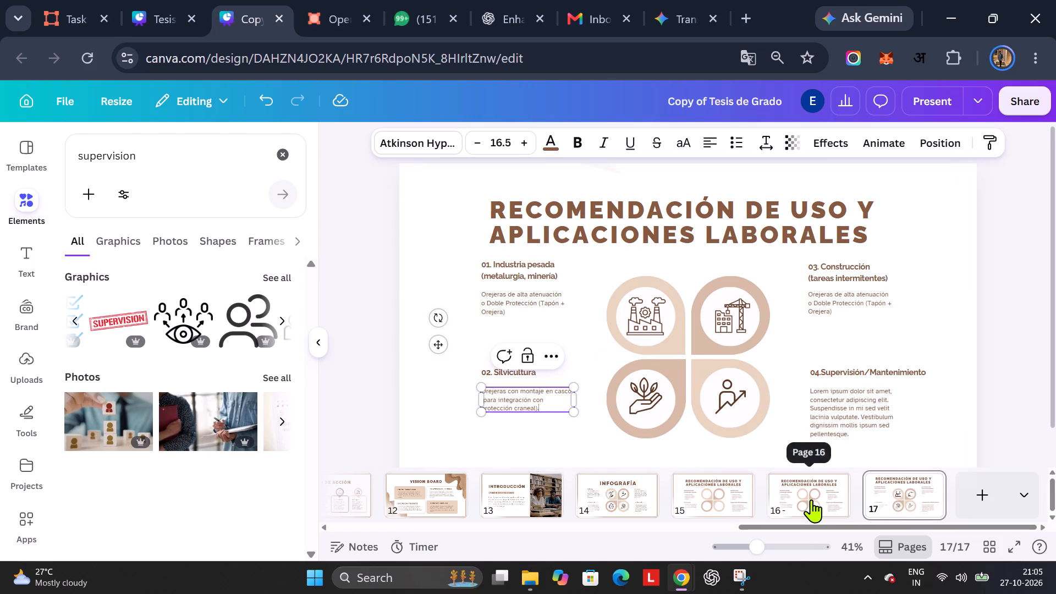
Replace the placeholder under heading 04 on slide 17 with slide 16's Supervisión/Mantenimiento description, which begins "Tapones reutilizables o Tapones con filtro".
click(811, 499)
triple_click(862, 401)
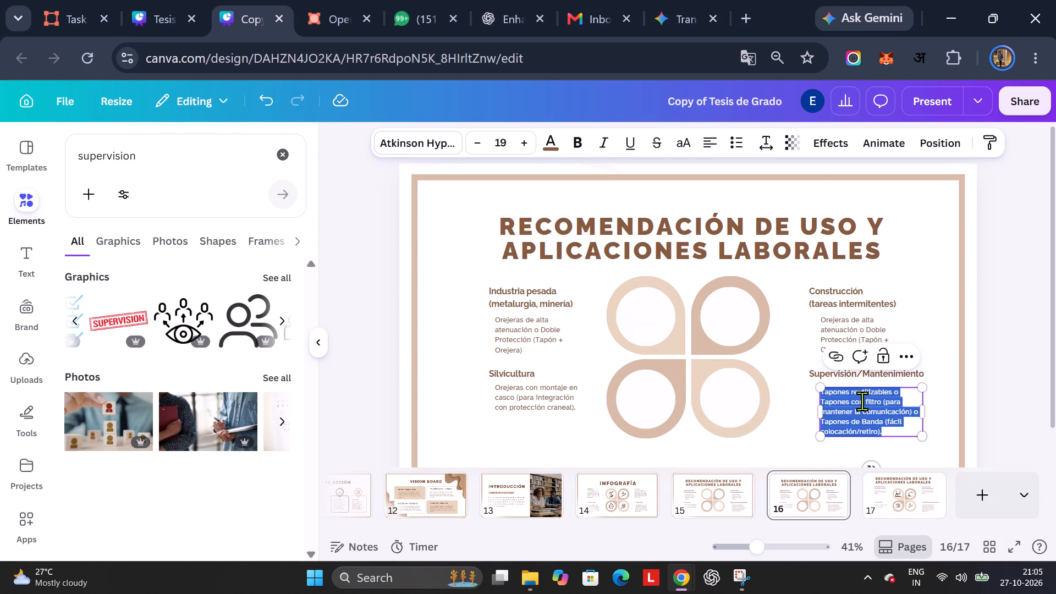
key(ctrl+c)
click(913, 501)
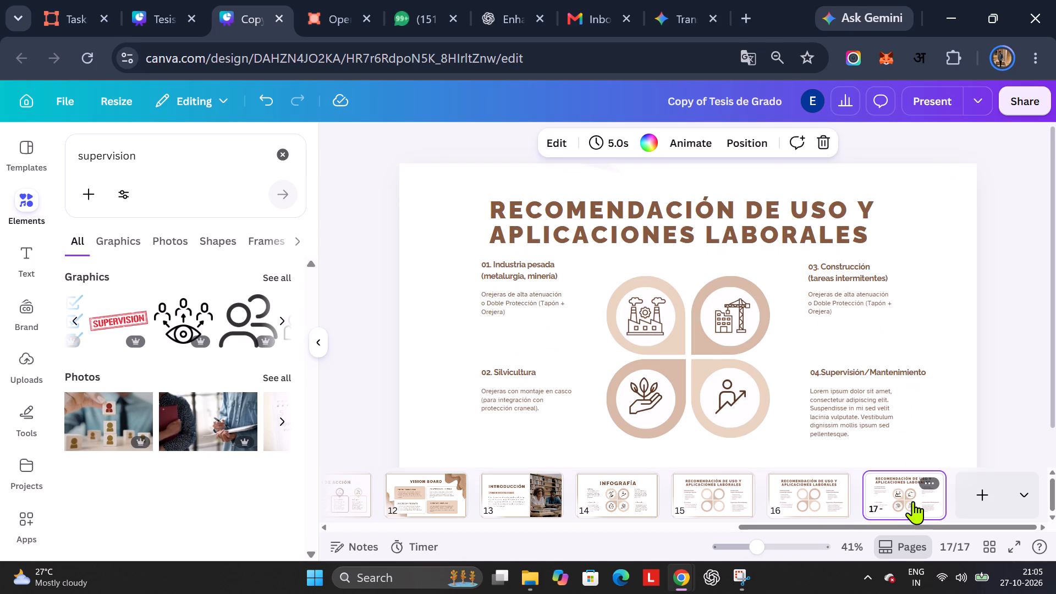
triple_click(833, 416)
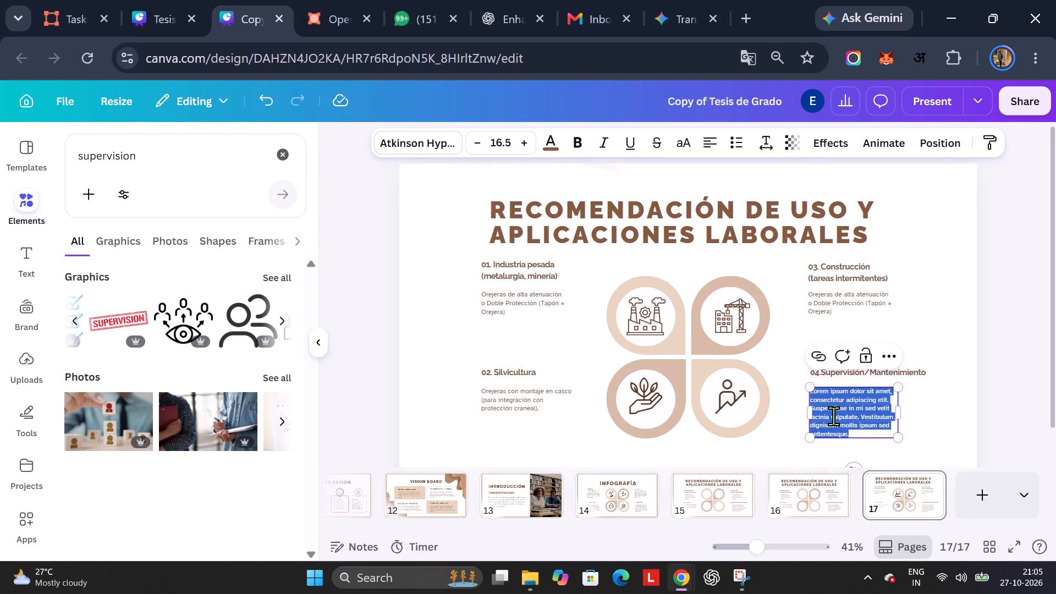
key(ctrl+v)
Check slide 17 against slide 16 and compare its heading and text layout with the Infografía slide 14.
click(815, 505)
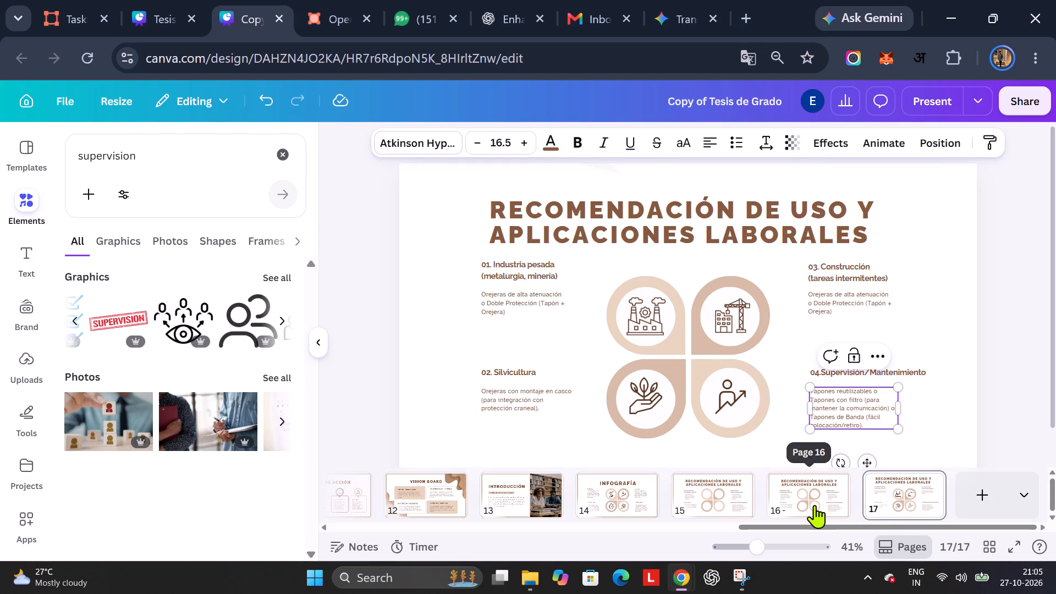
click(883, 498)
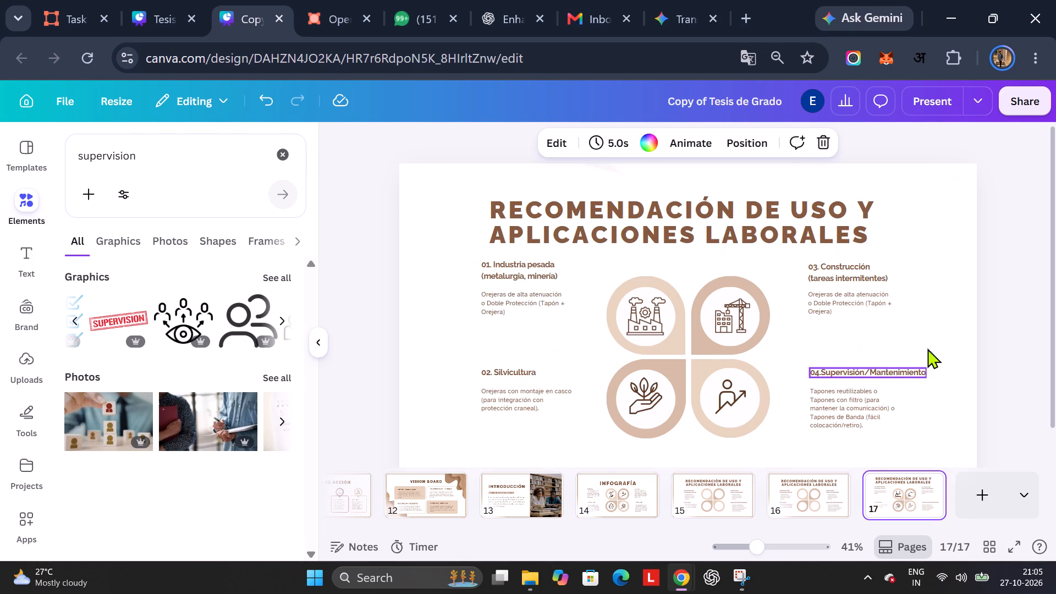
click(619, 505)
click(877, 492)
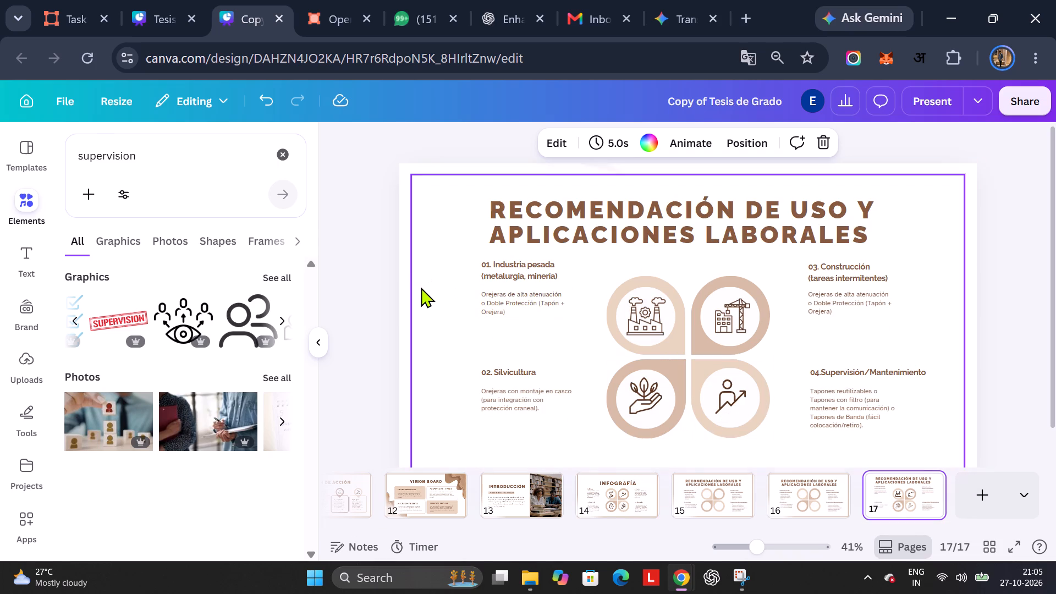
click(597, 490)
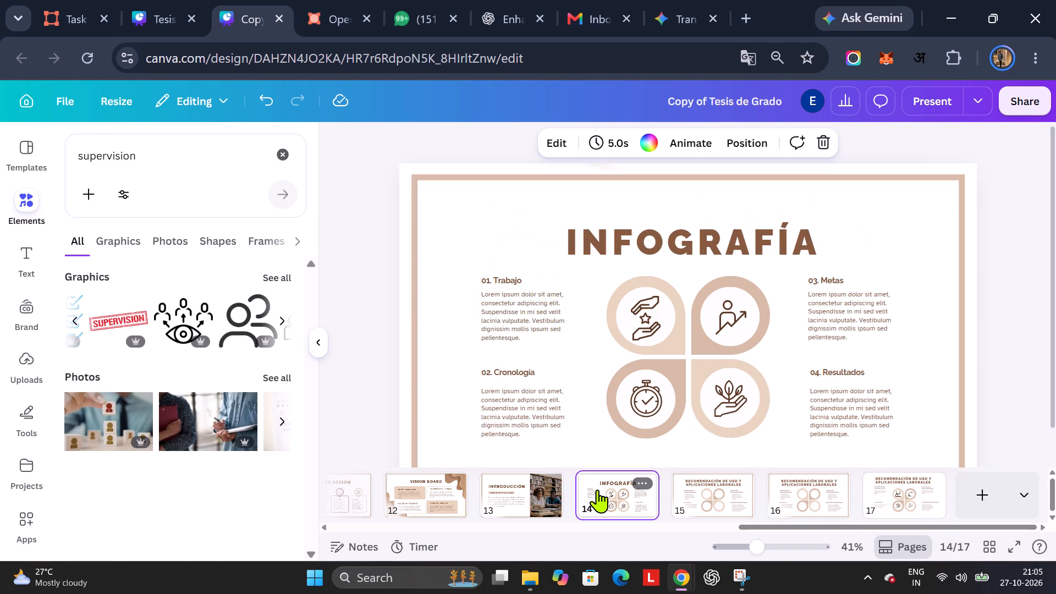
click(896, 502)
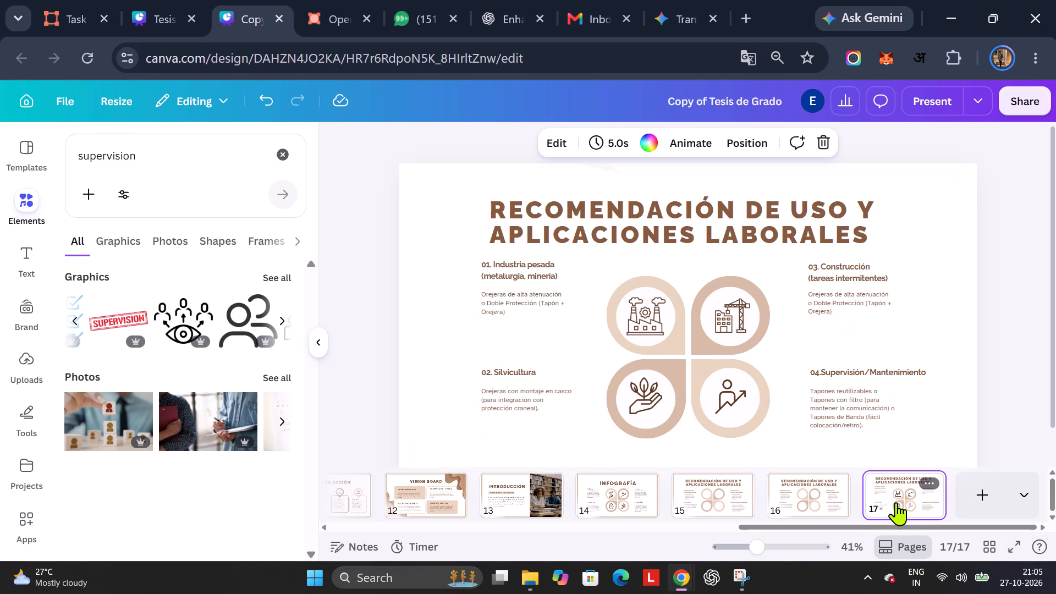
click(626, 497)
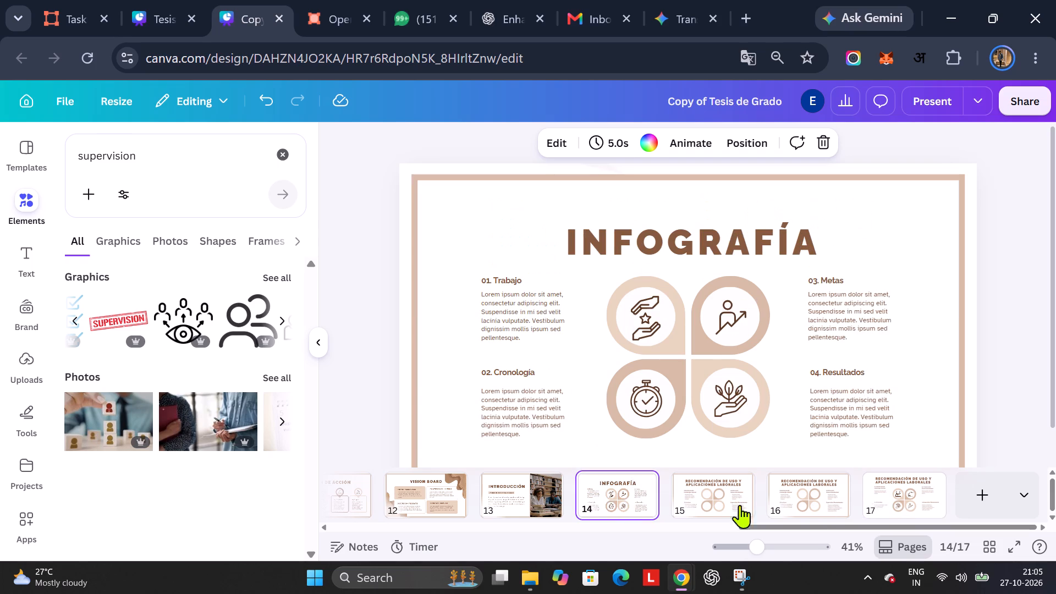
click(893, 507)
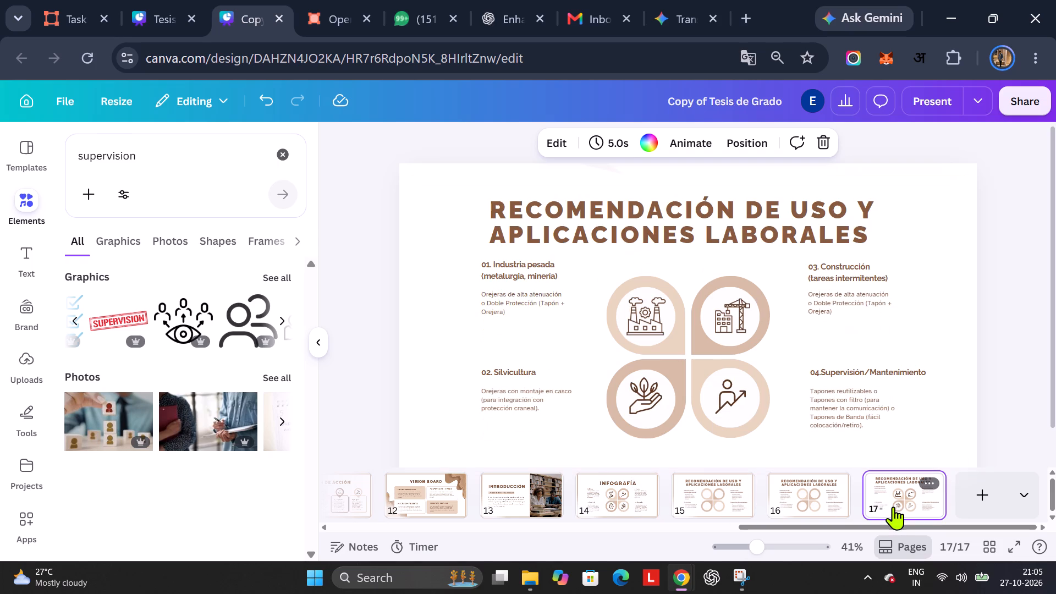
click(609, 494)
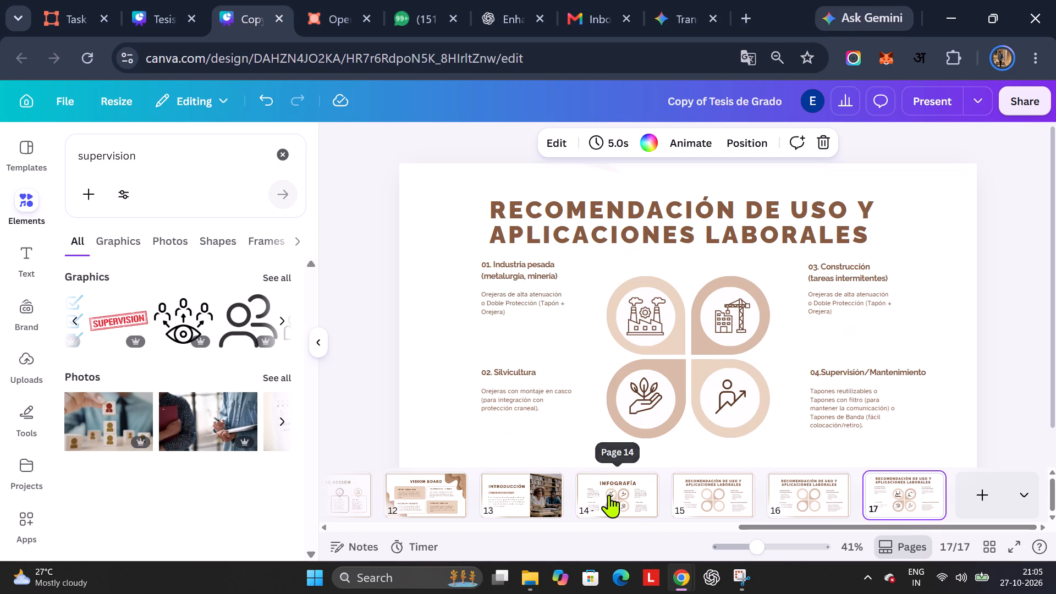
click(896, 497)
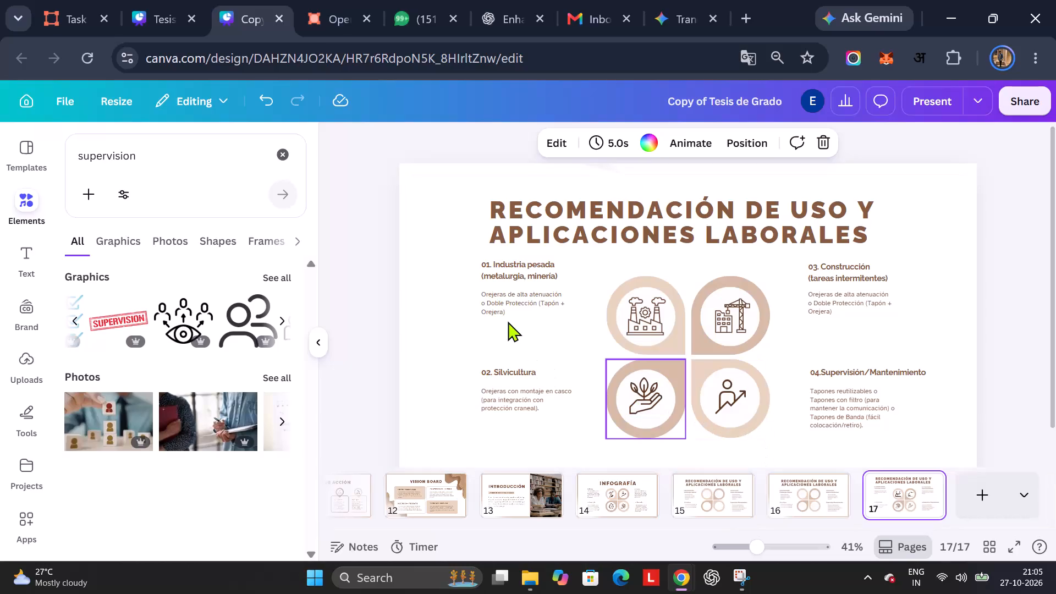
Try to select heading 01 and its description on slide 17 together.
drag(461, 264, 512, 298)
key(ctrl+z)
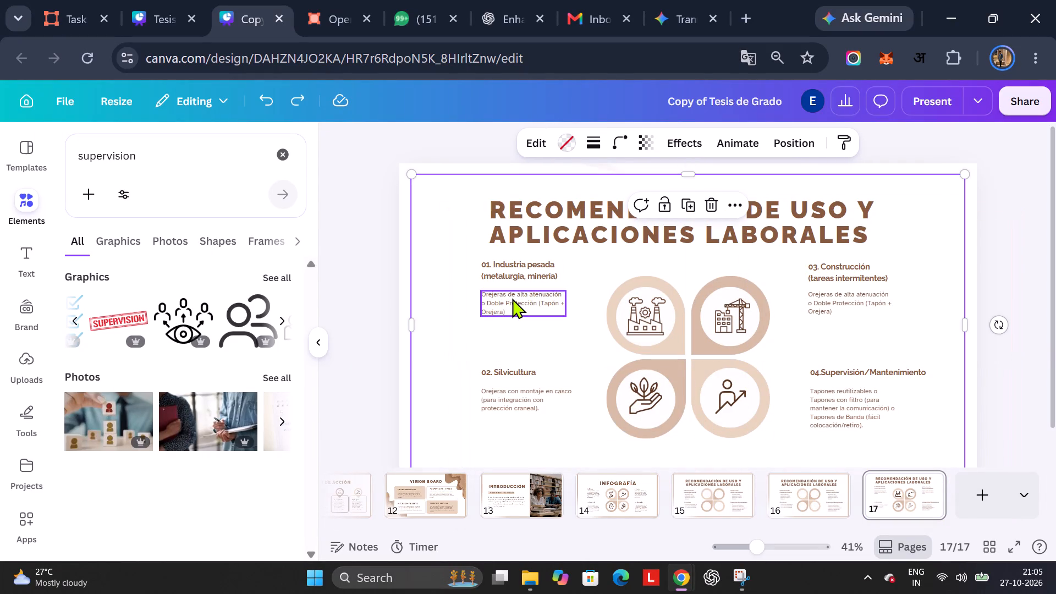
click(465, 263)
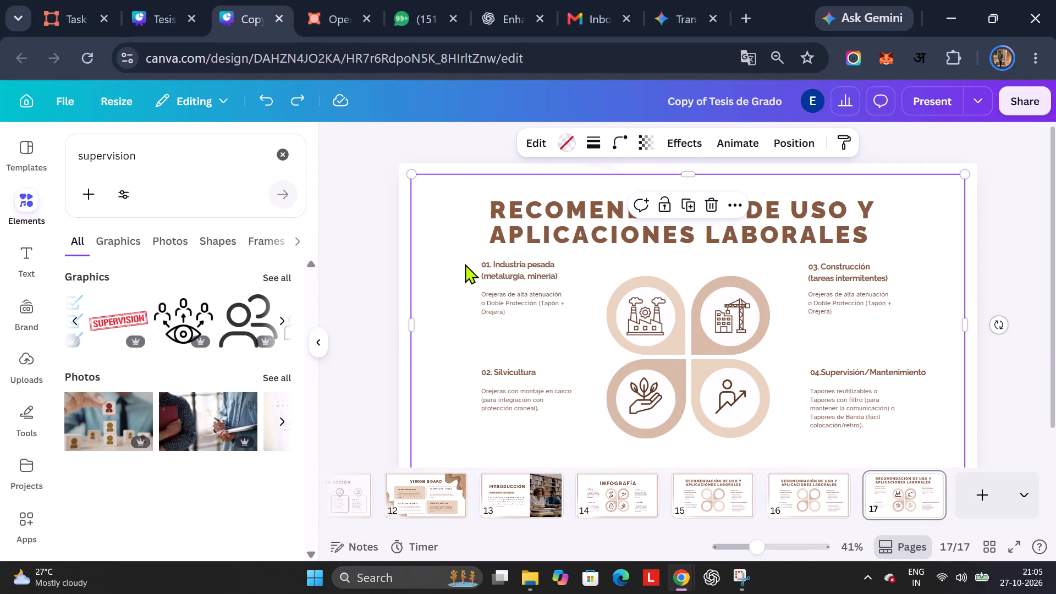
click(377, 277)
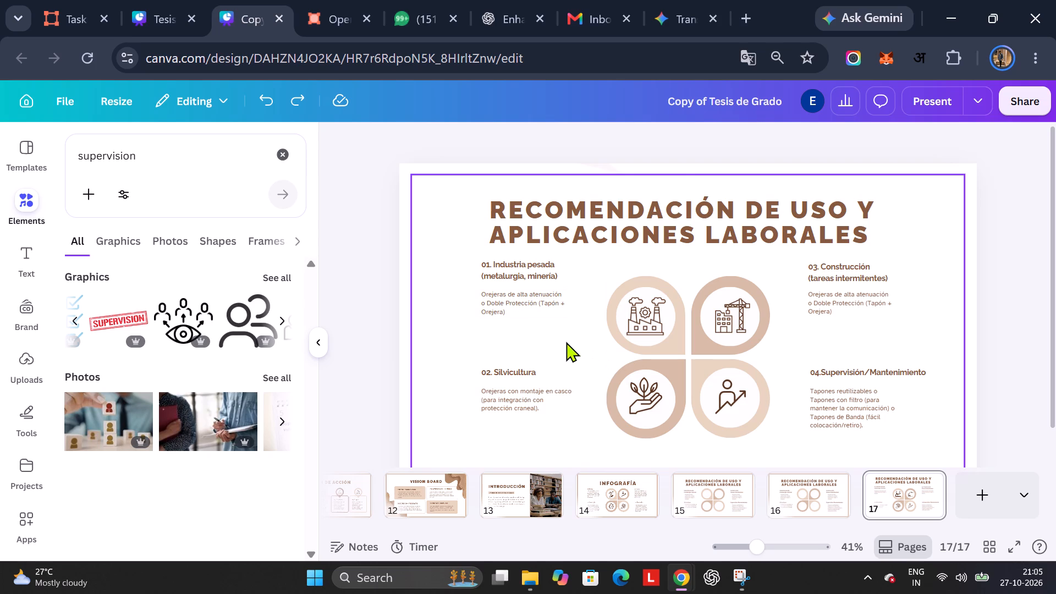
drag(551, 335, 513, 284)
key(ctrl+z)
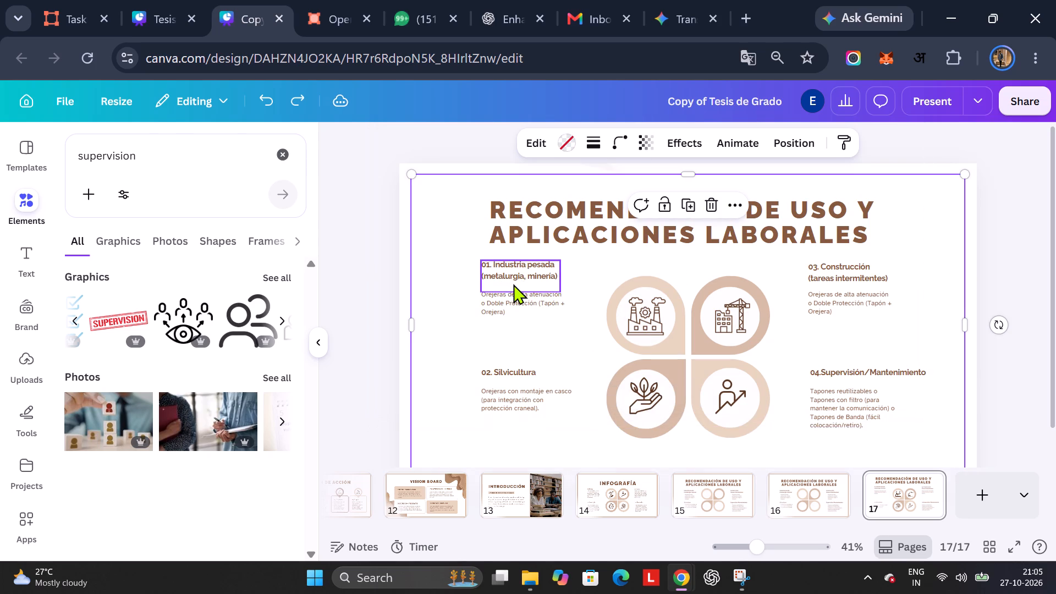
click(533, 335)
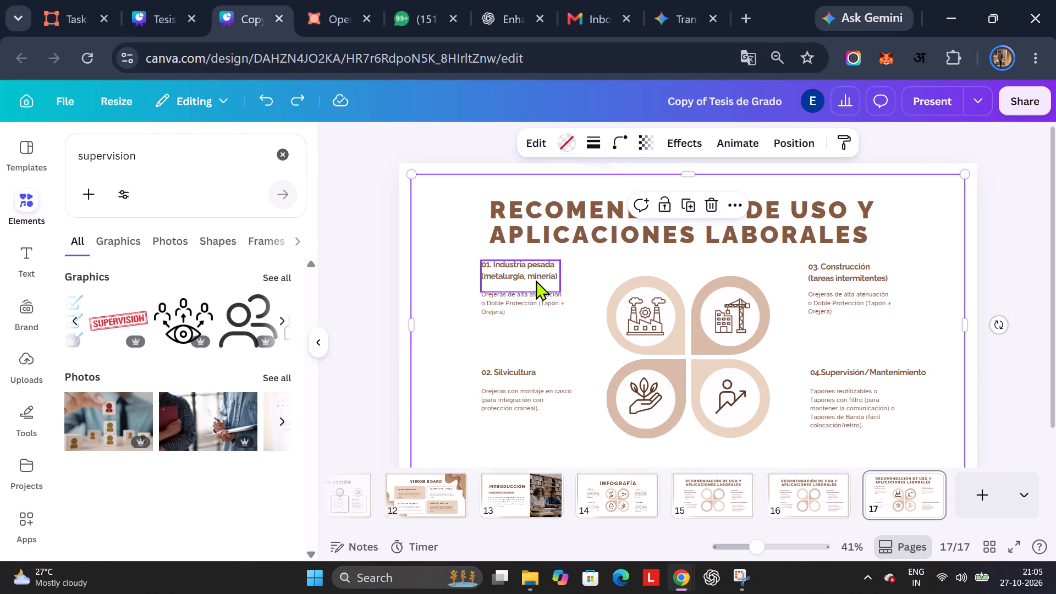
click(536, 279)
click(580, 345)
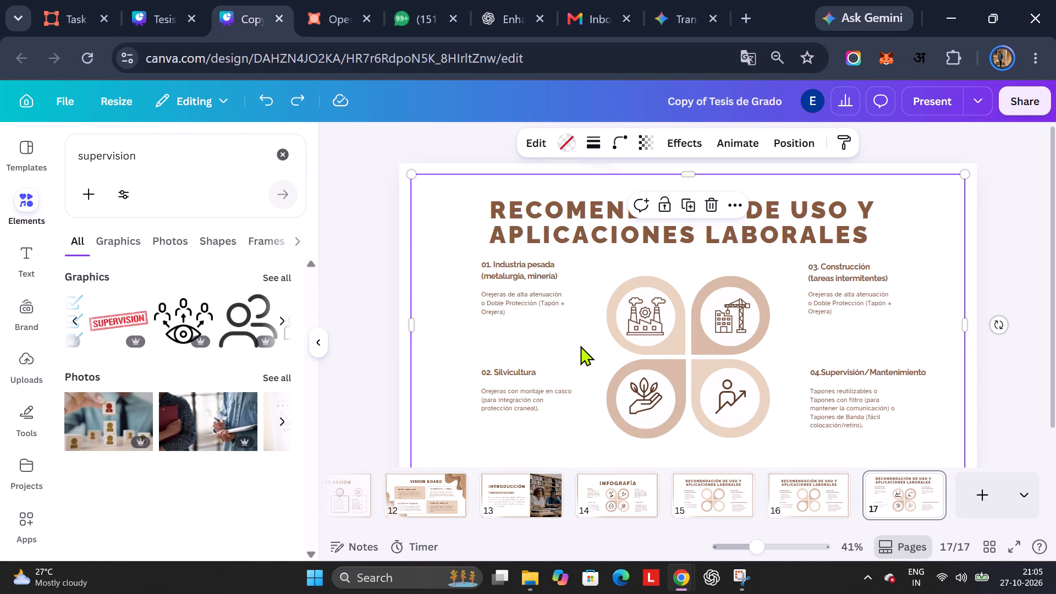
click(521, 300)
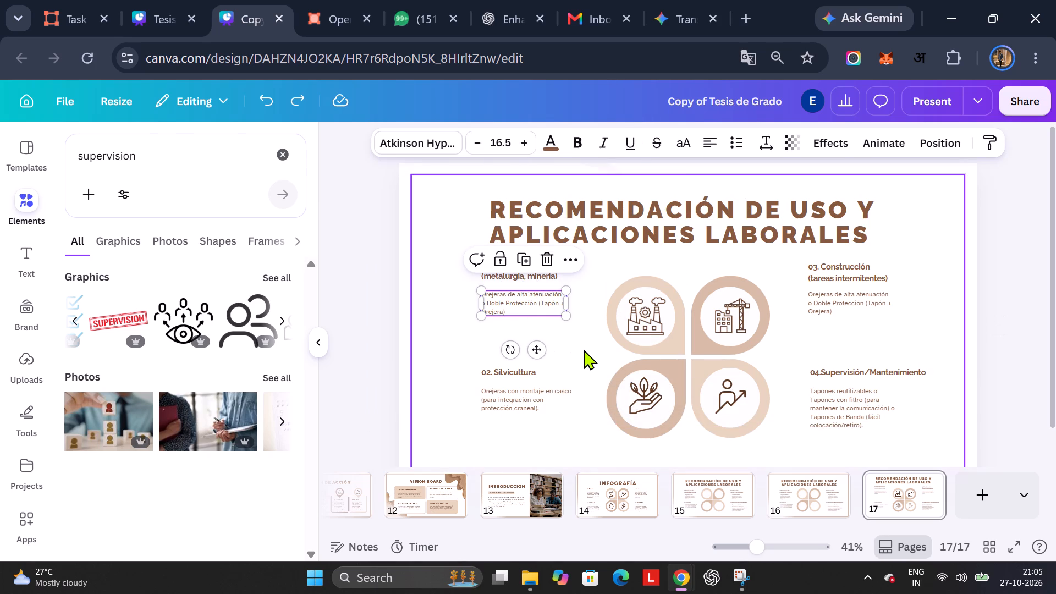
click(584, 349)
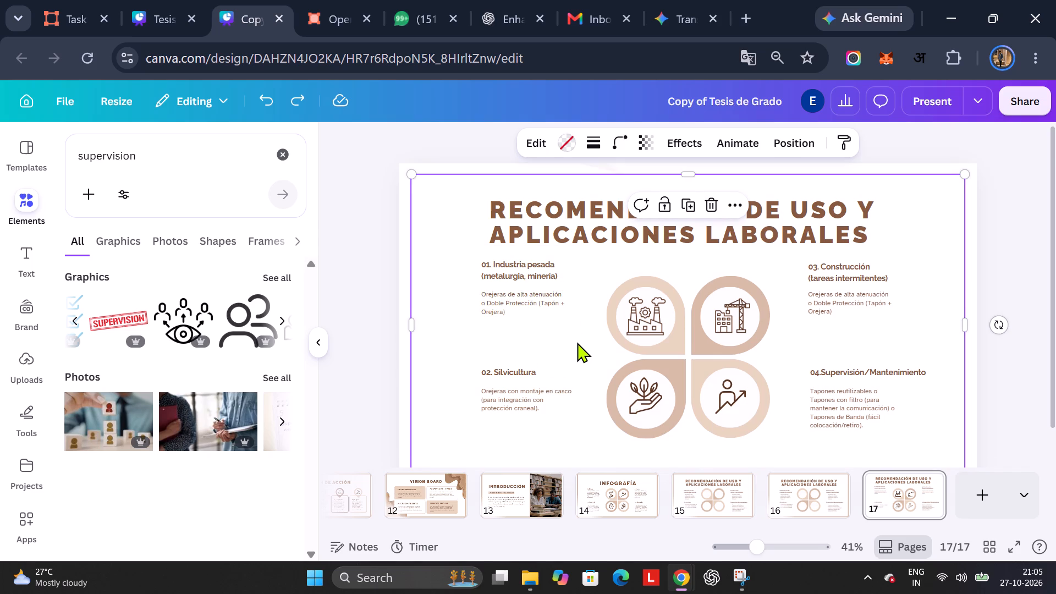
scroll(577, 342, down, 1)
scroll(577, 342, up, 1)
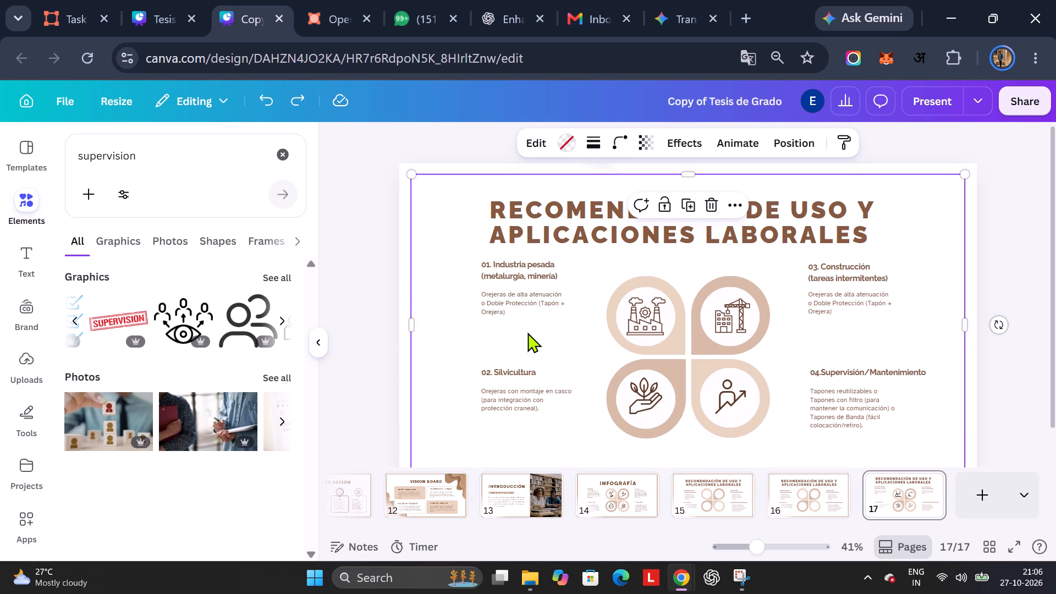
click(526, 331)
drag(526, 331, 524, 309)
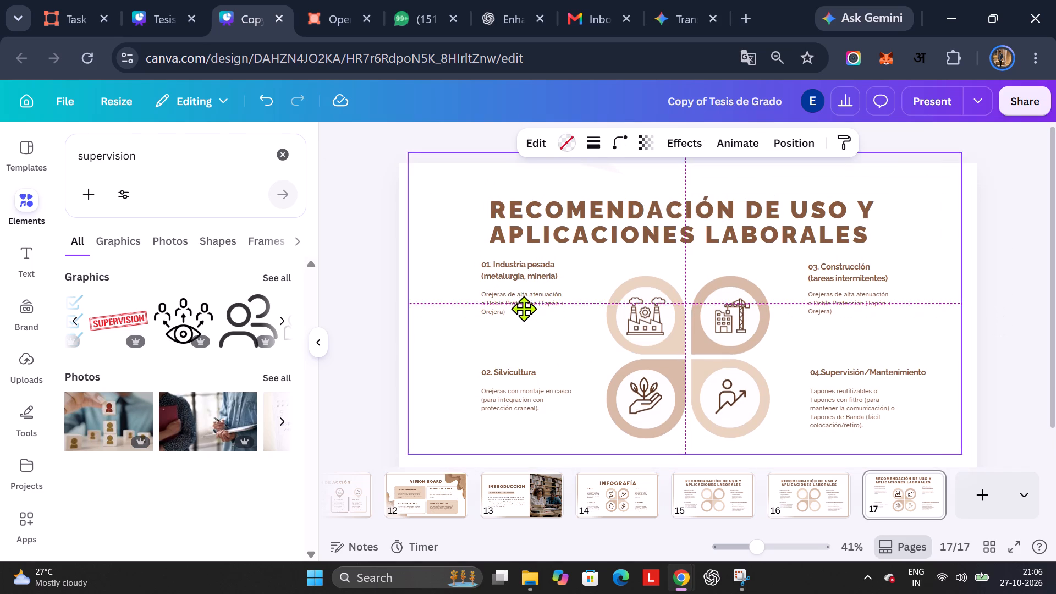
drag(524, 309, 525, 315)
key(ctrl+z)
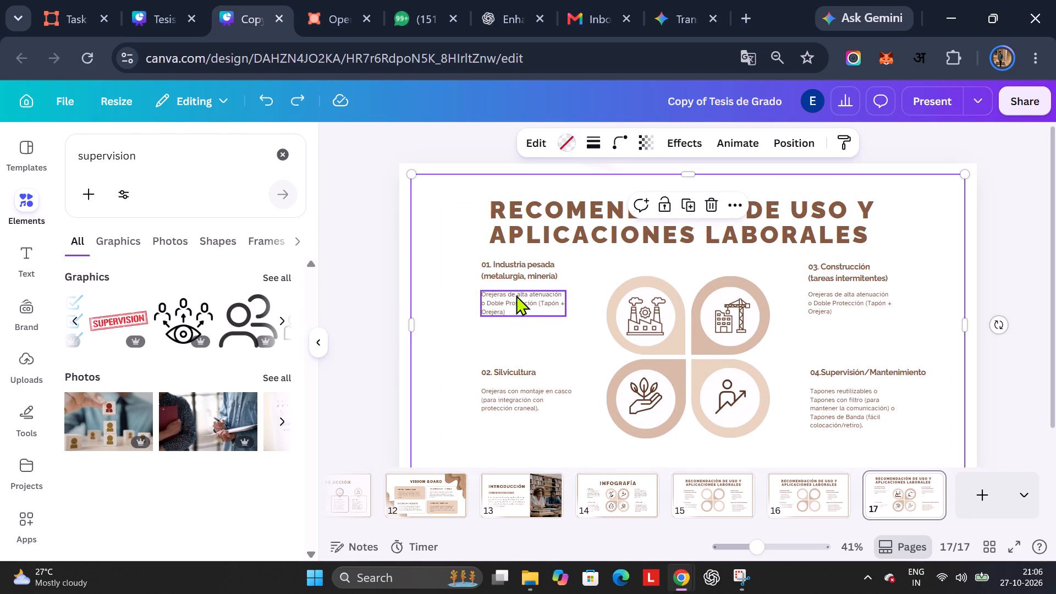
Move one of the two overlapping descriptions under heading 01 down and delete the duplicate left behind.
click(517, 294)
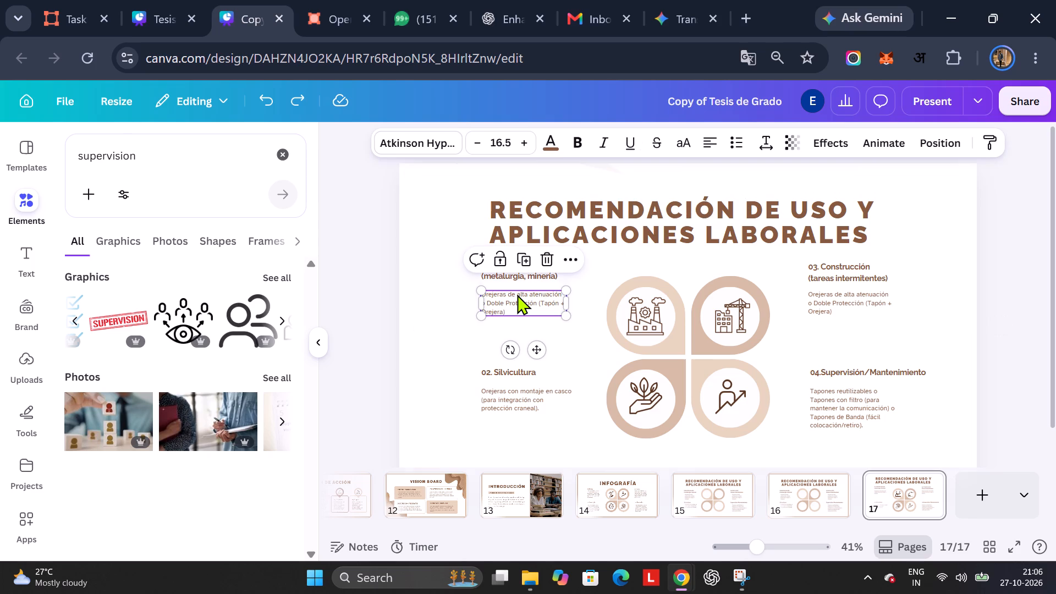
alt+shift+drag(517, 294, 517, 313)
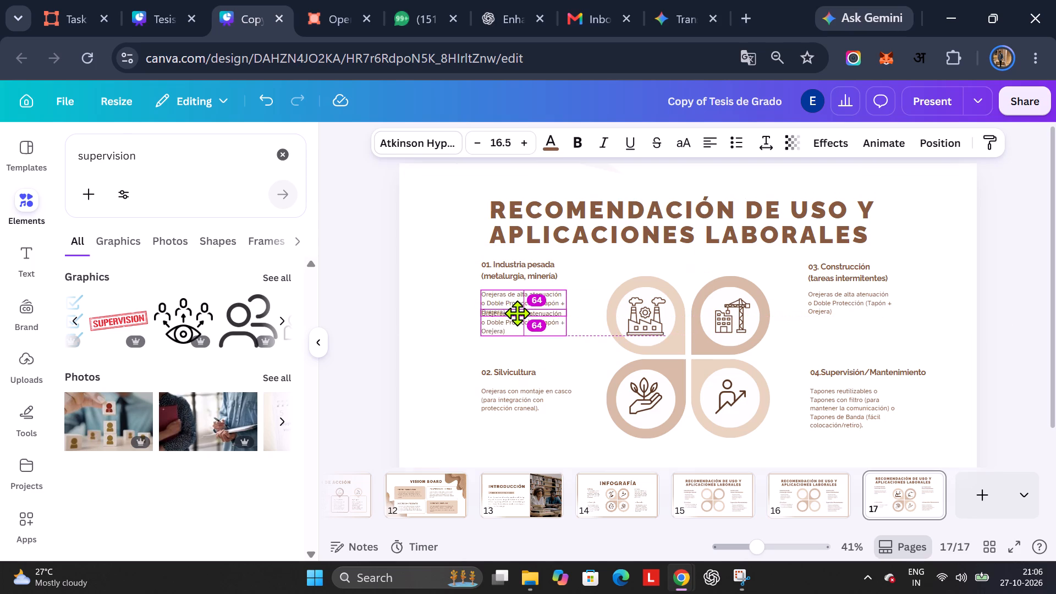
alt+shift+drag(517, 313, 515, 317)
click(454, 302)
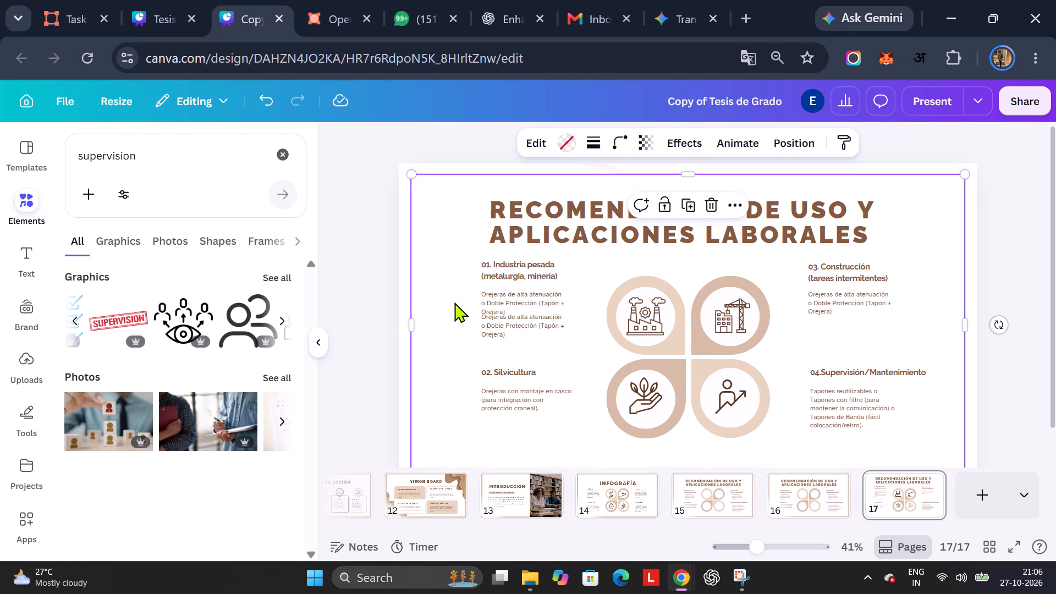
click(498, 298)
key(BackSpace)
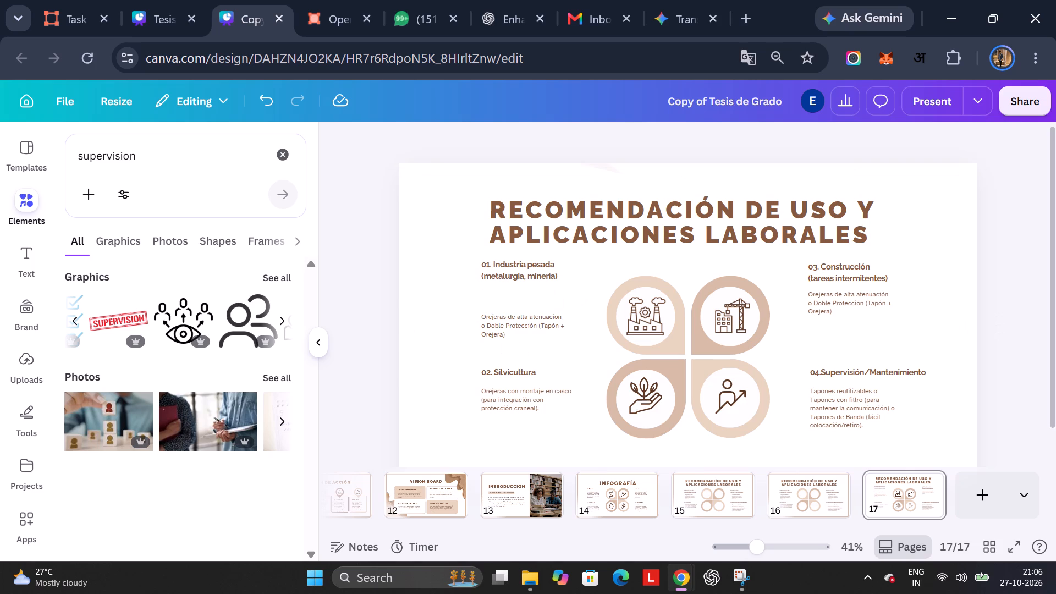
Lower heading 01 "Industria pesada (metalurgia, minería)" to the top edge of the factory icon's shape, and nudge its description up slightly.
click(509, 268)
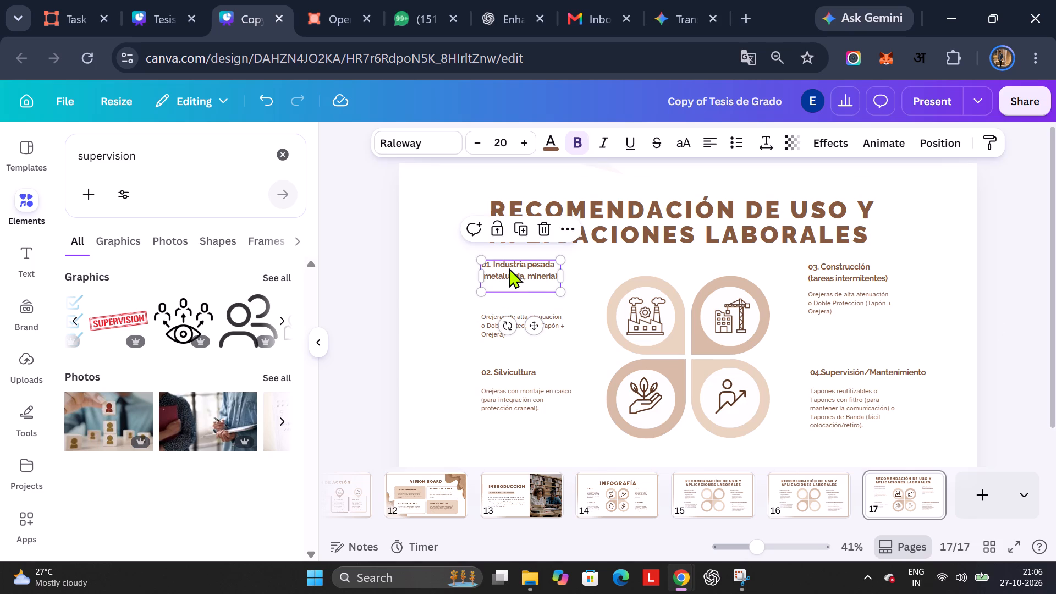
shift+drag(509, 268, 509, 288)
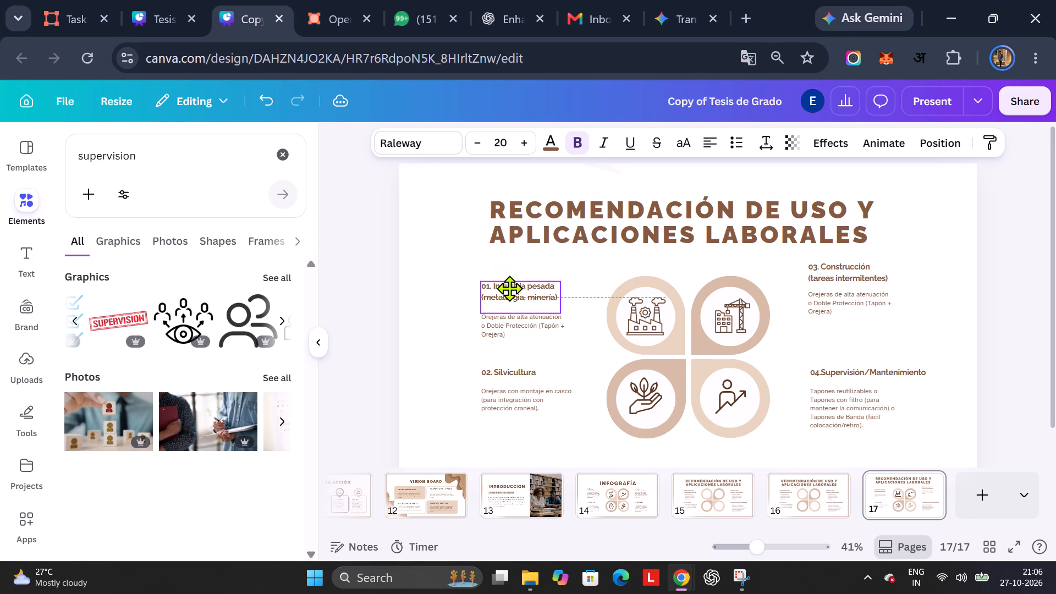
shift+drag(509, 288, 509, 287)
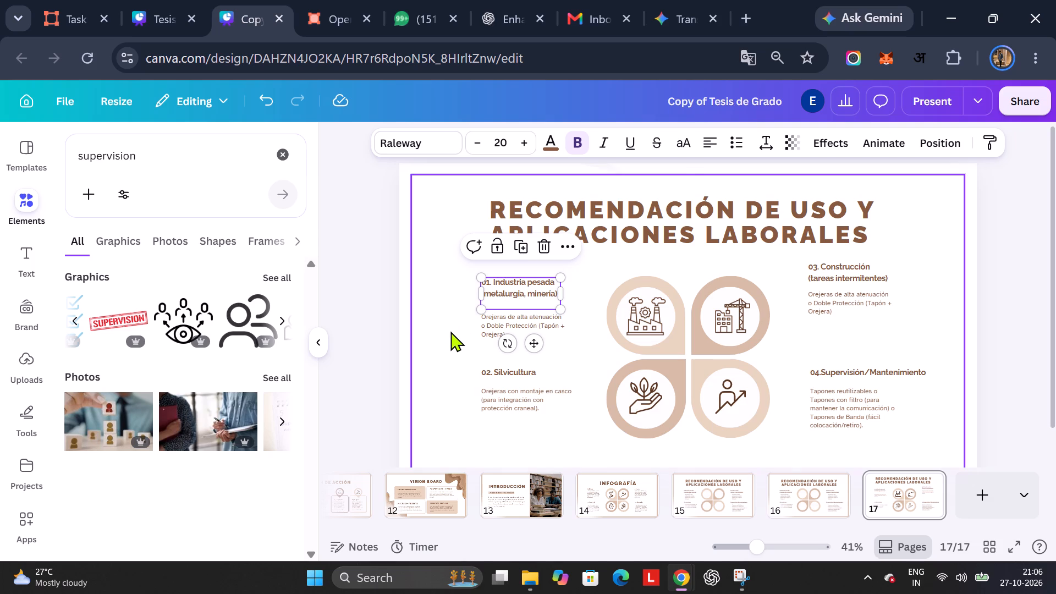
click(450, 331)
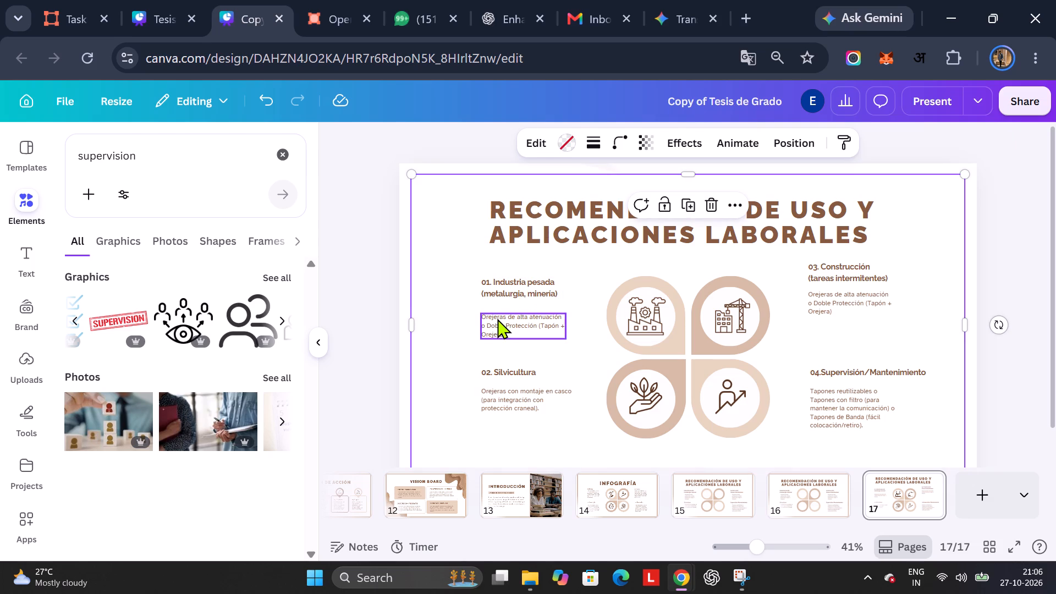
click(497, 318)
shift+click(497, 318)
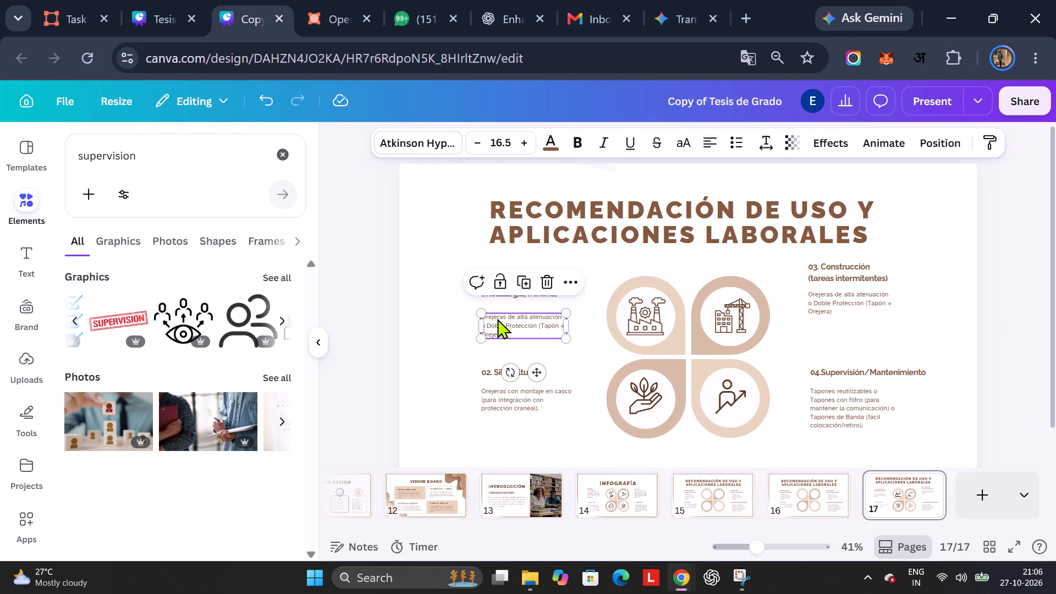
click(447, 326)
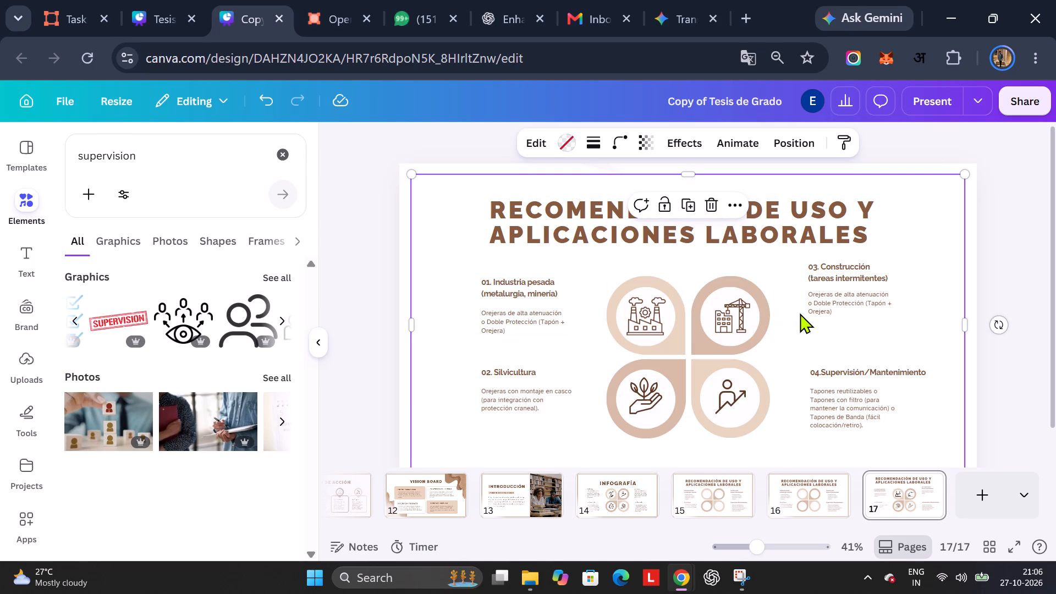
Using the Infografía slide 14 as reference, move the Construcción description on slide 17 down to about the crane icon's mid-height.
click(624, 492)
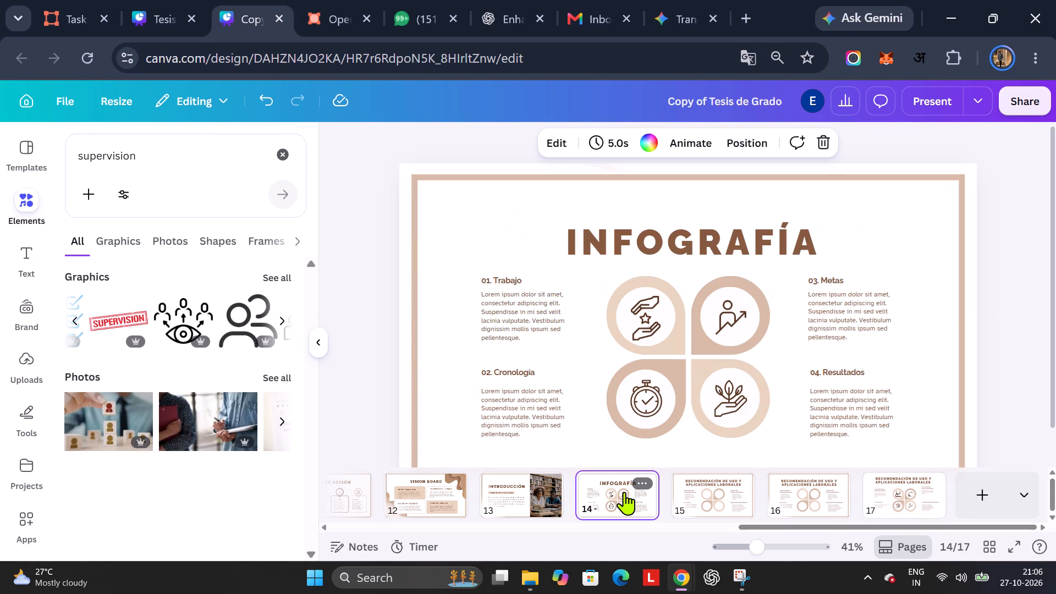
click(883, 493)
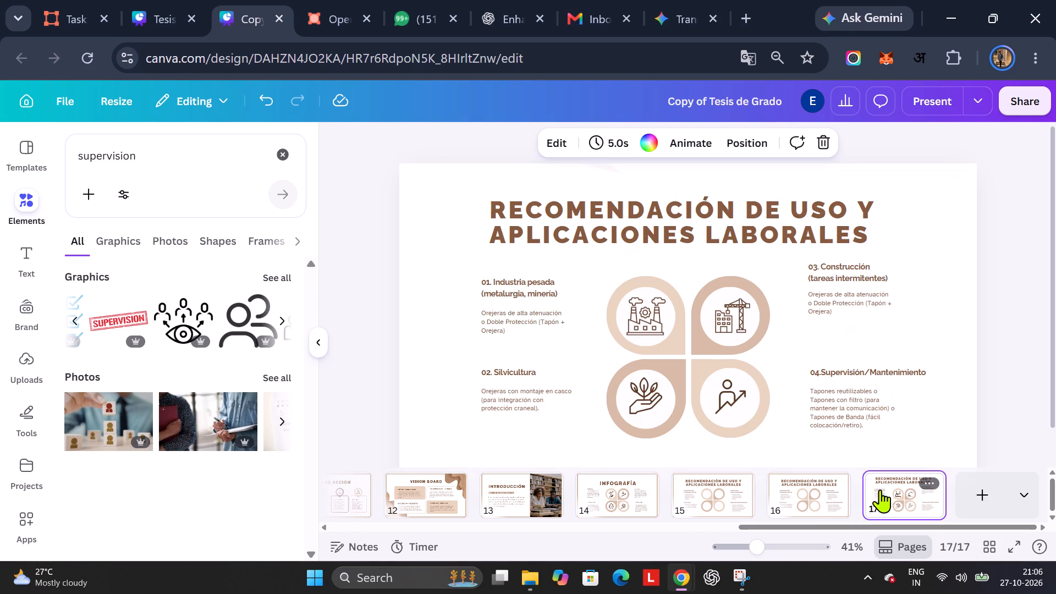
click(825, 301)
shift+drag(825, 301, 826, 314)
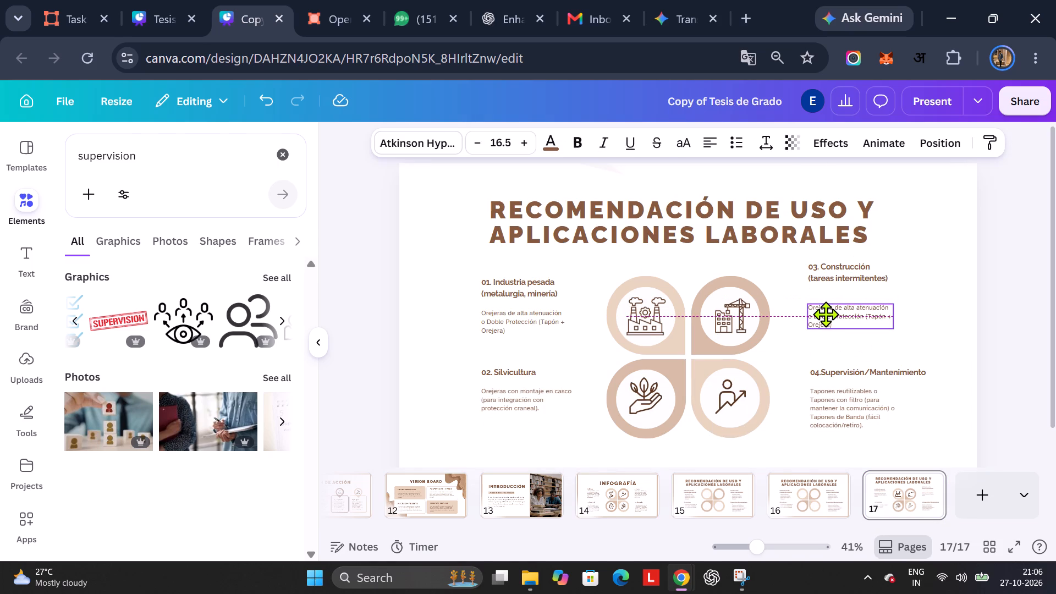
shift+drag(826, 314, 826, 316)
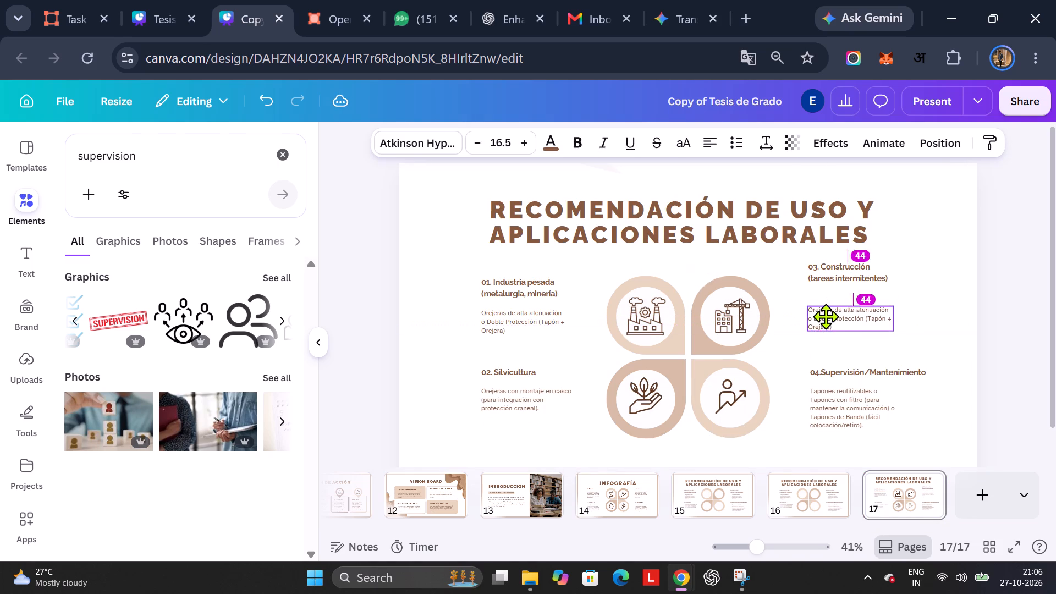
shift+drag(826, 316, 824, 316)
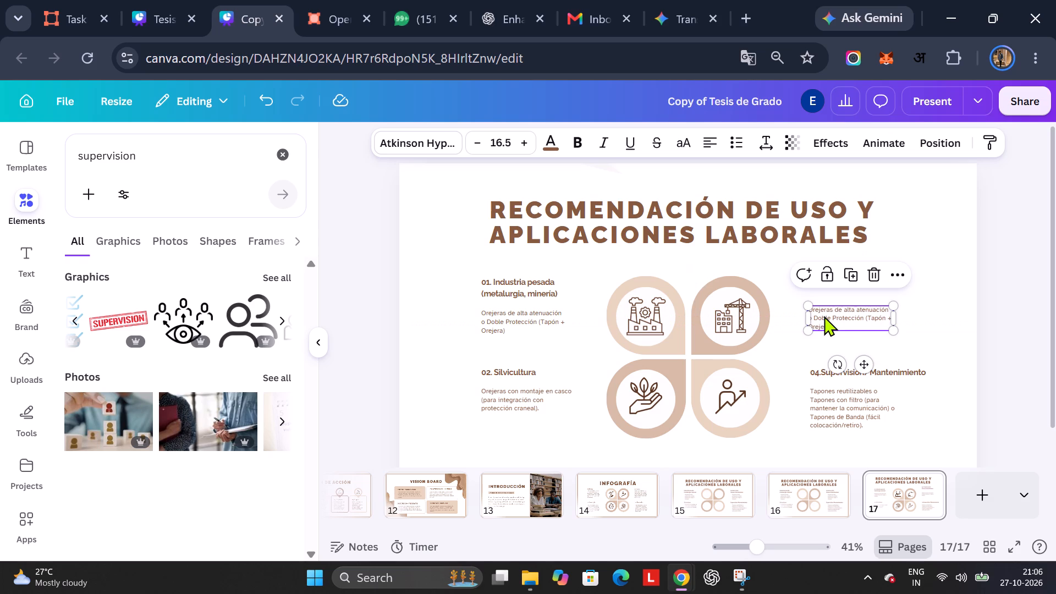
click(901, 338)
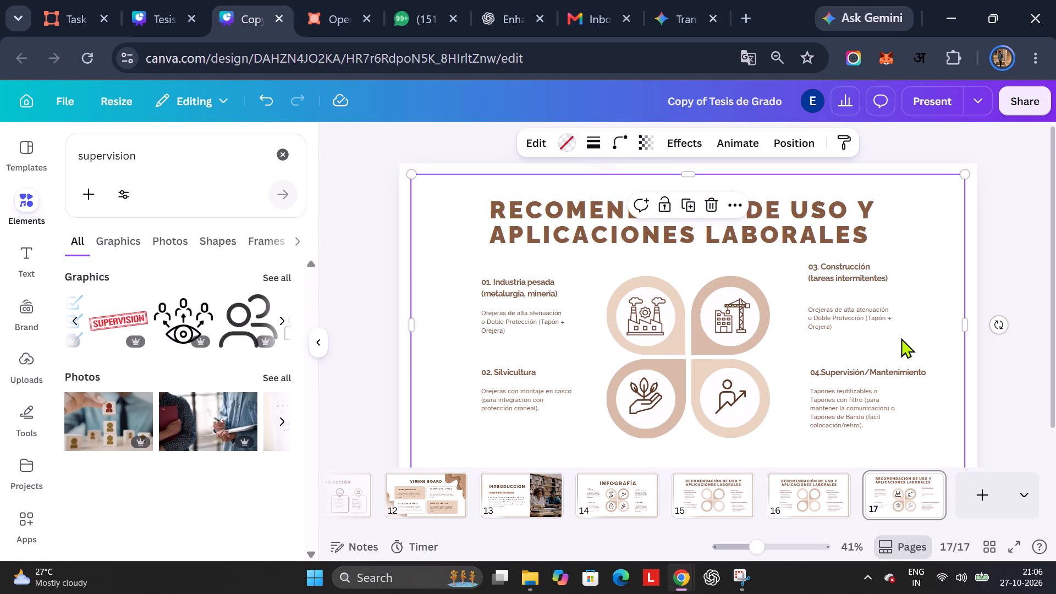
Lower heading 03 "Construcción (tareas intermitentes)" to just above its description, about level with heading 01.
click(855, 280)
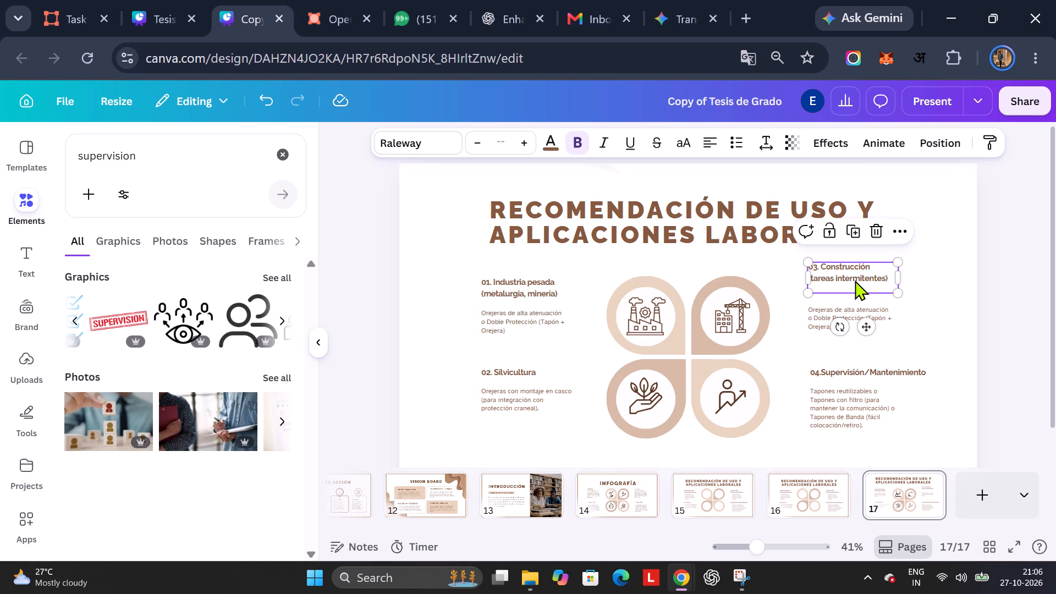
shift+drag(855, 280, 854, 296)
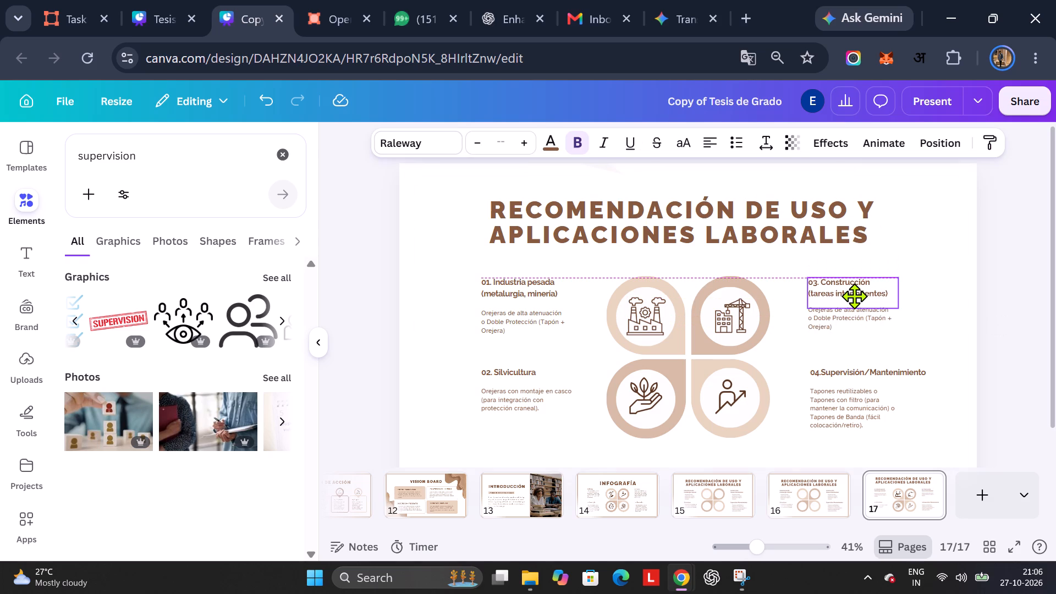
shift+drag(854, 296, 853, 296)
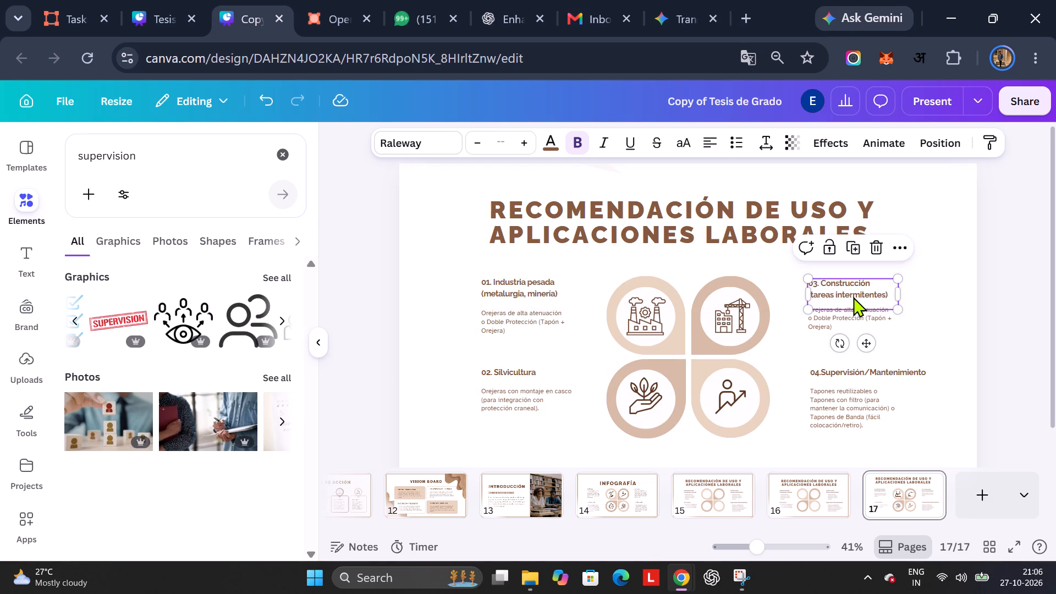
click(914, 348)
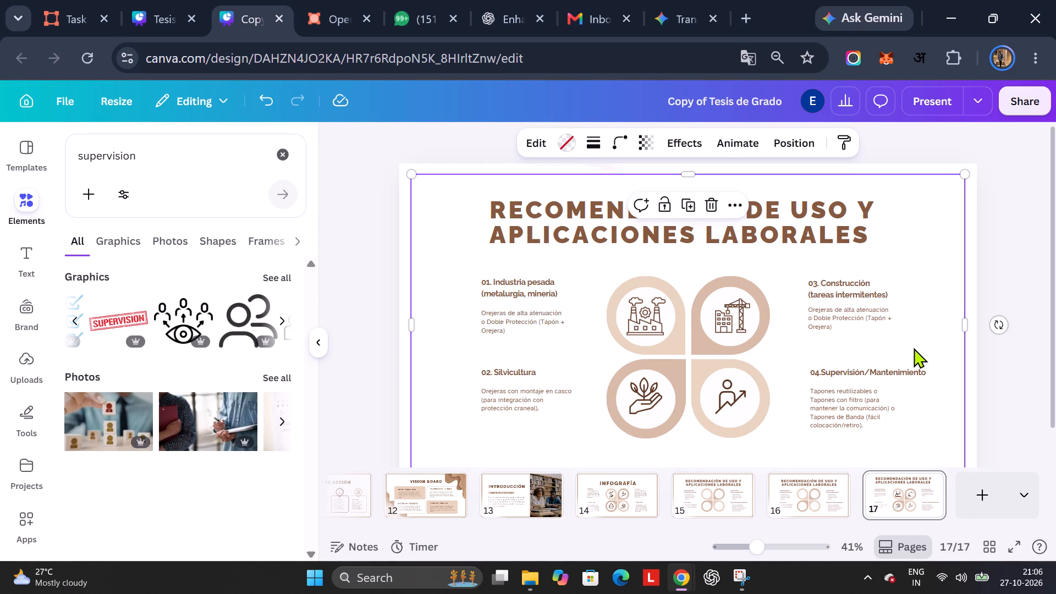
Move the Industria pesada description up close beneath heading 01, centred on the factory icon's height.
click(494, 326)
shift+drag(494, 326, 497, 318)
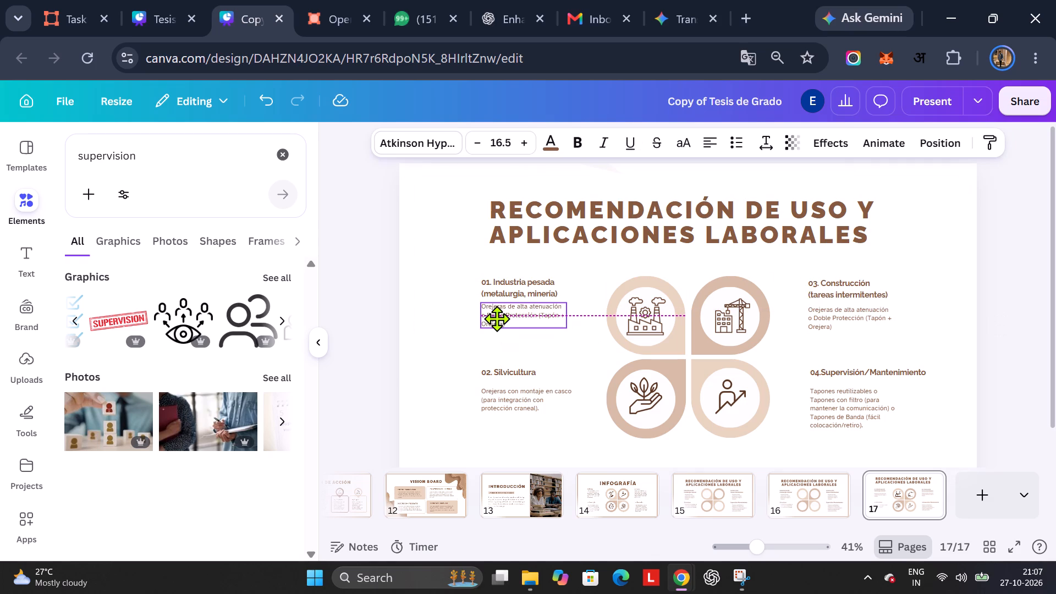
shift+drag(497, 318, 497, 319)
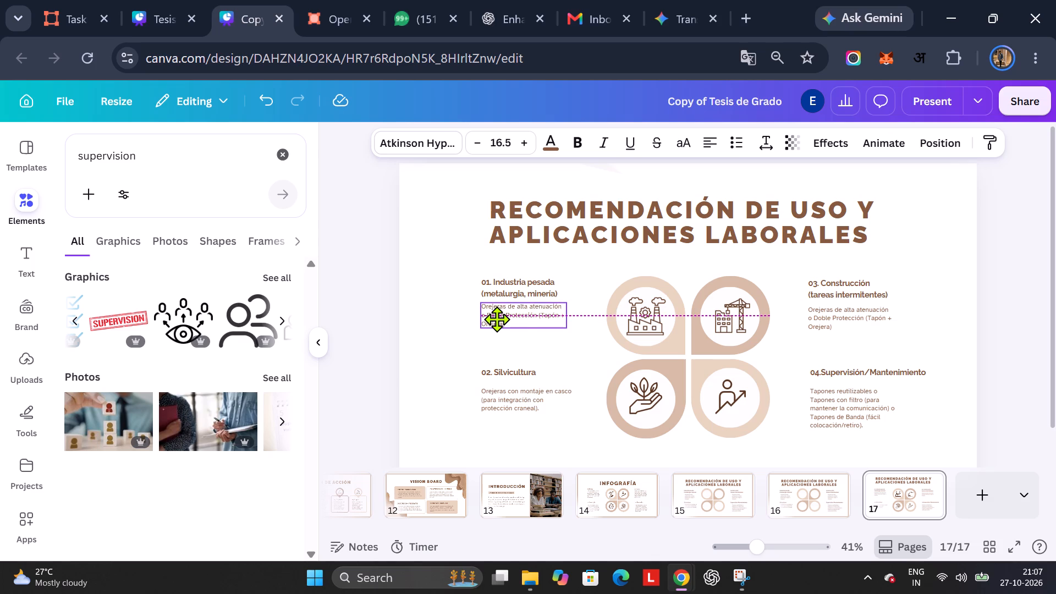
shift+drag(497, 319, 496, 320)
click(454, 332)
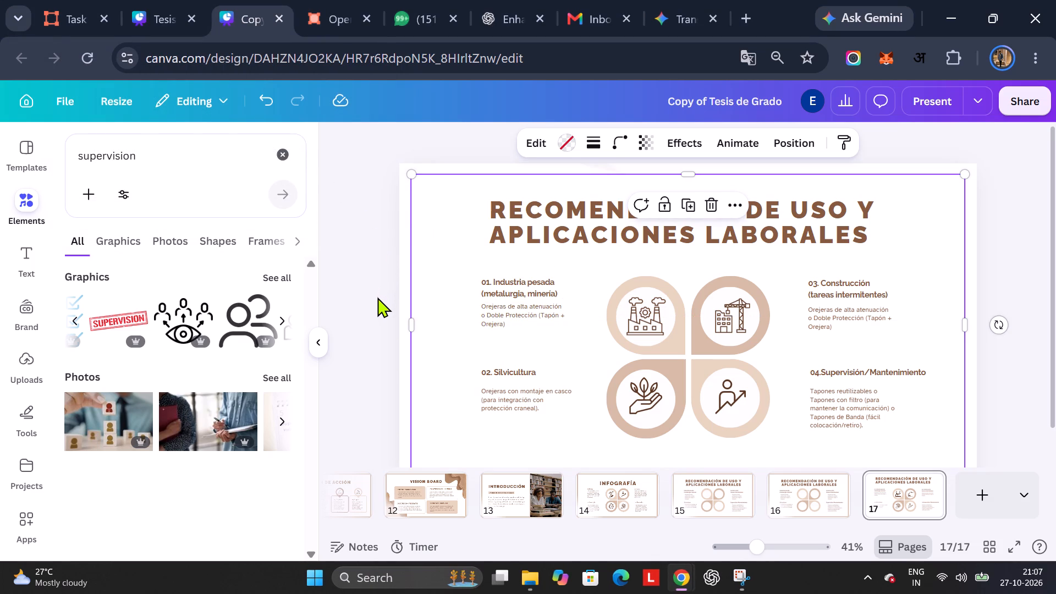
Compare the layout of the rebuilt slide 17 with the Infografía slide 14 and the icon-less Recomendación de uso slide 16.
click(607, 488)
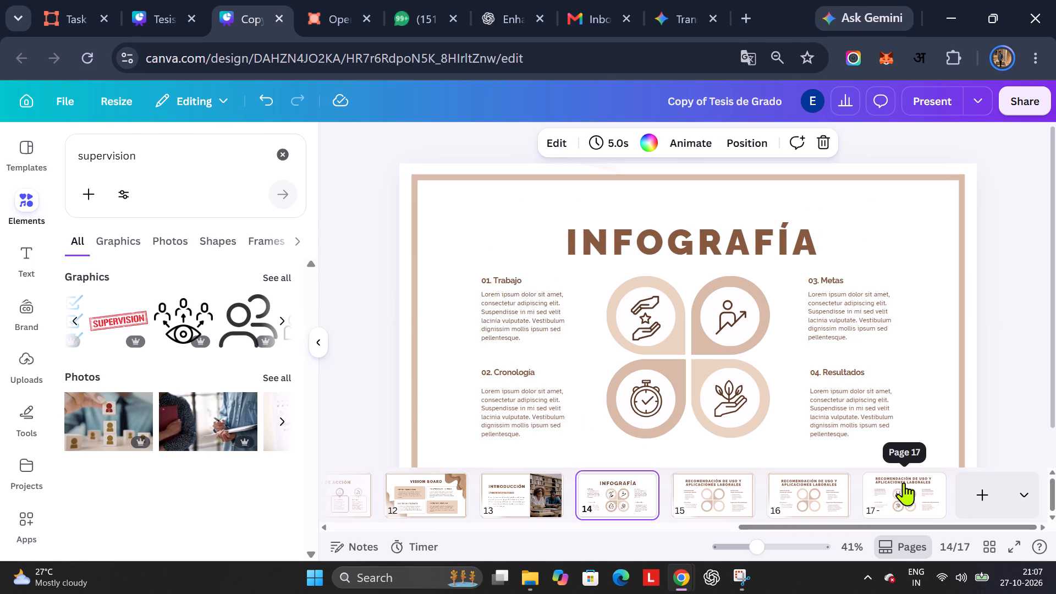
click(904, 482)
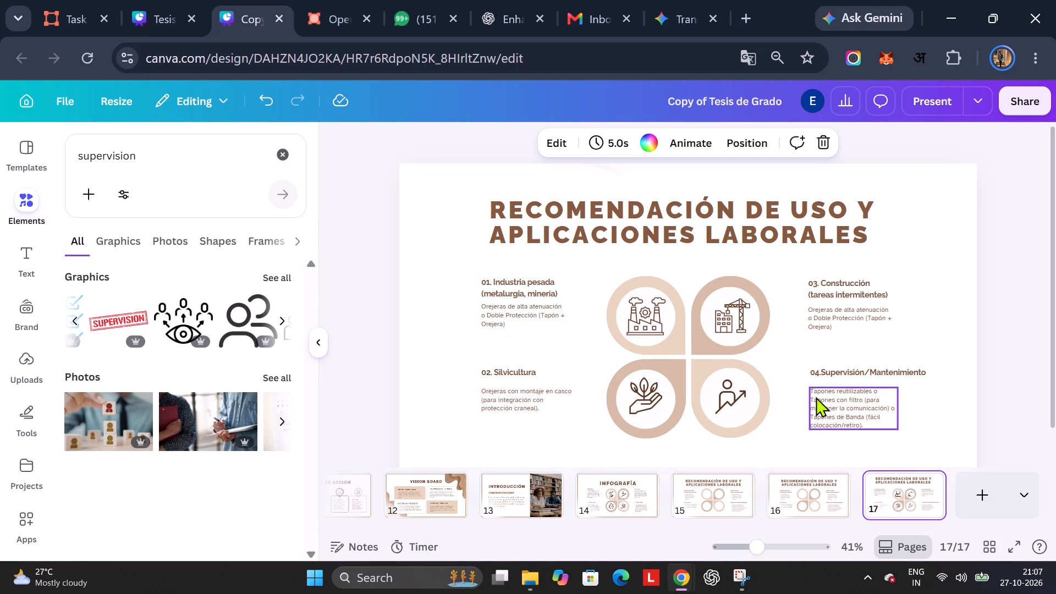
scroll(816, 397, down, 1)
scroll(816, 397, up, 1)
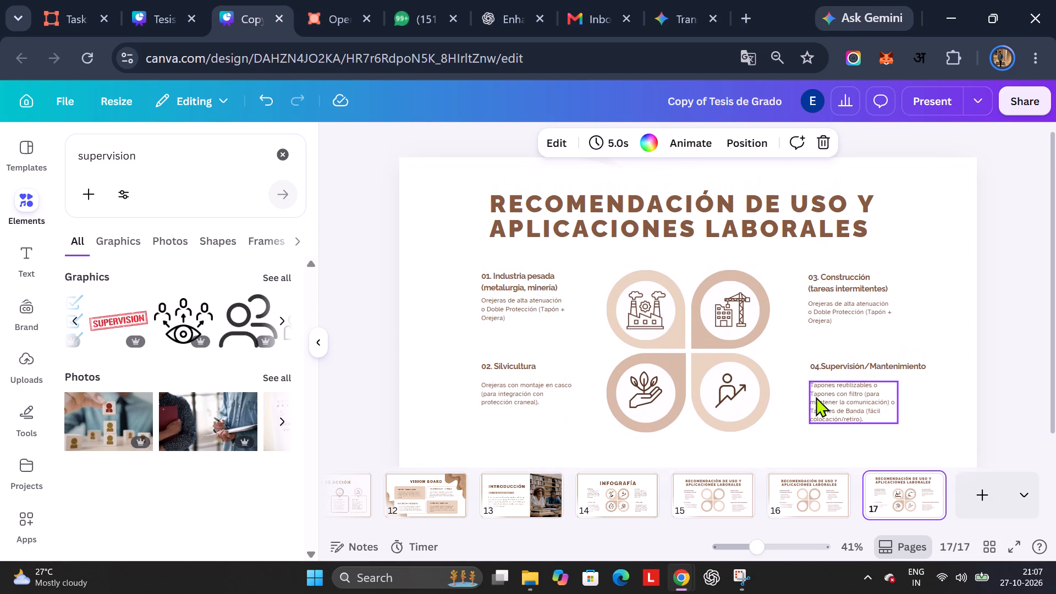
click(783, 493)
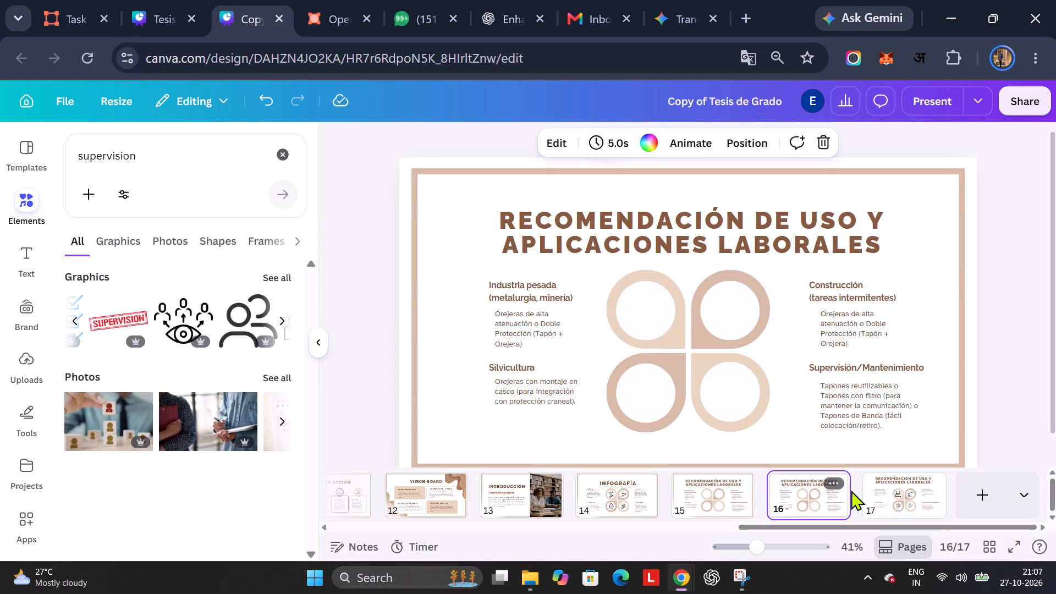
click(889, 502)
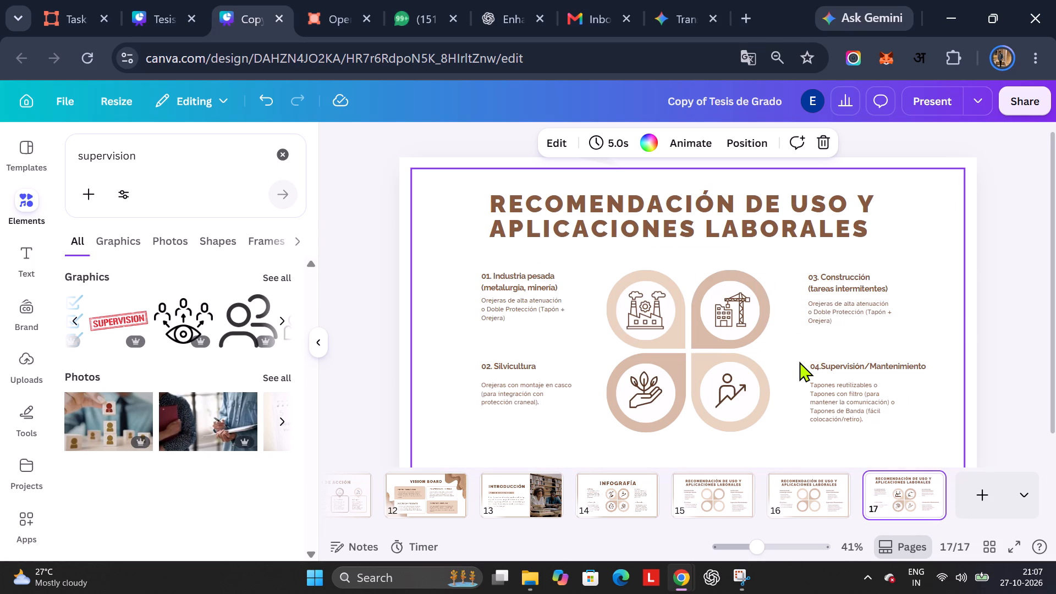
scroll(799, 361, down, 1)
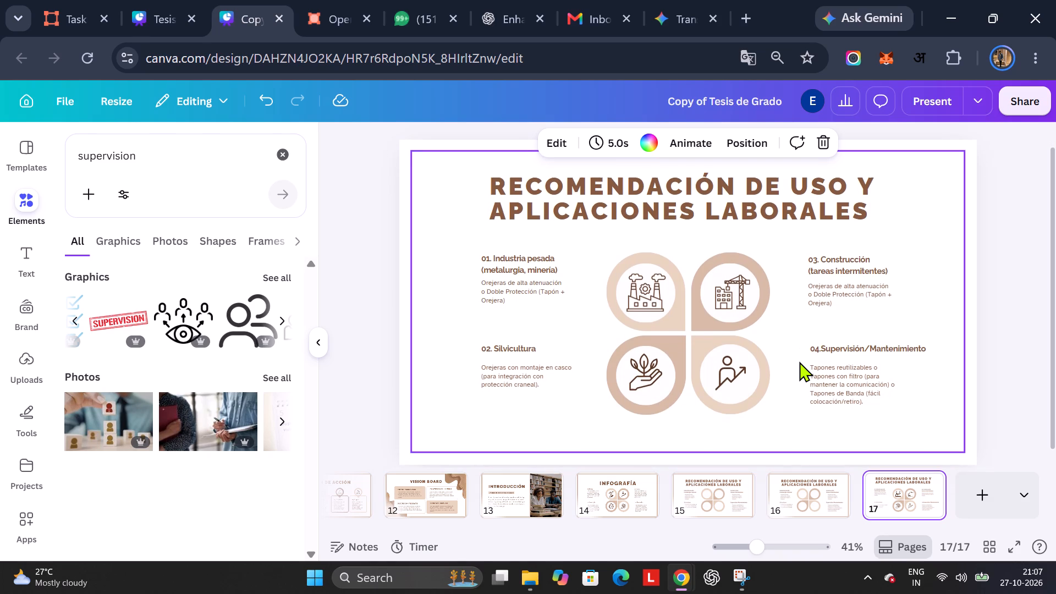
scroll(799, 361, down, 1)
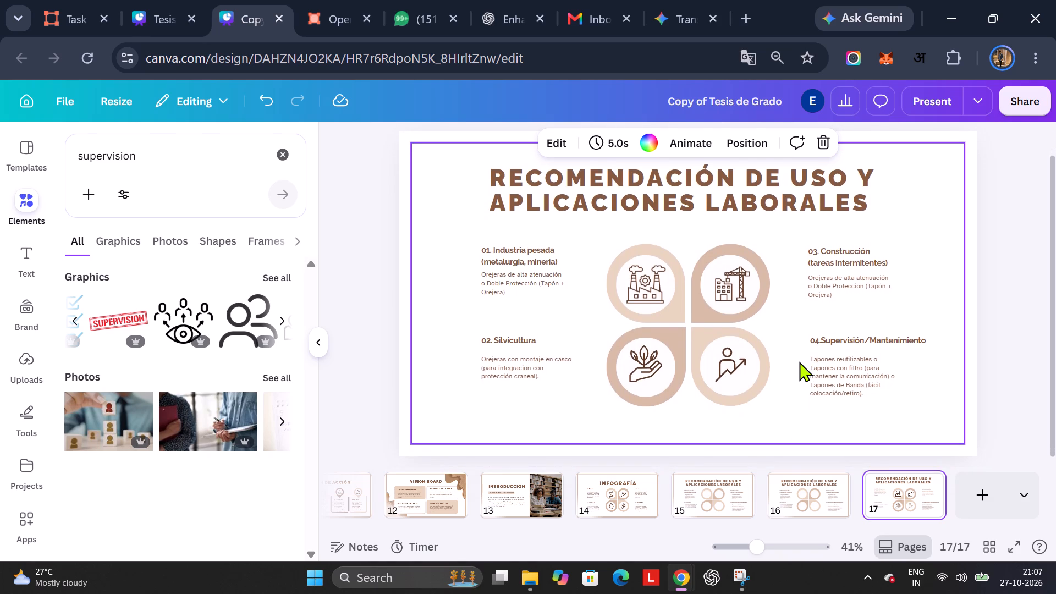
scroll(799, 361, down, 2)
click(812, 504)
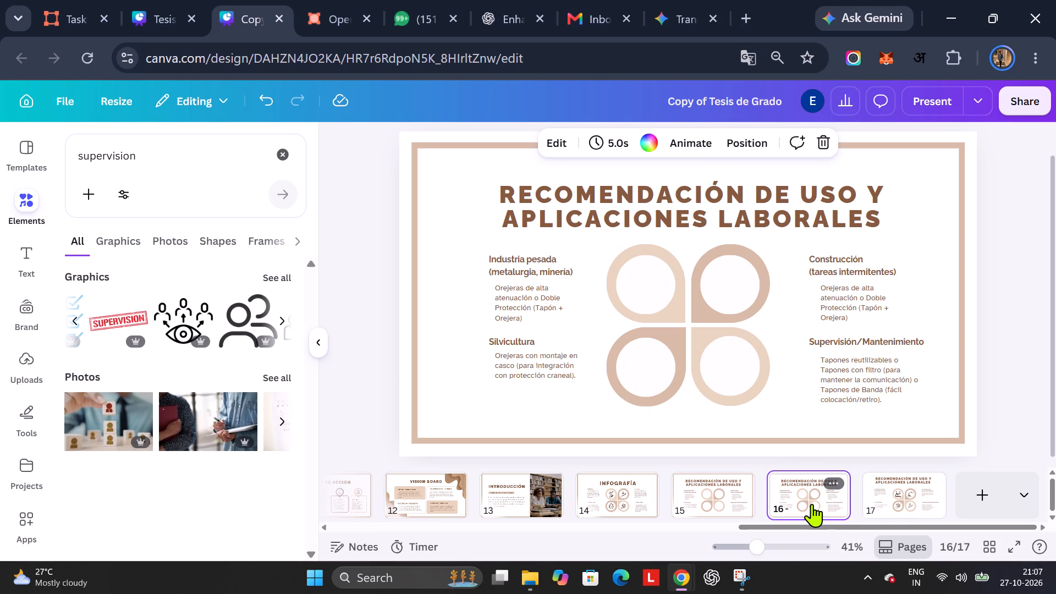
click(898, 498)
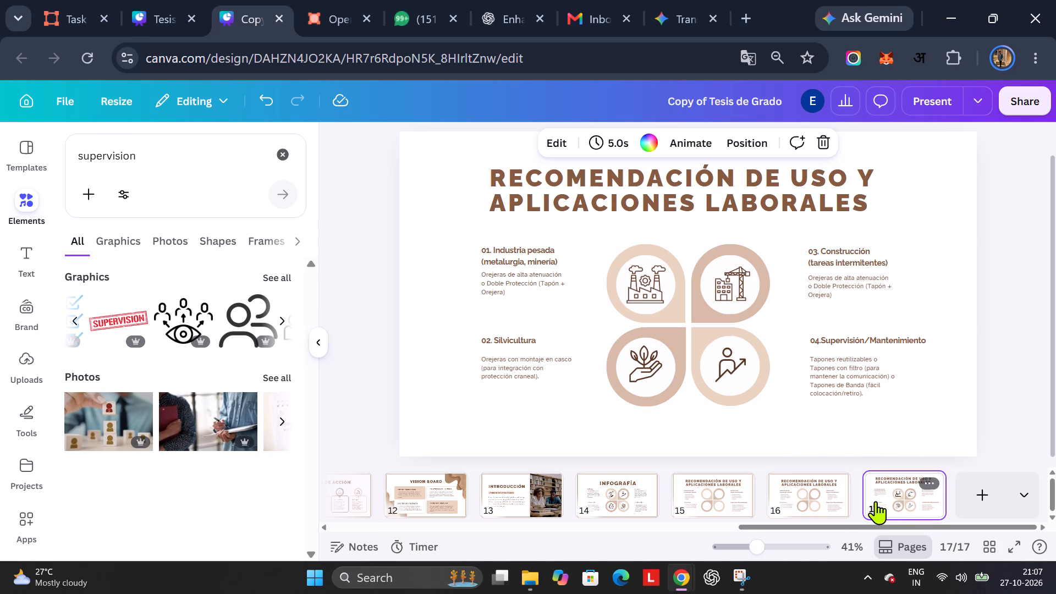
scroll(623, 406, up, 1)
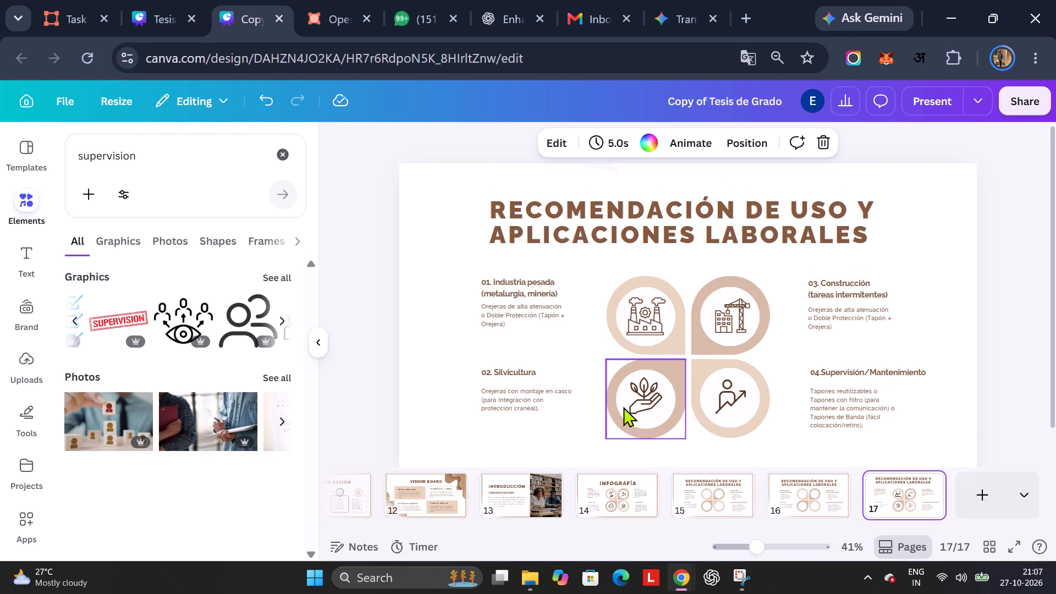
scroll(623, 406, down, 2)
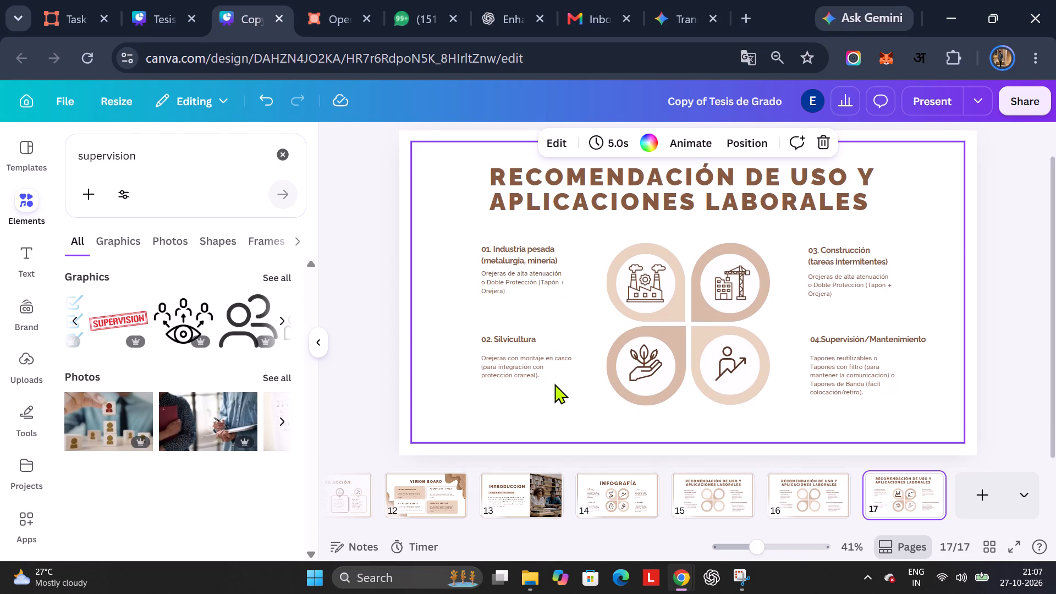
scroll(554, 383, up, 1)
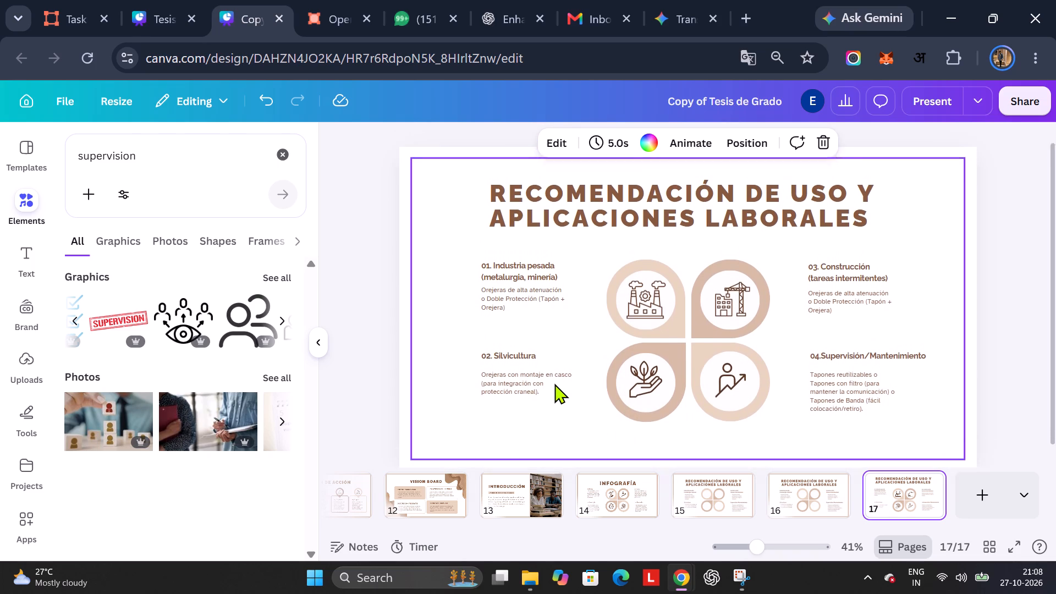
scroll(554, 383, up, 1)
scroll(554, 383, down, 1)
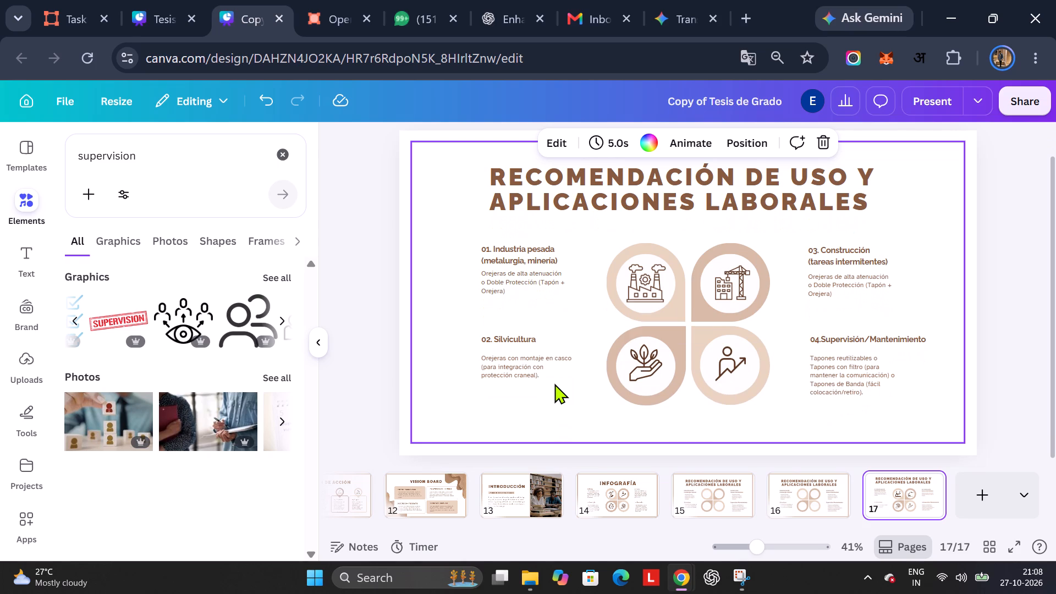
scroll(554, 383, up, 1)
scroll(554, 383, down, 1)
scroll(554, 383, up, 2)
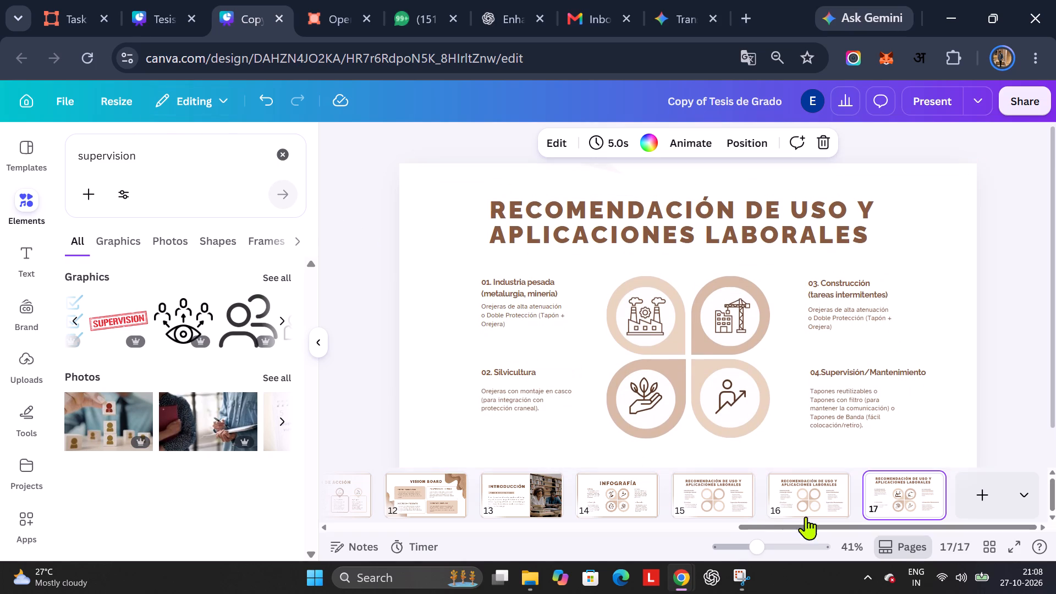
Delete slide 16, the Recomendación de uso copy with empty icon shapes just before the rebuilt slide.
click(804, 501)
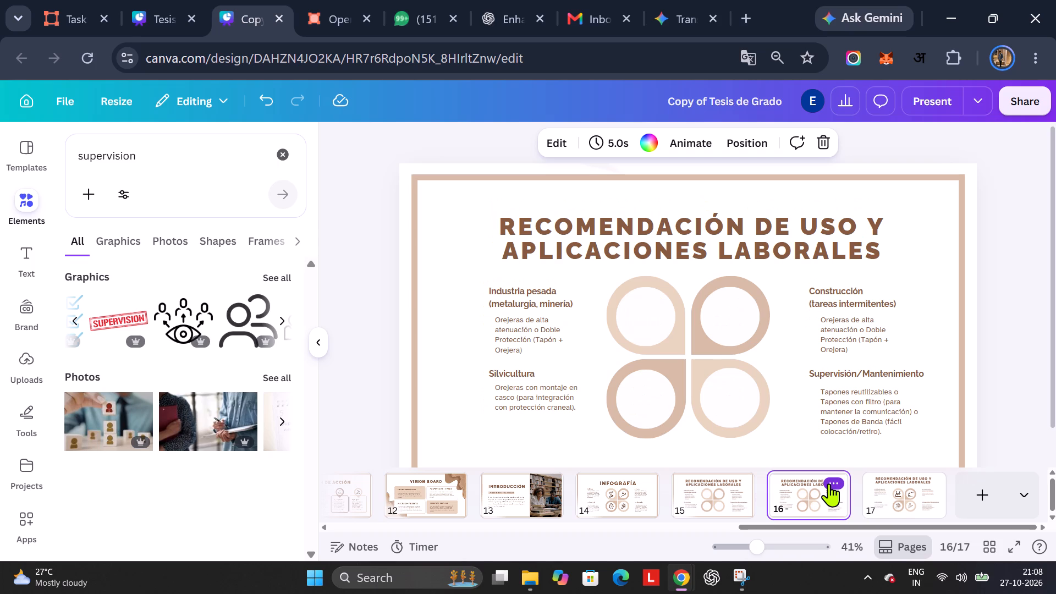
click(829, 483)
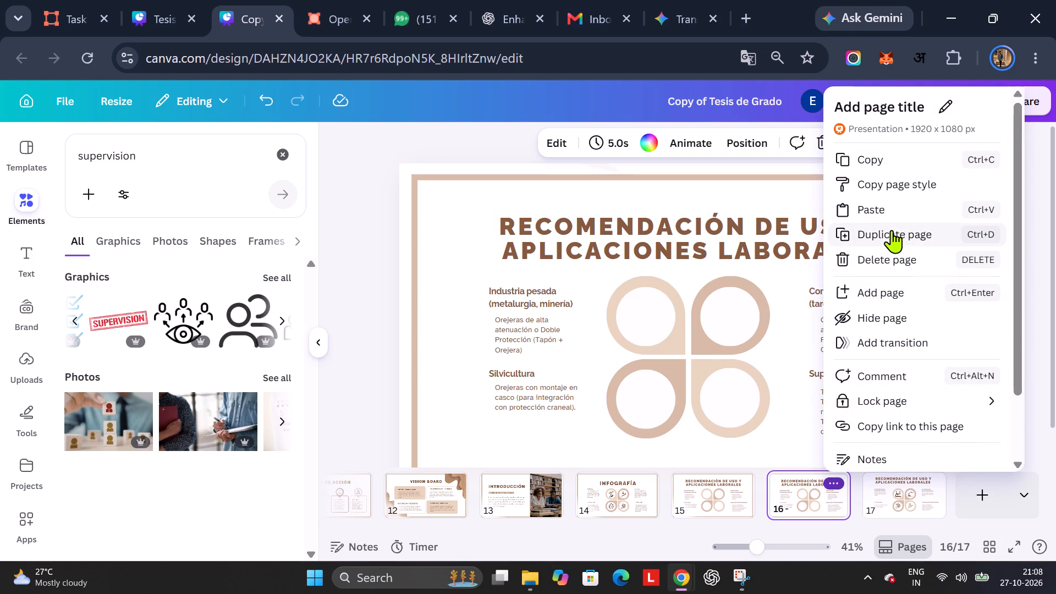
click(875, 257)
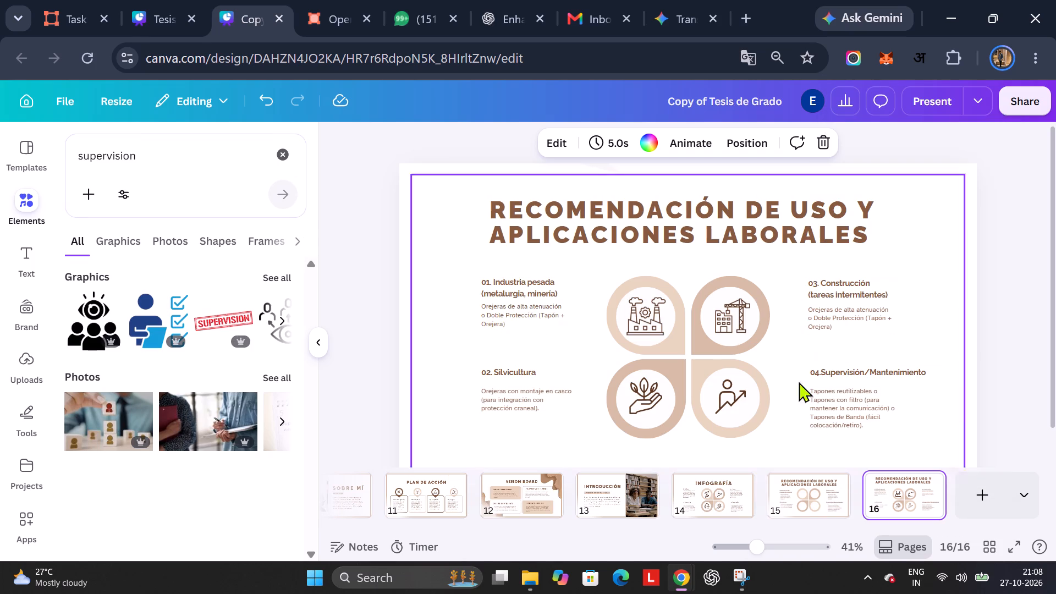
Compare the rebuilt slide 16 with the Infografía slide 14 and the icon-less slide 15 for a final layout check.
click(711, 491)
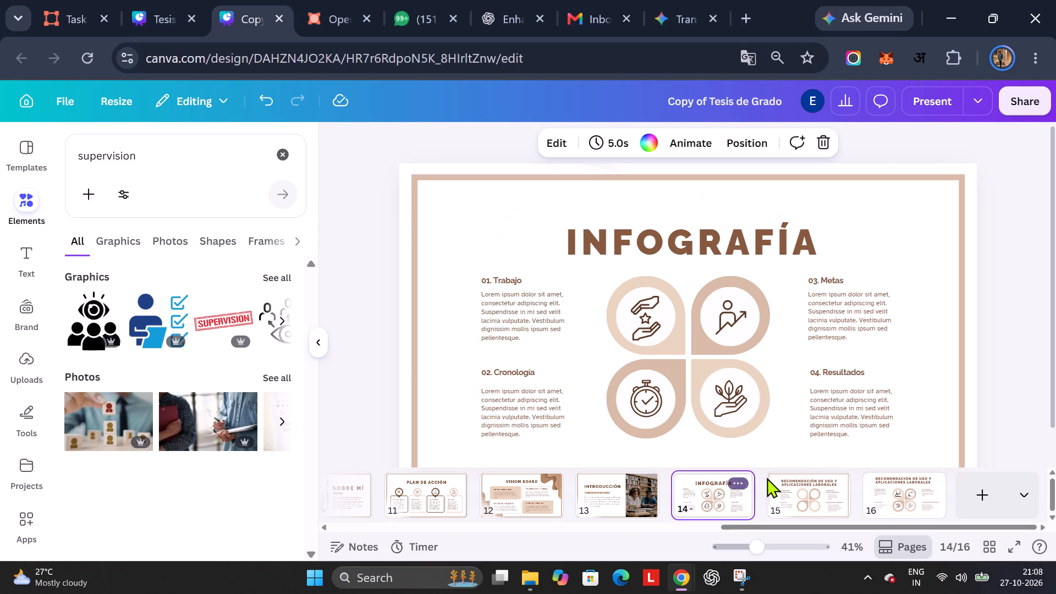
click(793, 484)
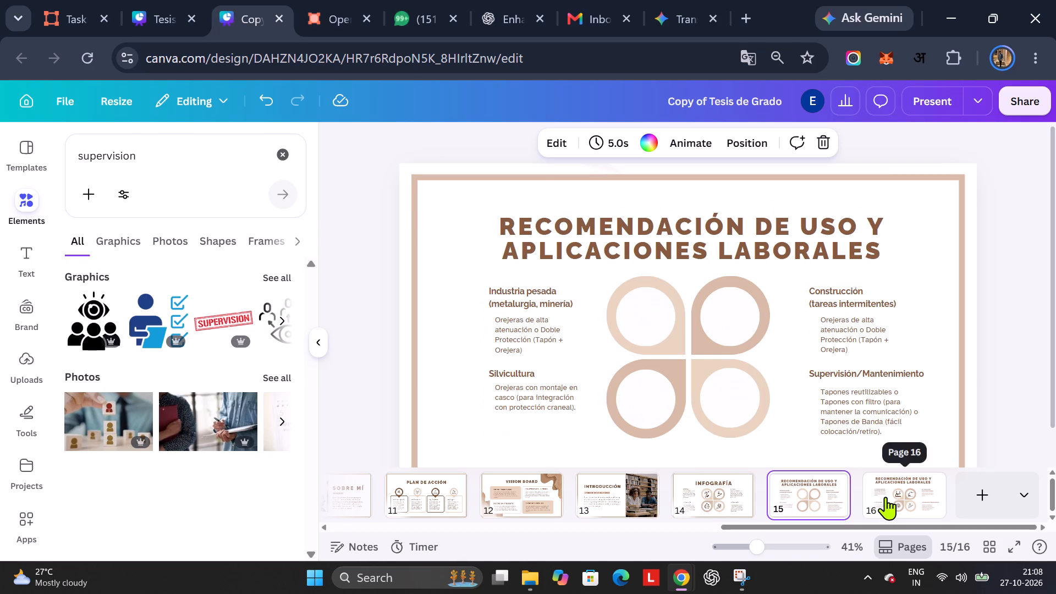
click(886, 497)
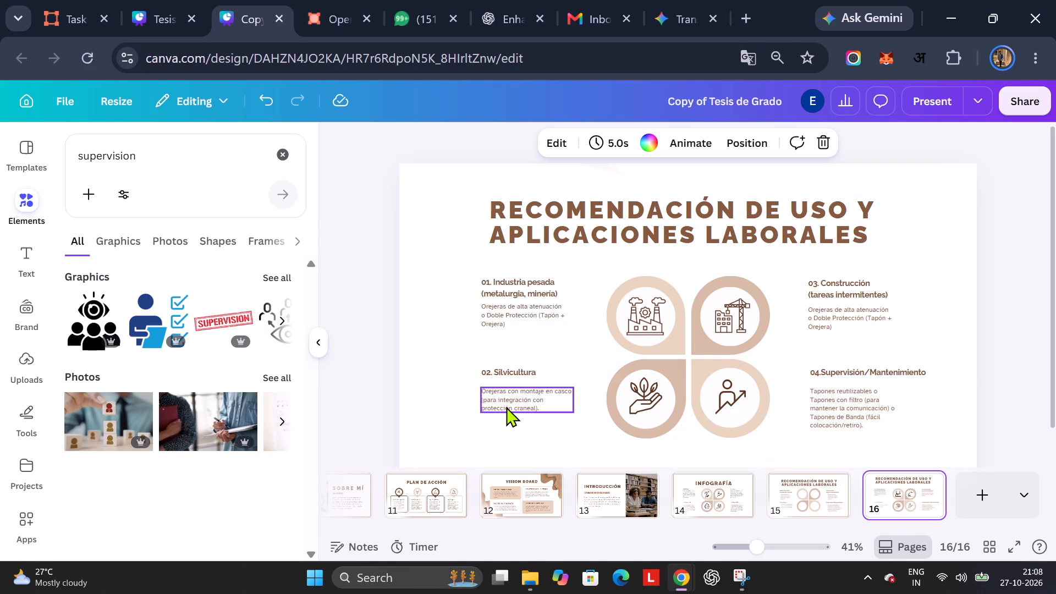
click(695, 498)
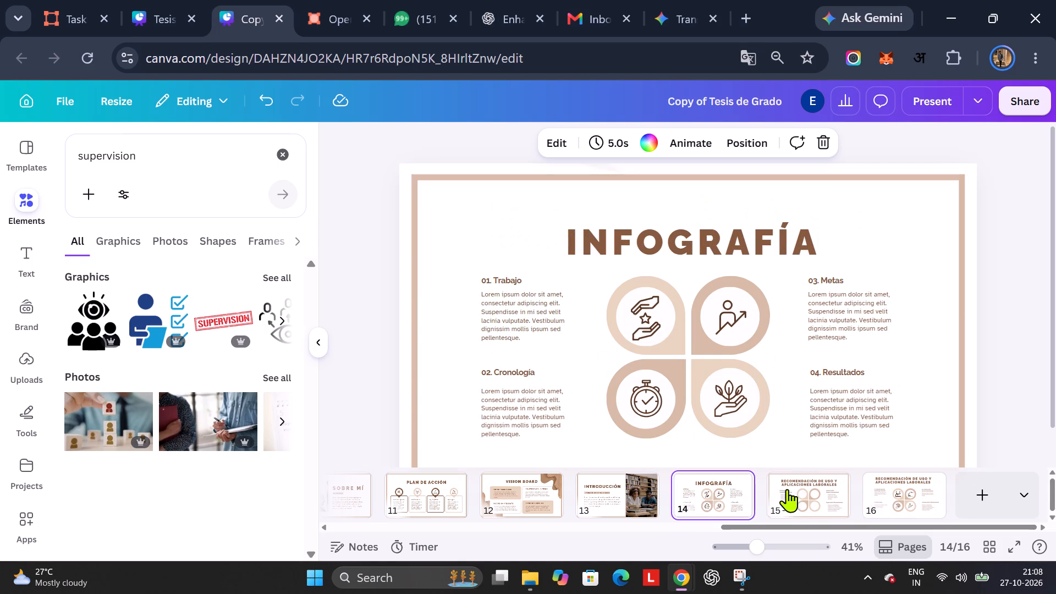
click(793, 492)
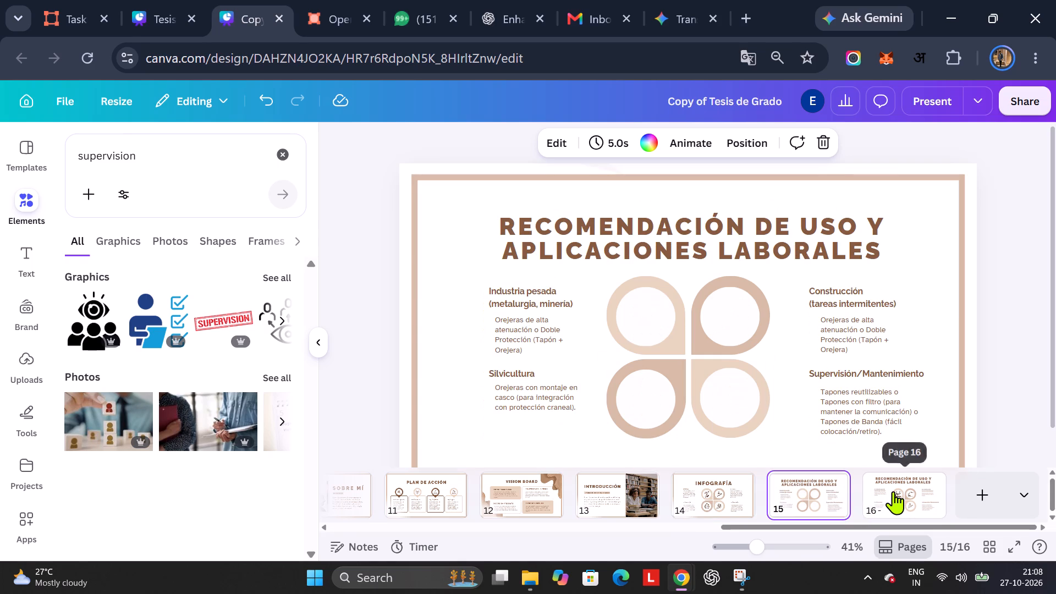
click(893, 491)
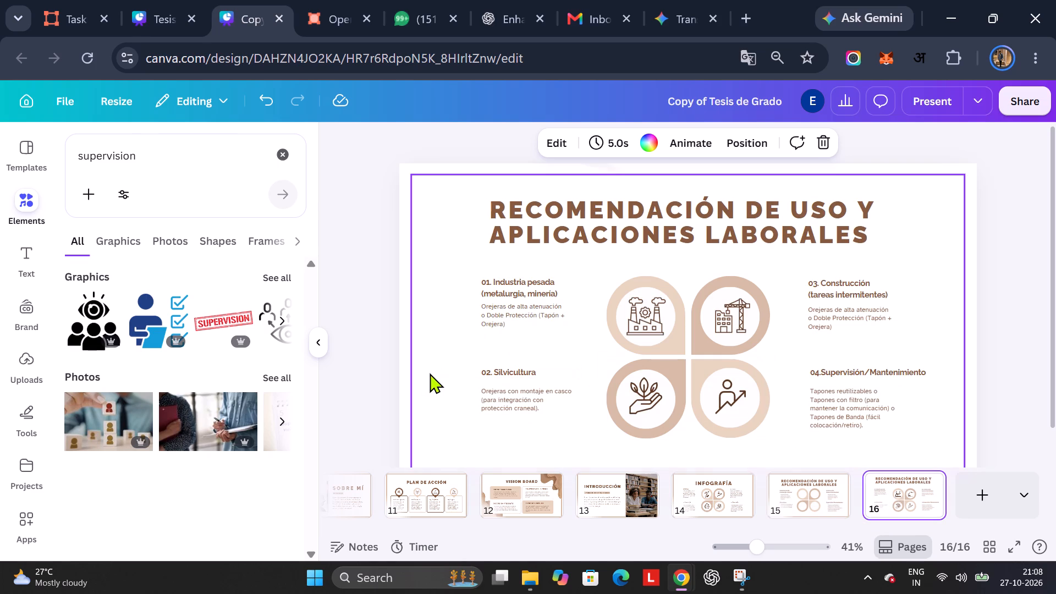
scroll(369, 382, down, 4)
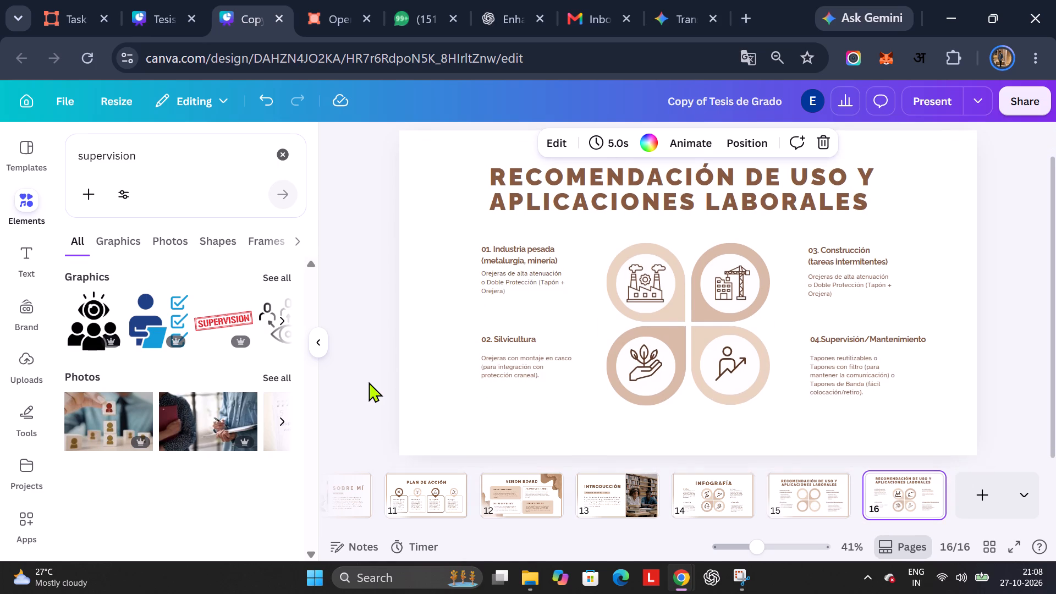
scroll(369, 382, up, 2)
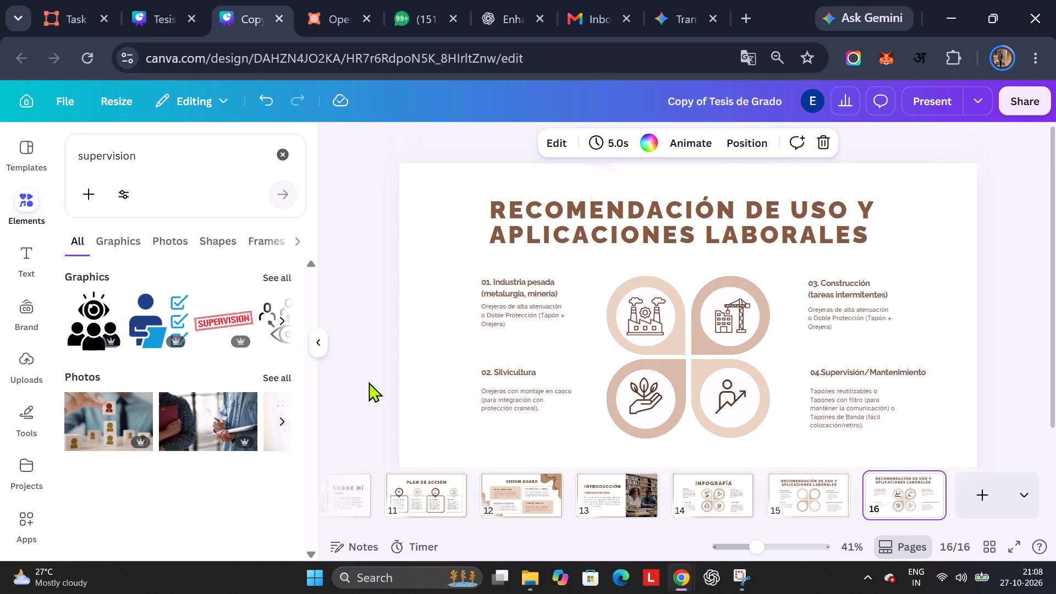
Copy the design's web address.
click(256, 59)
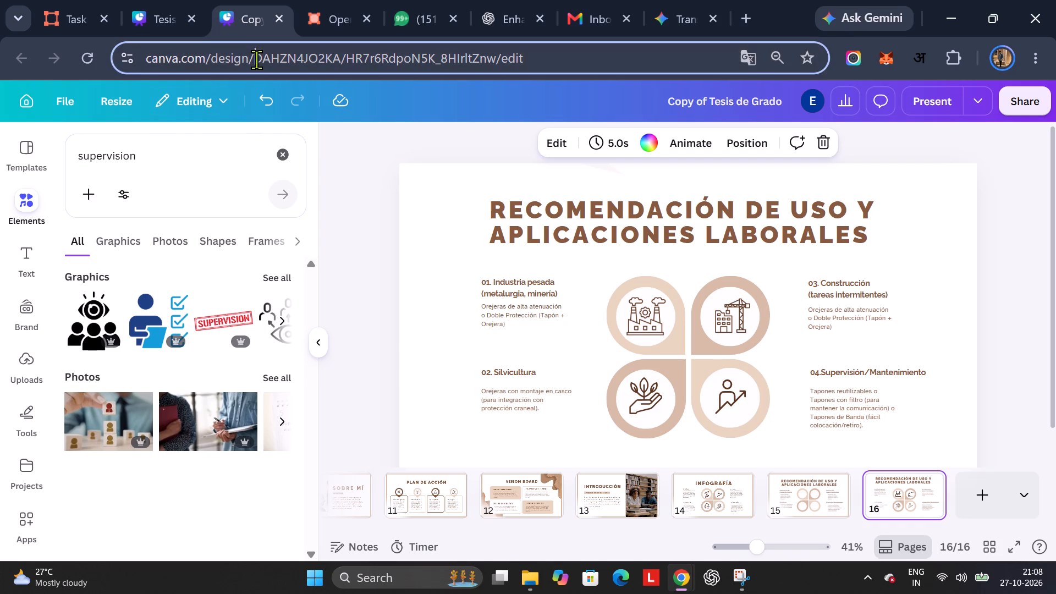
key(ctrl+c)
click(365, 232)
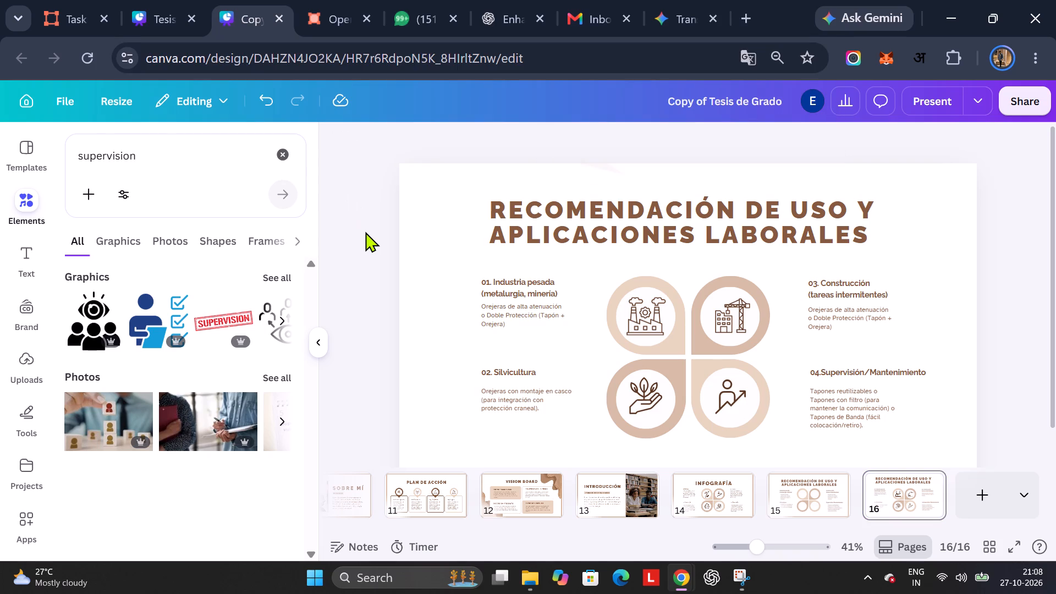
Move the design "Copy of Tesis de Grado" into the shared [TO SHARE] folder.
click(67, 101)
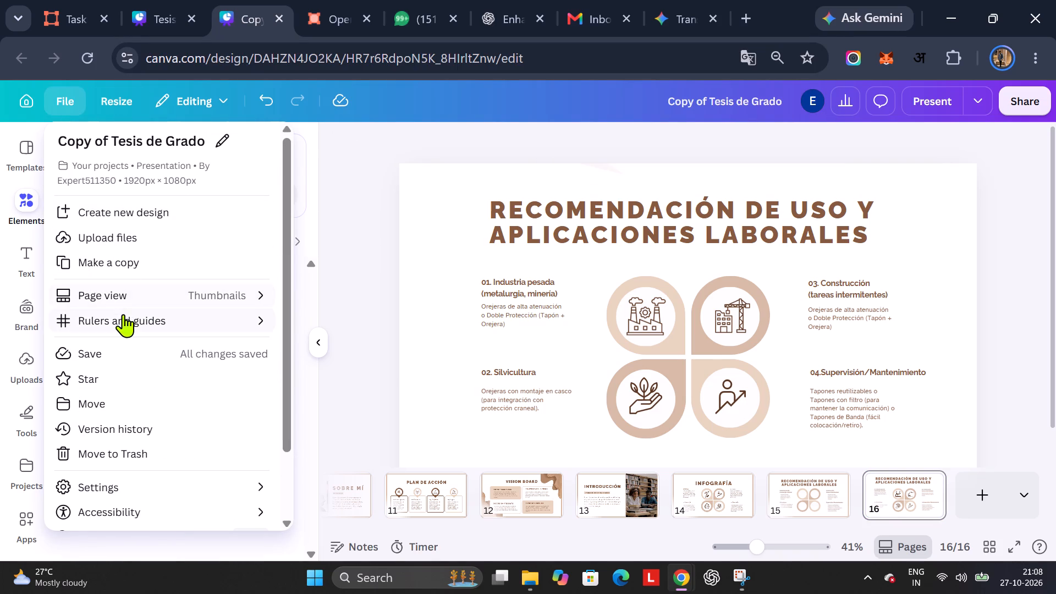
click(133, 398)
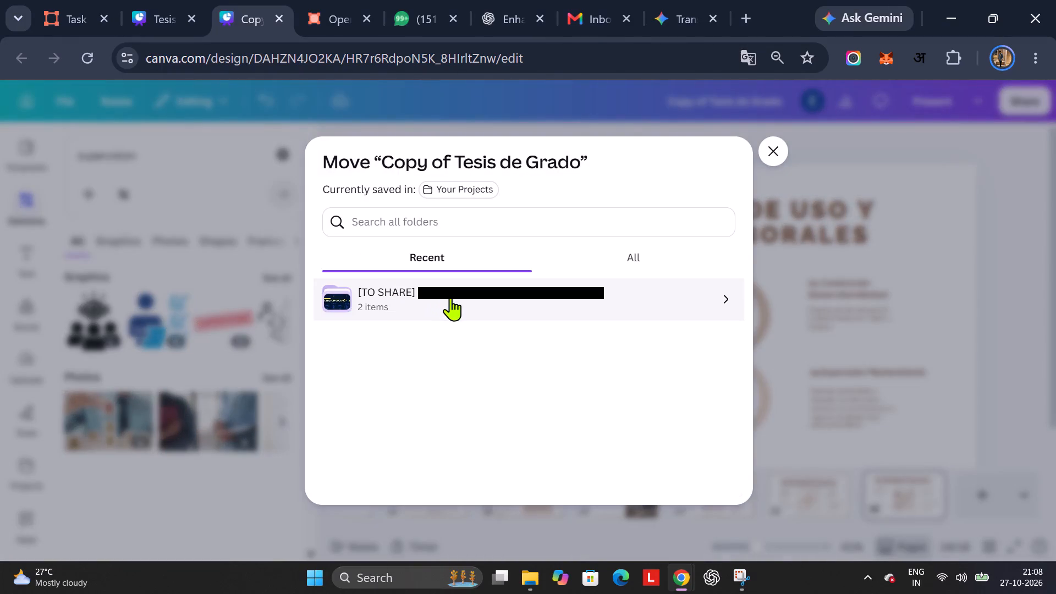
click(450, 298)
click(686, 469)
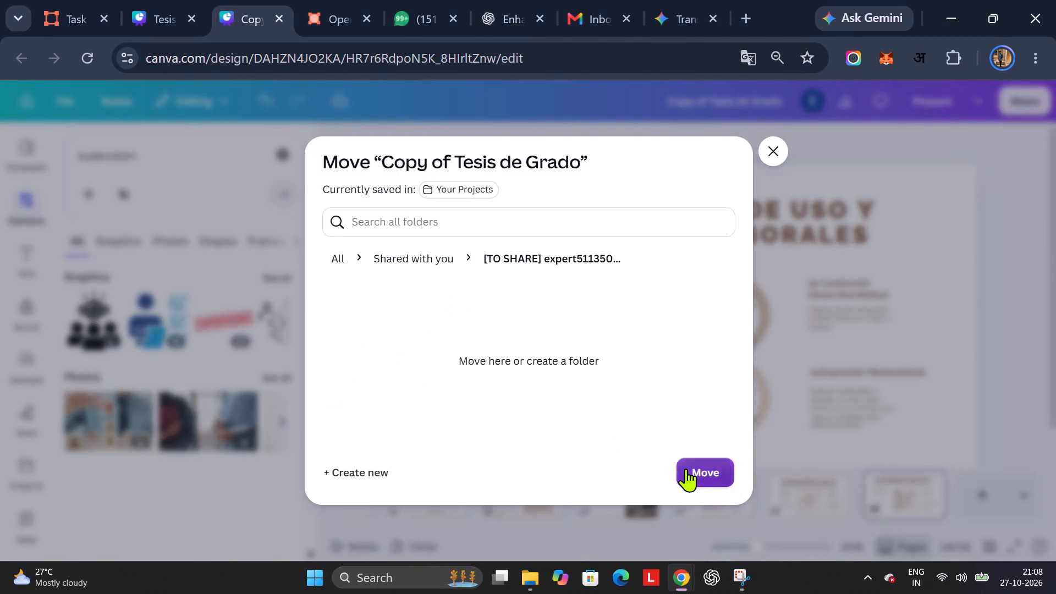
click(673, 384)
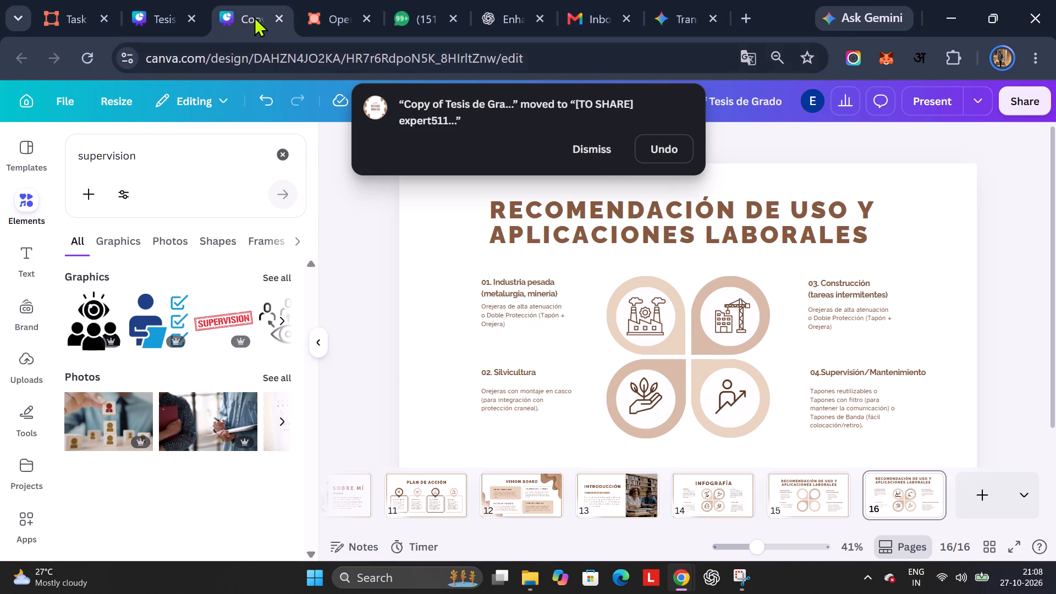
Copy the web address of the Copy of Tesis de Grado design.
click(226, 61)
key(ctrl+c)
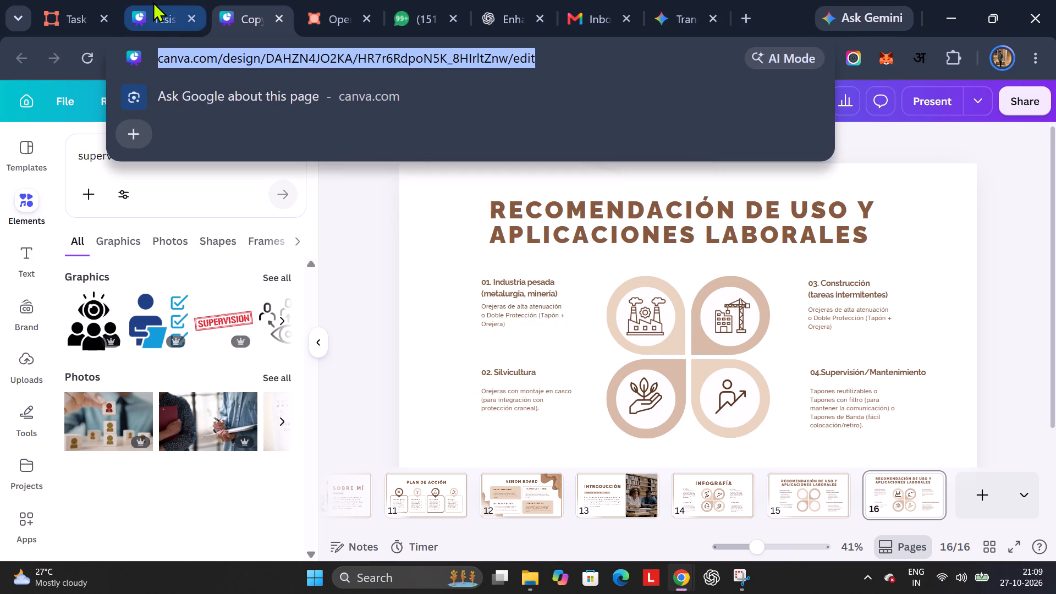
click(153, 2)
click(224, 3)
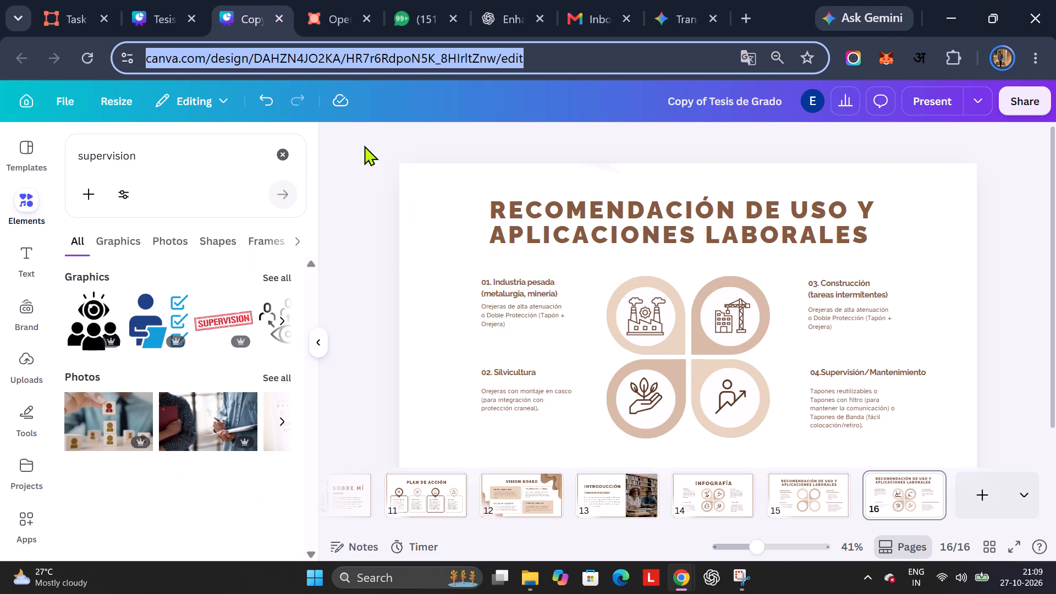
Compare the rebuilt slide 16 with the broken slide 15 and the Infografía slide 14, checking the text blocks' placement and font sizes.
click(783, 486)
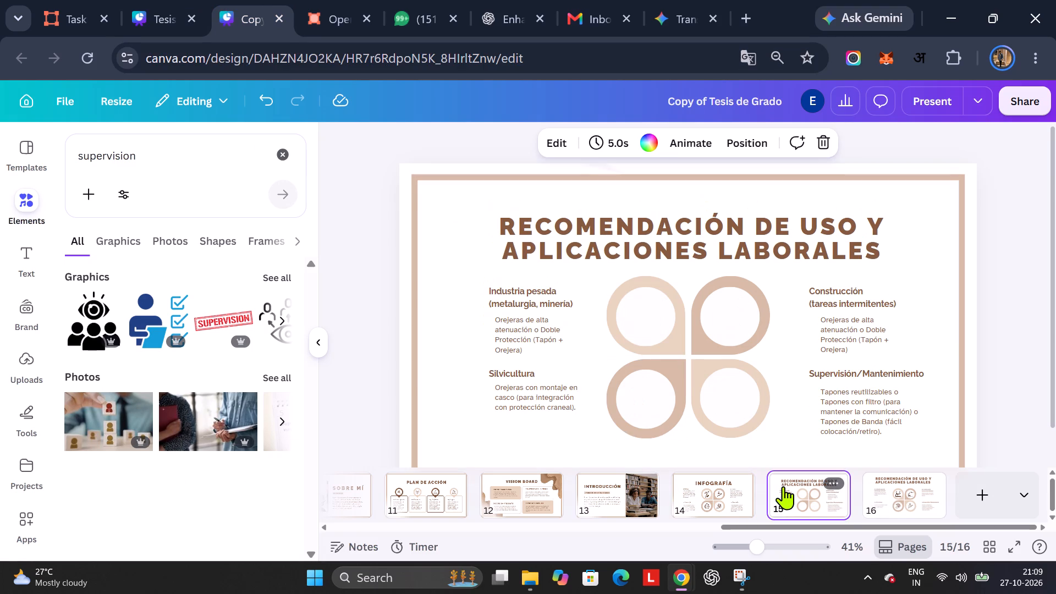
click(888, 499)
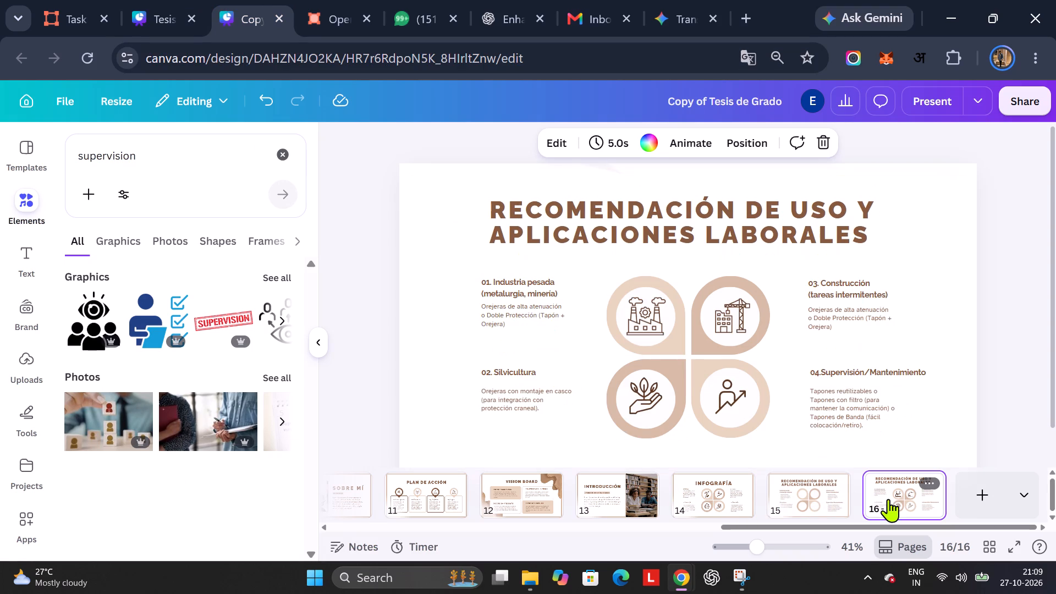
click(814, 494)
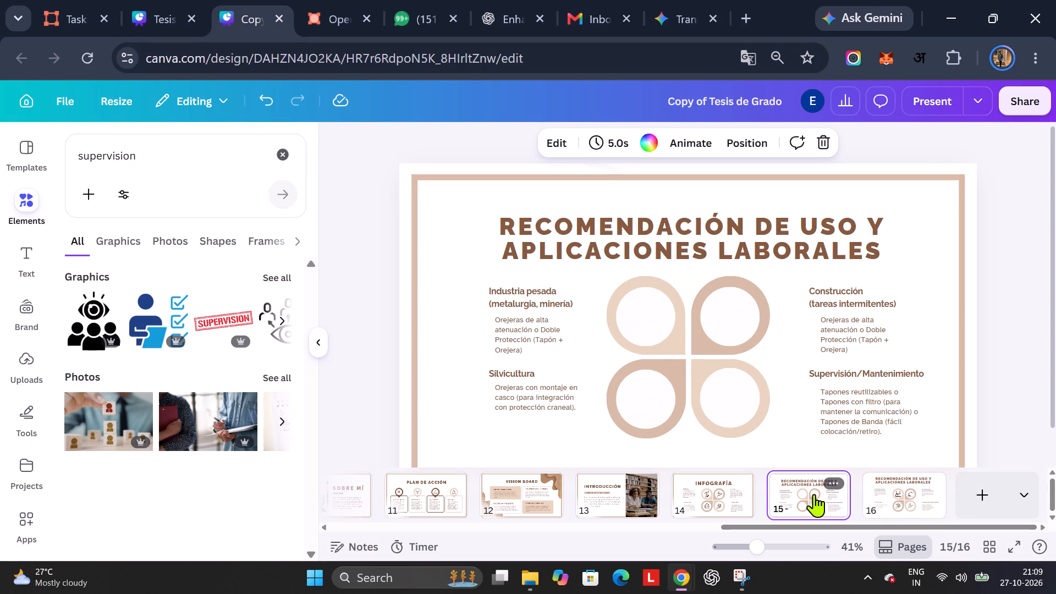
click(898, 496)
click(798, 494)
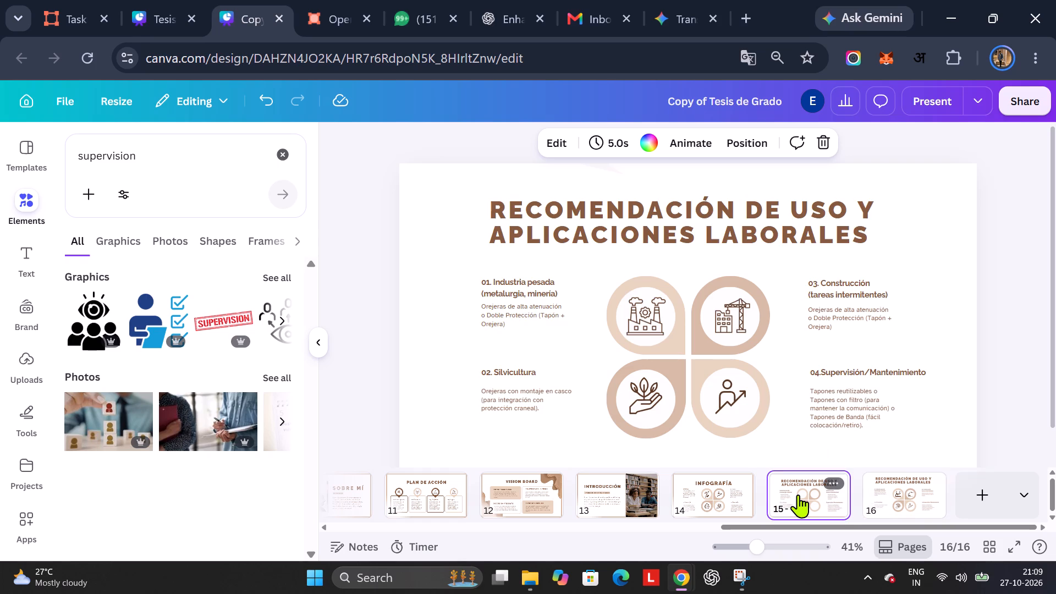
click(873, 494)
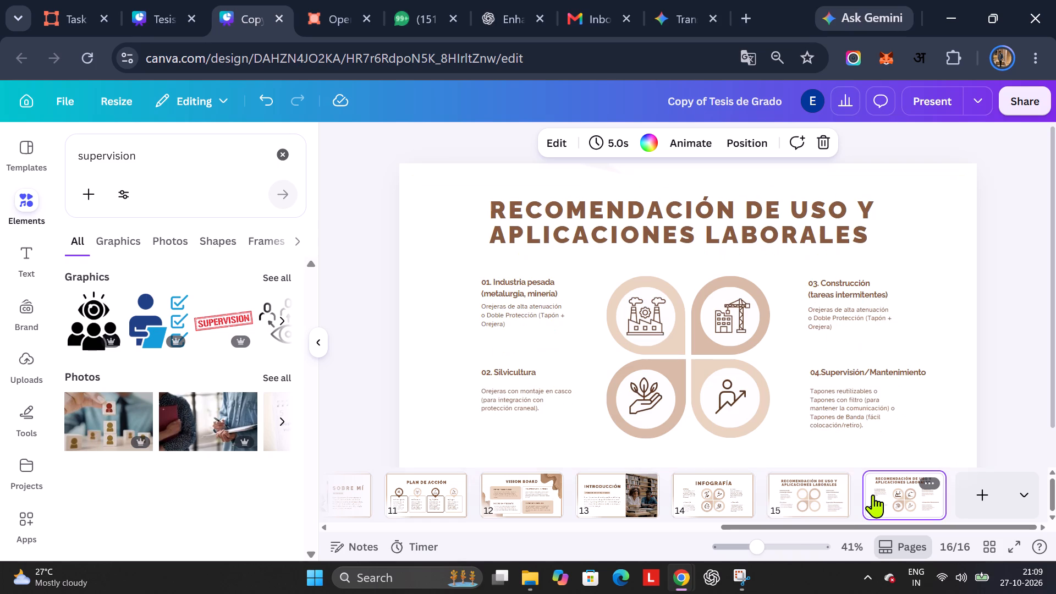
click(793, 500)
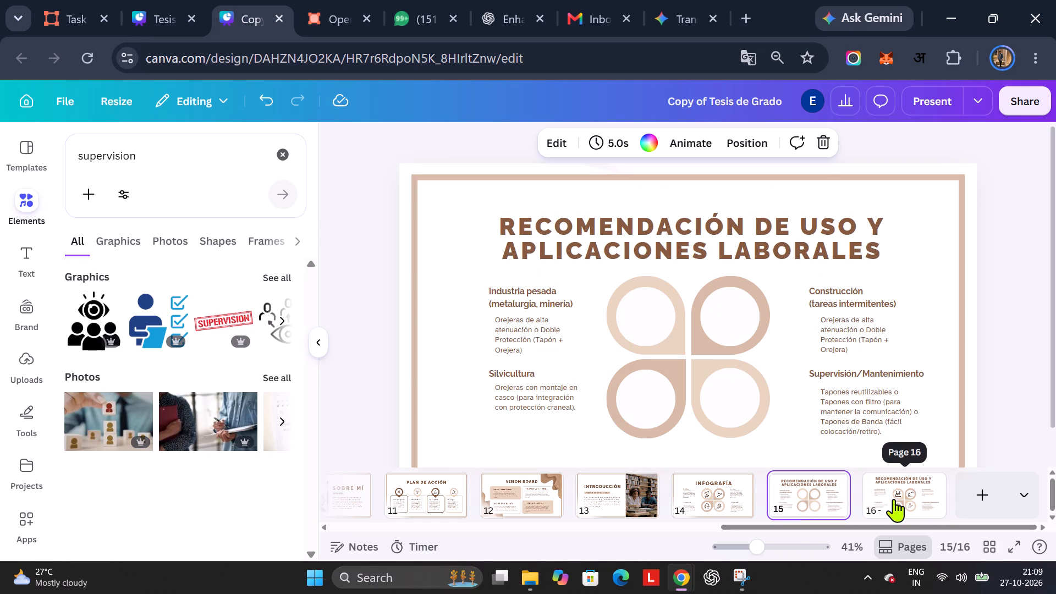
click(894, 499)
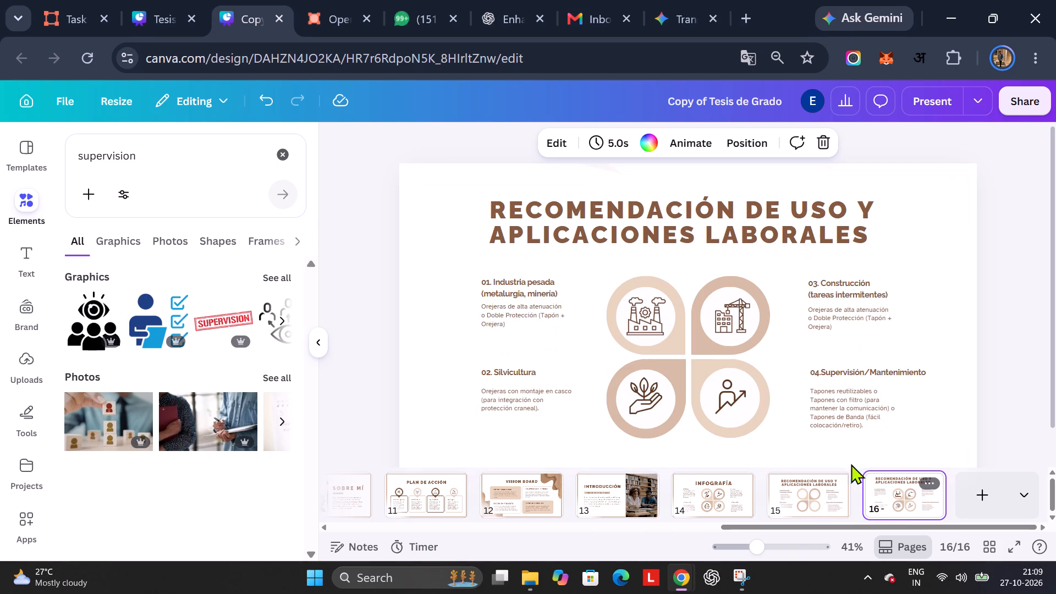
click(540, 299)
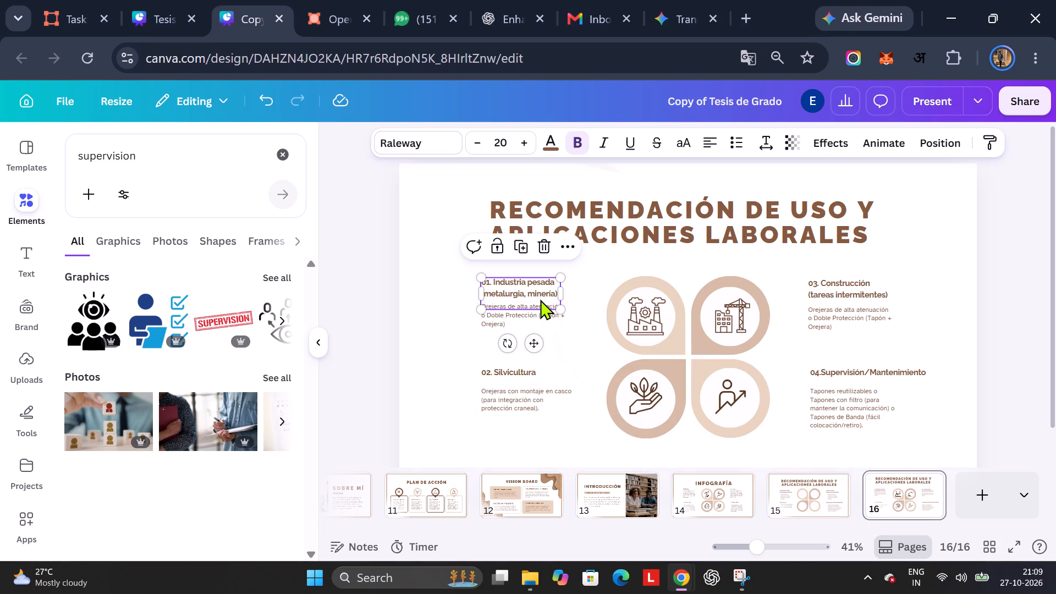
click(491, 319)
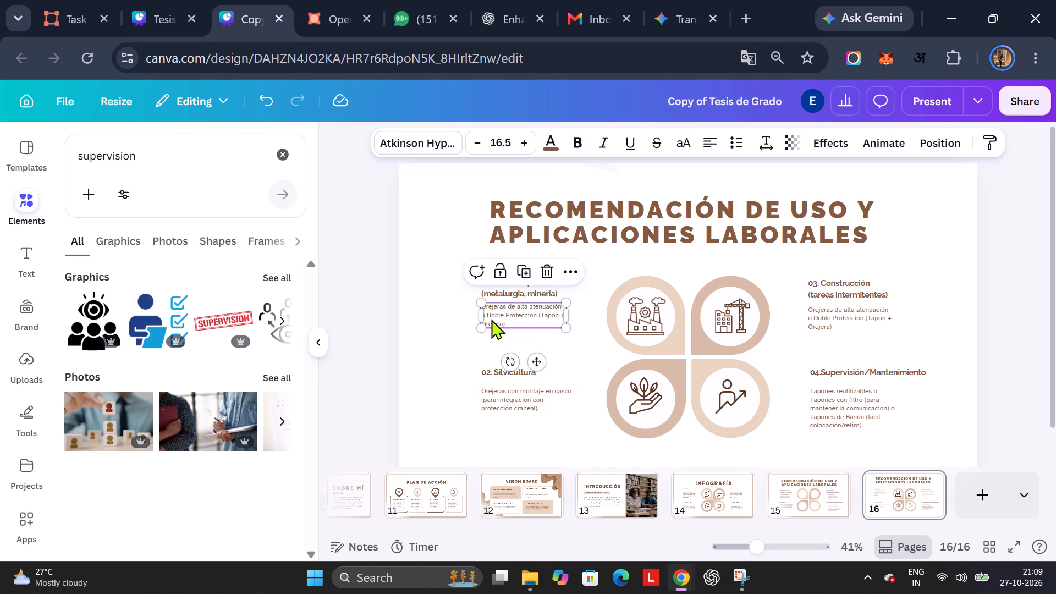
click(505, 392)
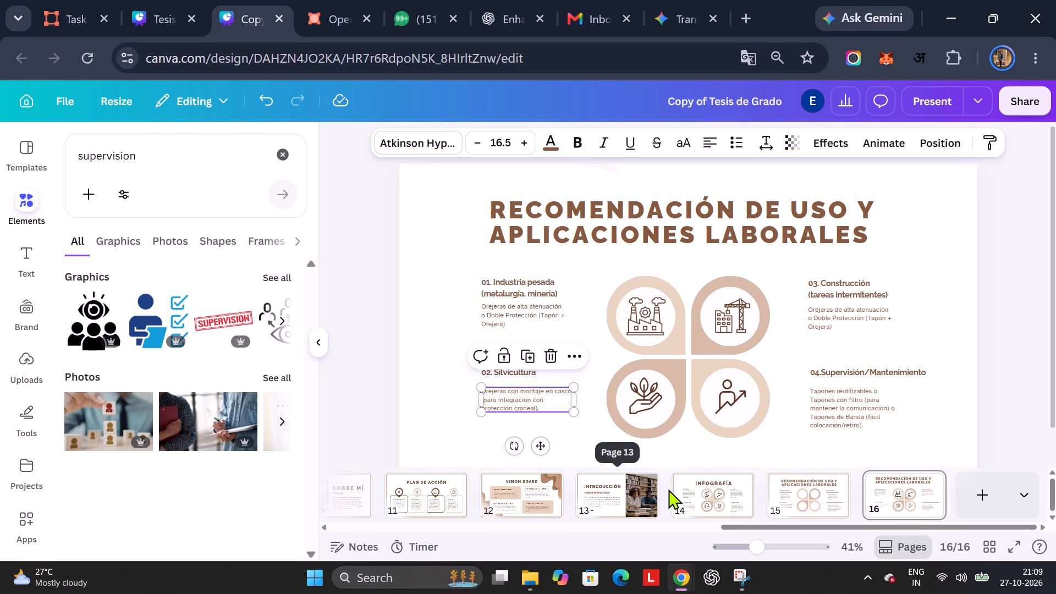
click(668, 489)
click(723, 499)
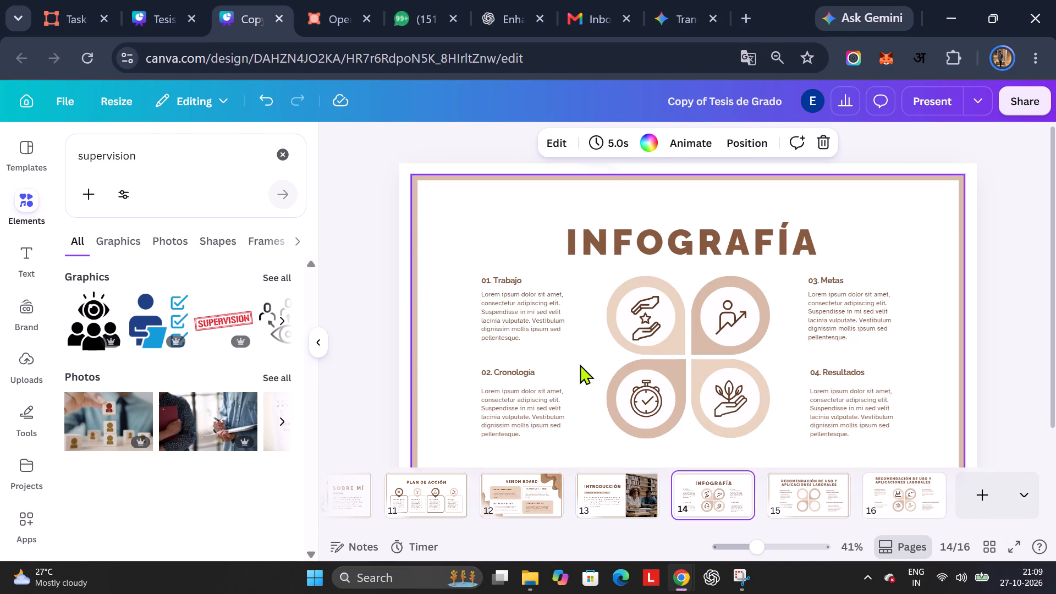
click(524, 310)
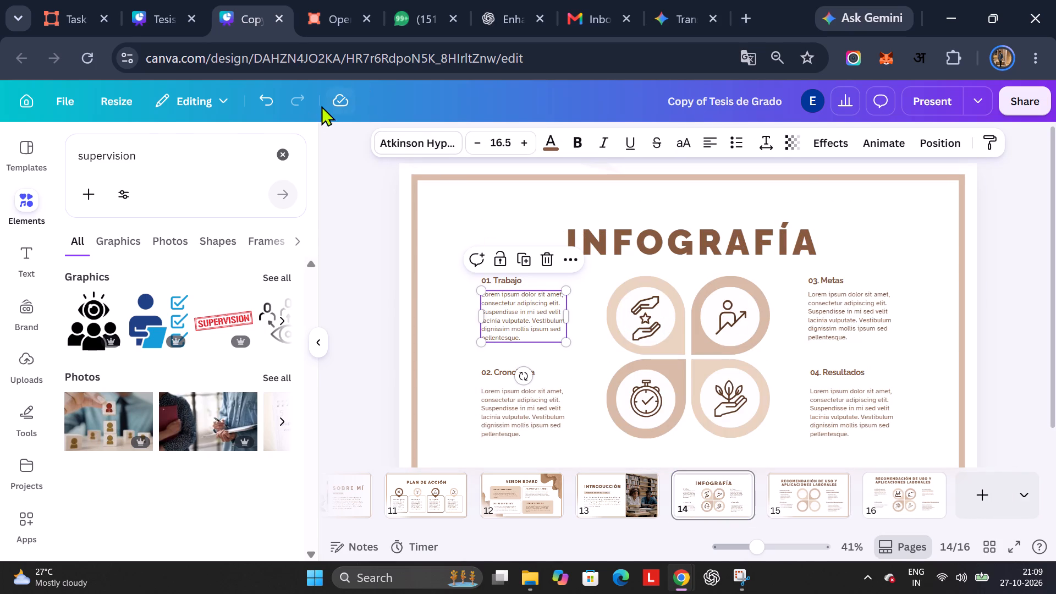
click(151, 7)
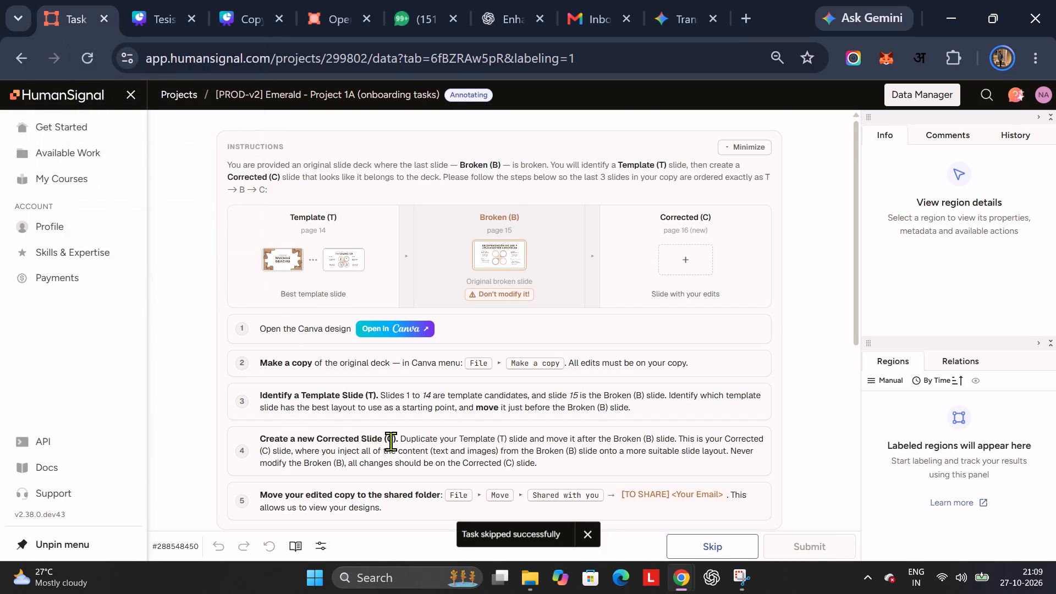
scroll(391, 441, down, 4)
scroll(405, 399, up, 2)
click(458, 339)
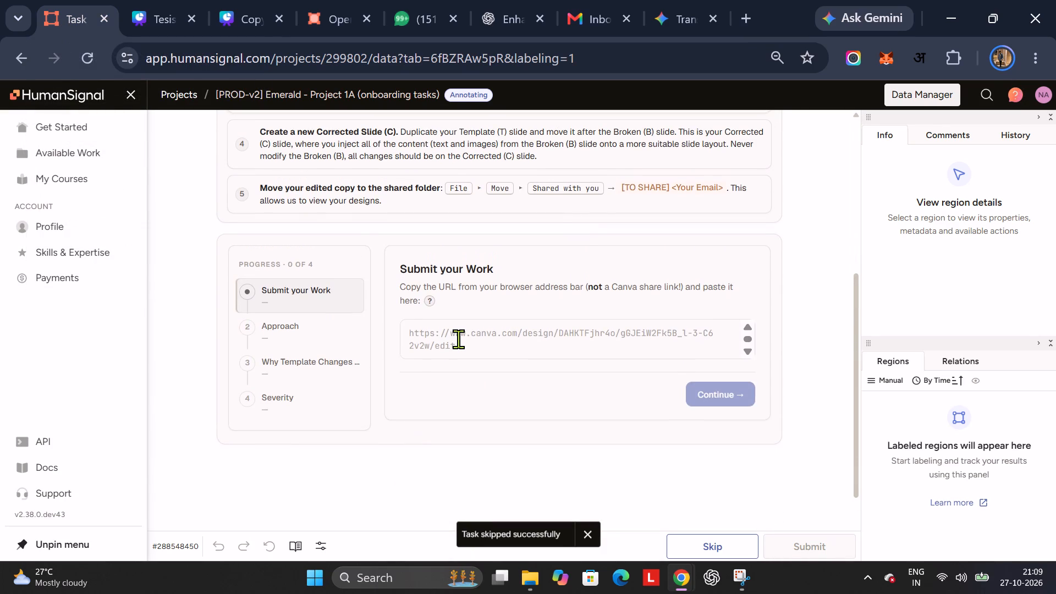
key(ctrl+v)
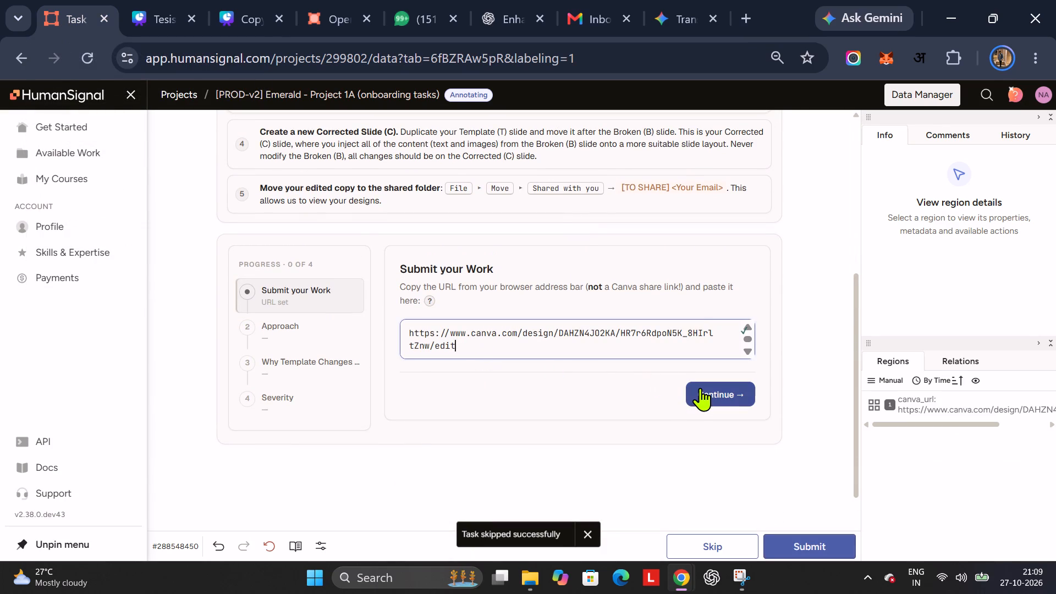
click(700, 388)
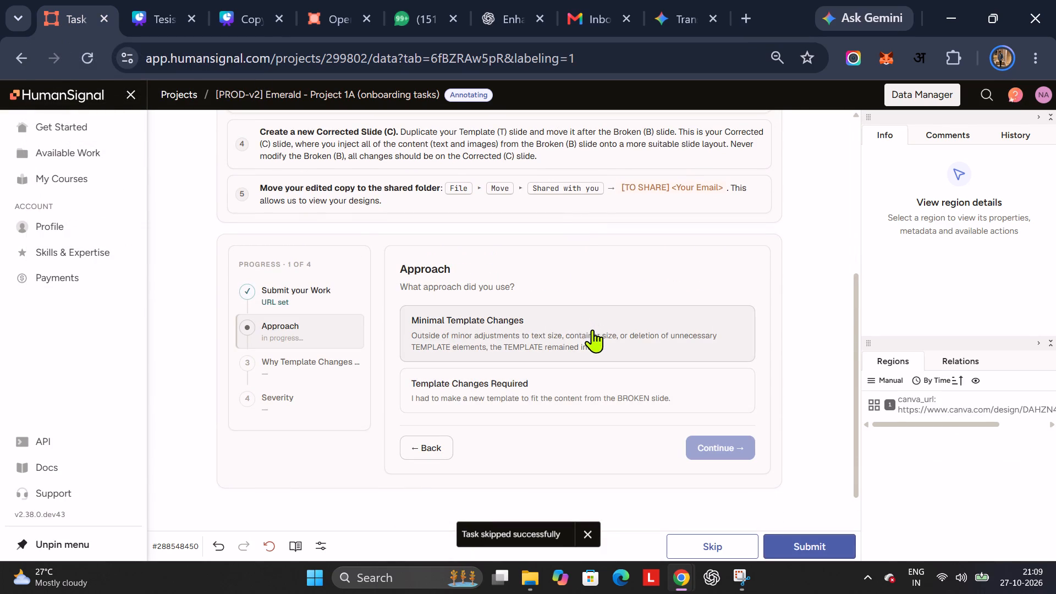
Answer the approach question with Minimal Template Changes and rate the broken slide's severity as Moderately broken.
click(593, 329)
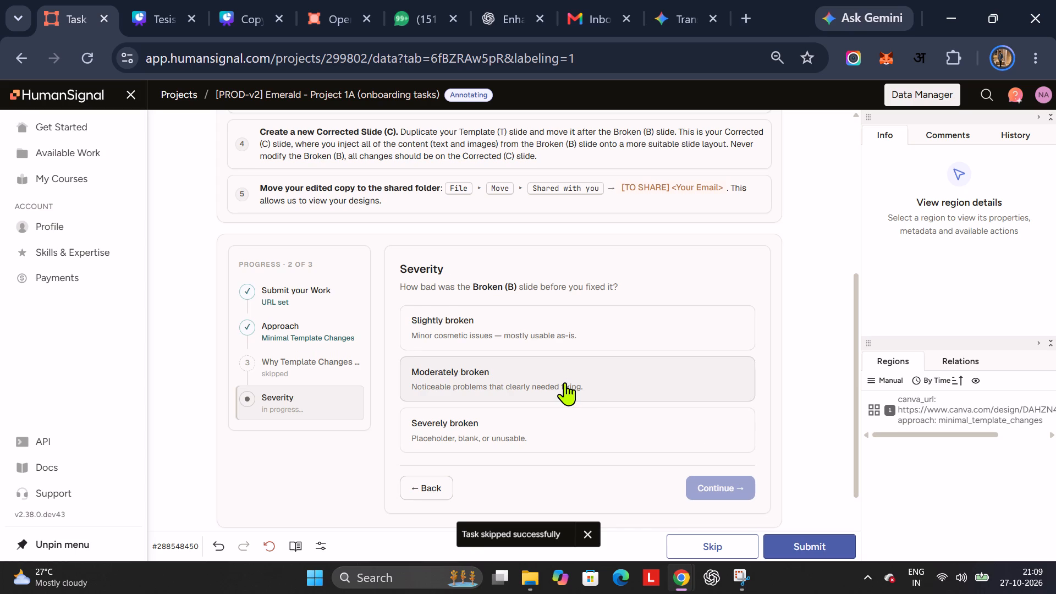
click(600, 375)
Submit the completed annotation for the Tesis de Grado task.
scroll(627, 421, down, 1)
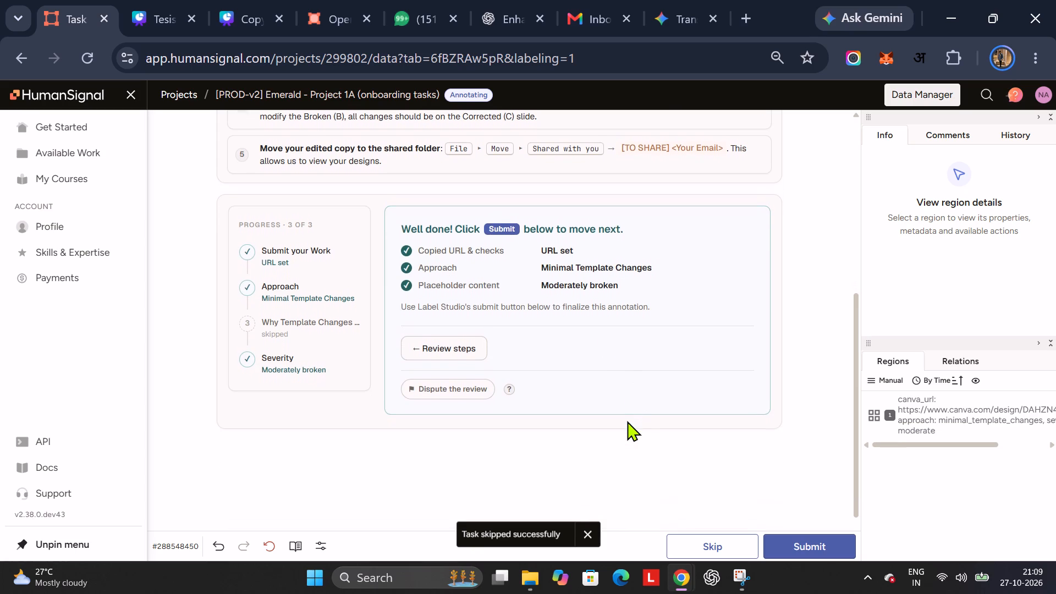
scroll(627, 421, down, 1)
scroll(450, 346, down, 1)
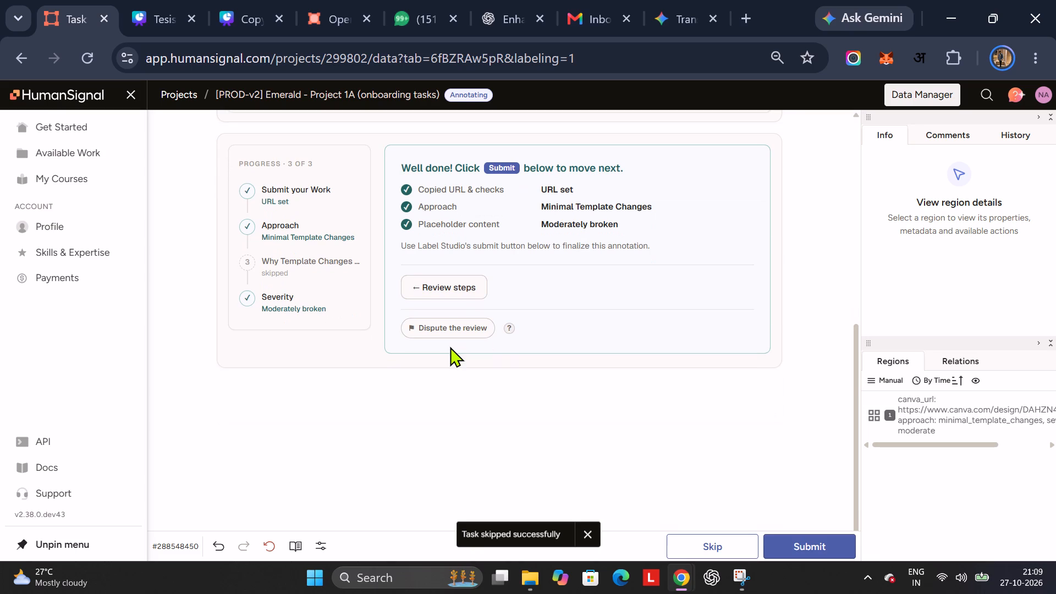
click(783, 543)
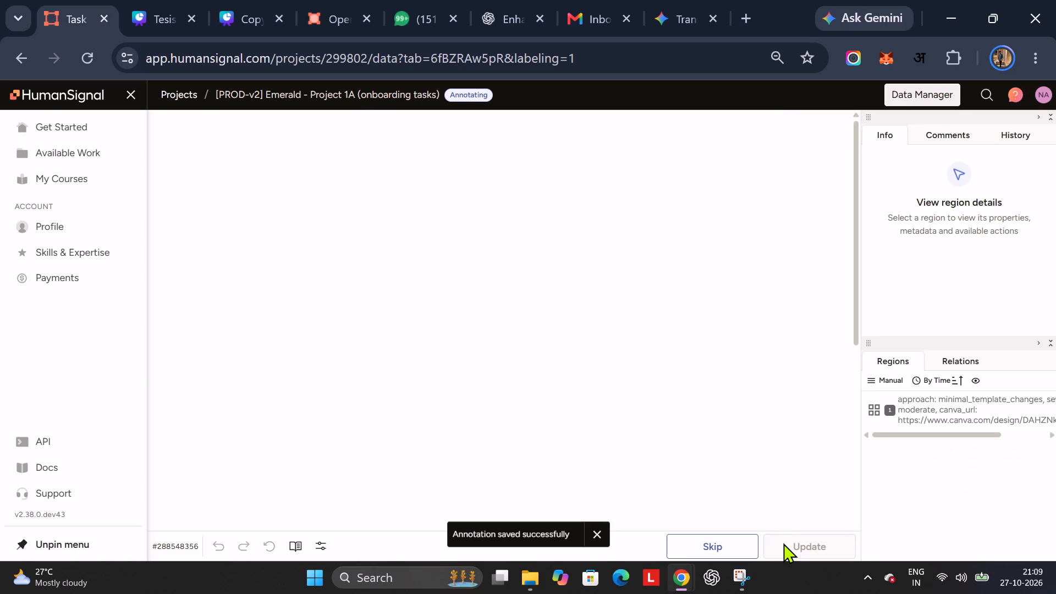
Open the Canva design linked in the displayed 11-slide task and look over its slide thumbnails.
scroll(510, 421, down, 1)
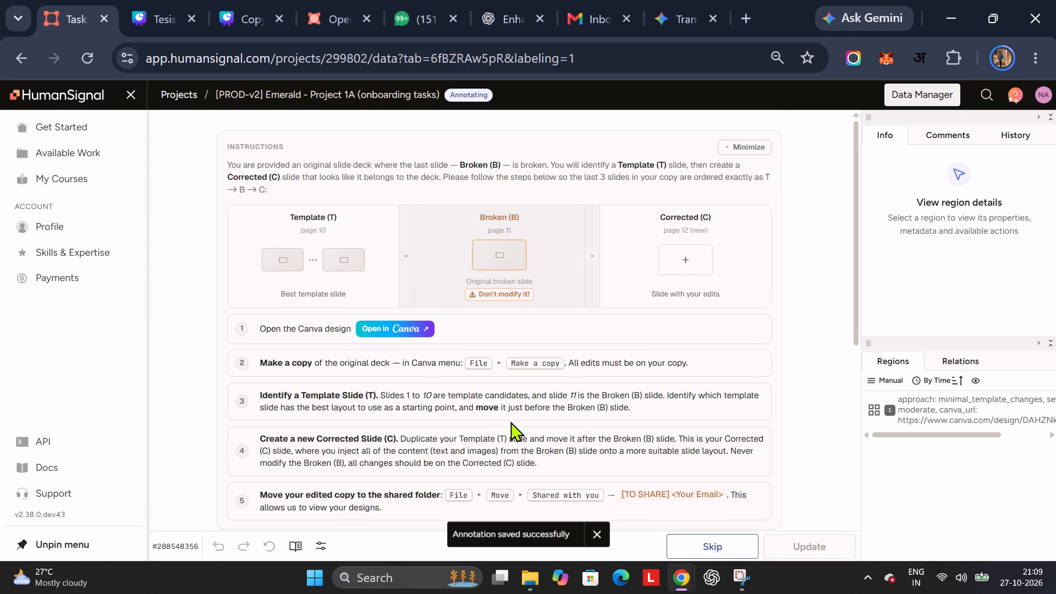
scroll(510, 421, down, 4)
scroll(510, 421, up, 8)
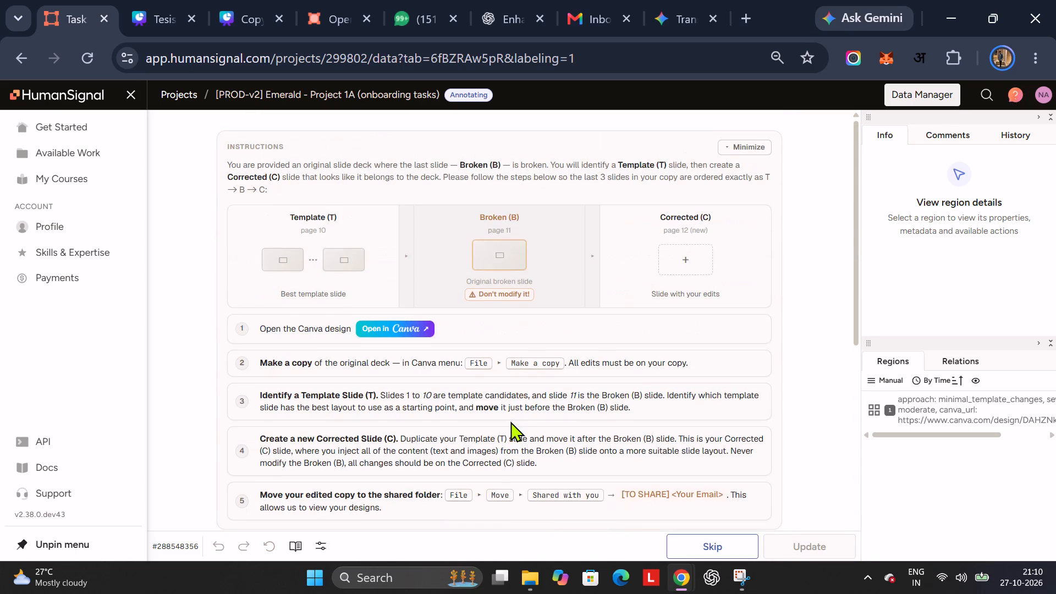
click(422, 331)
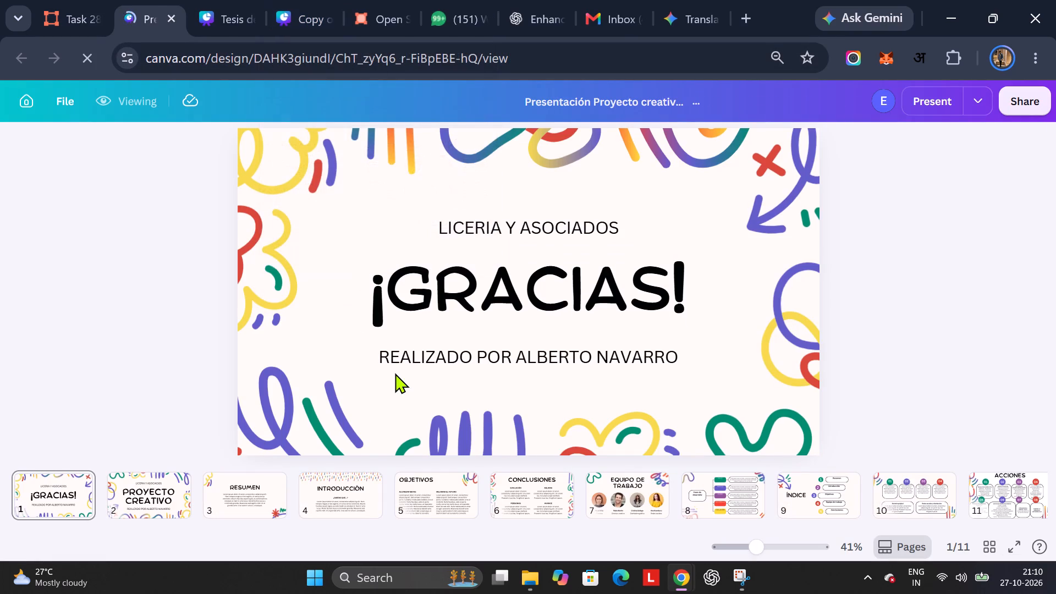
scroll(536, 487, left, 2)
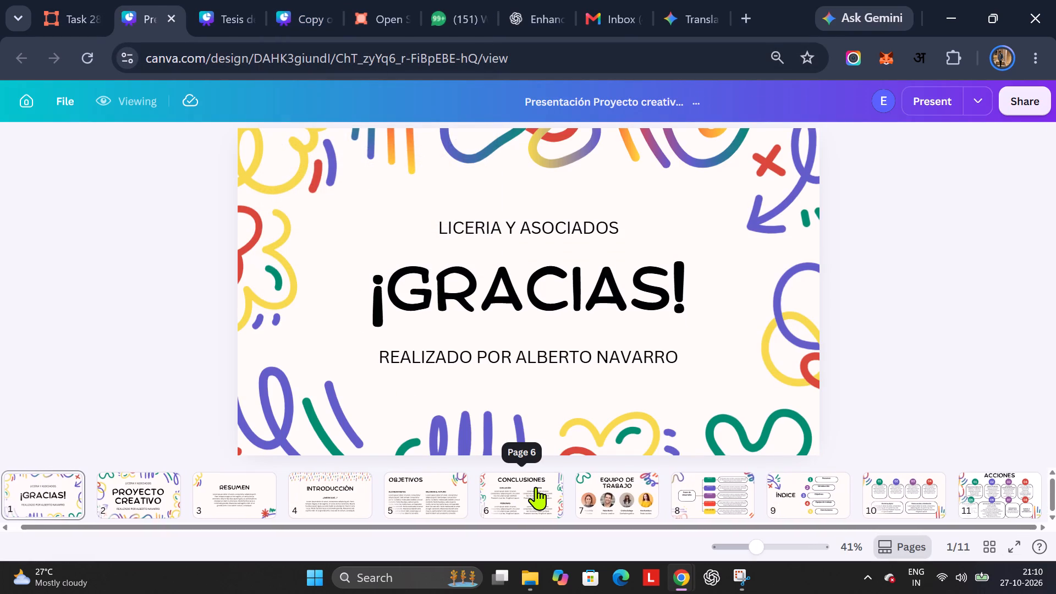
scroll(536, 487, left, 1)
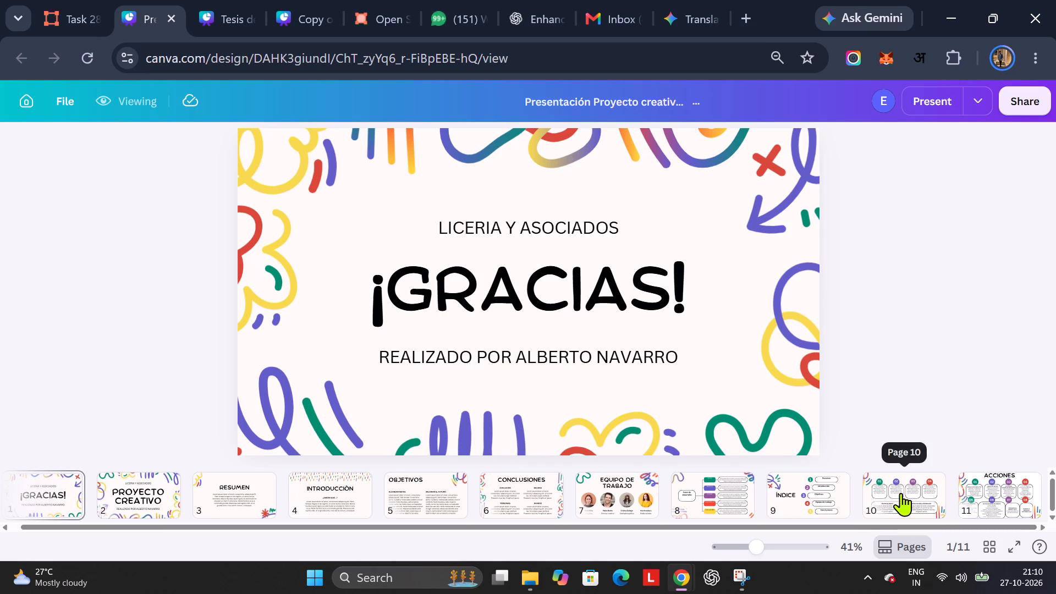
Close the Presentación Proyecto creativo, Tesis de Grado and Copy of Tesis de Grado designs.
click(204, 20)
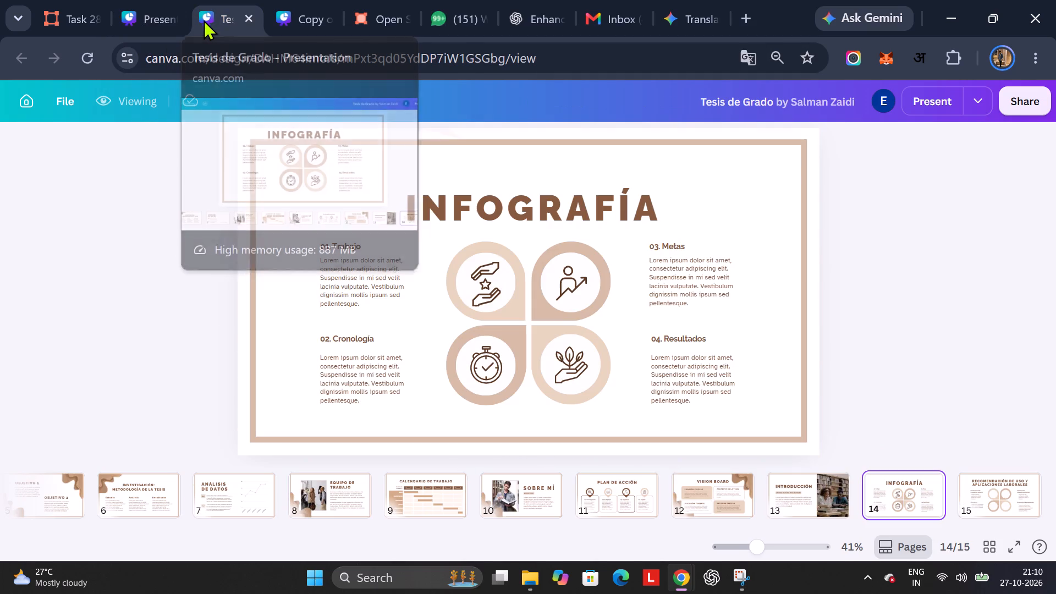
click(125, 9)
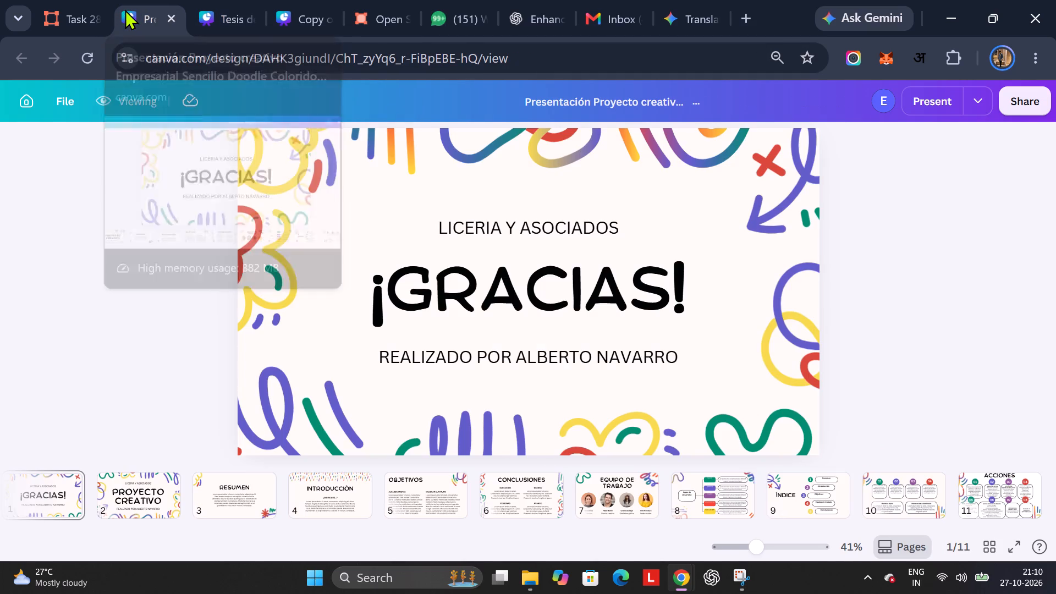
click(167, 18)
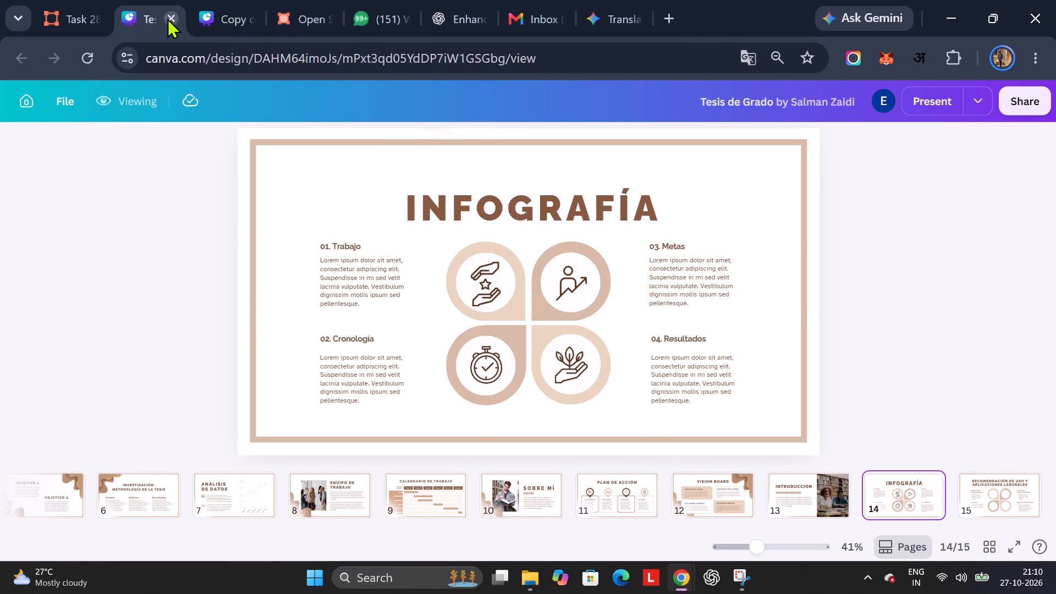
click(167, 18)
click(167, 18)
Return to HumanSignal's available work list and try to open the Emerald - Project 1A (onboarding tasks) project.
click(68, 6)
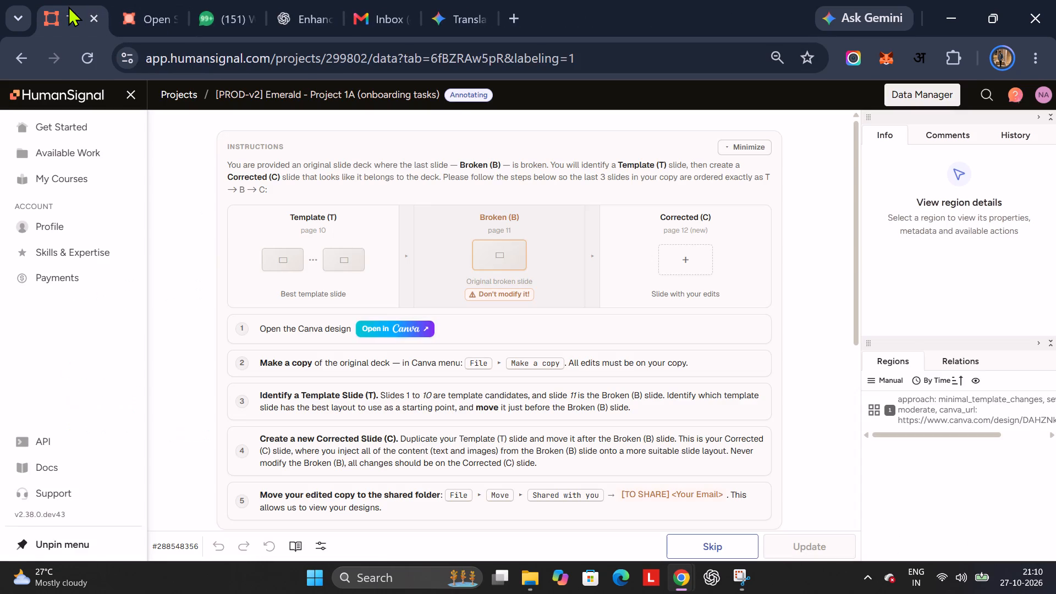
scroll(364, 363, down, 4)
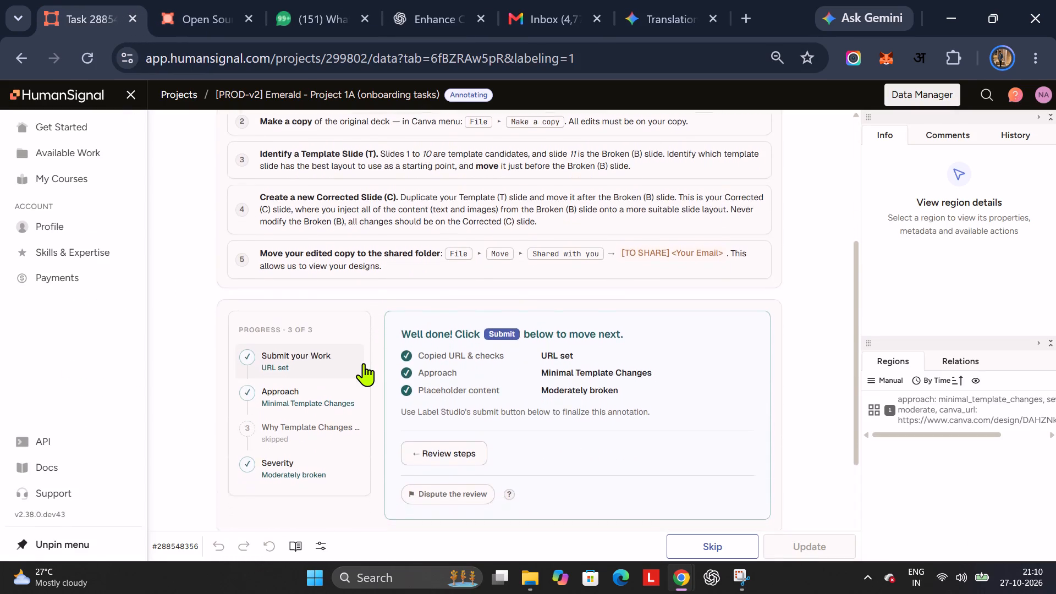
scroll(364, 363, down, 2)
scroll(364, 363, up, 6)
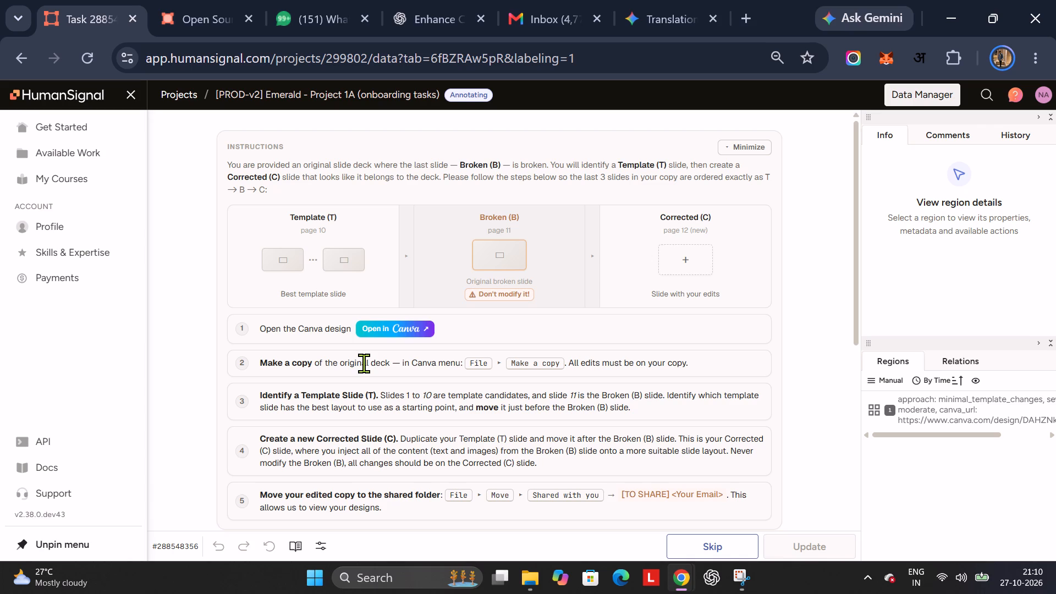
click(97, 157)
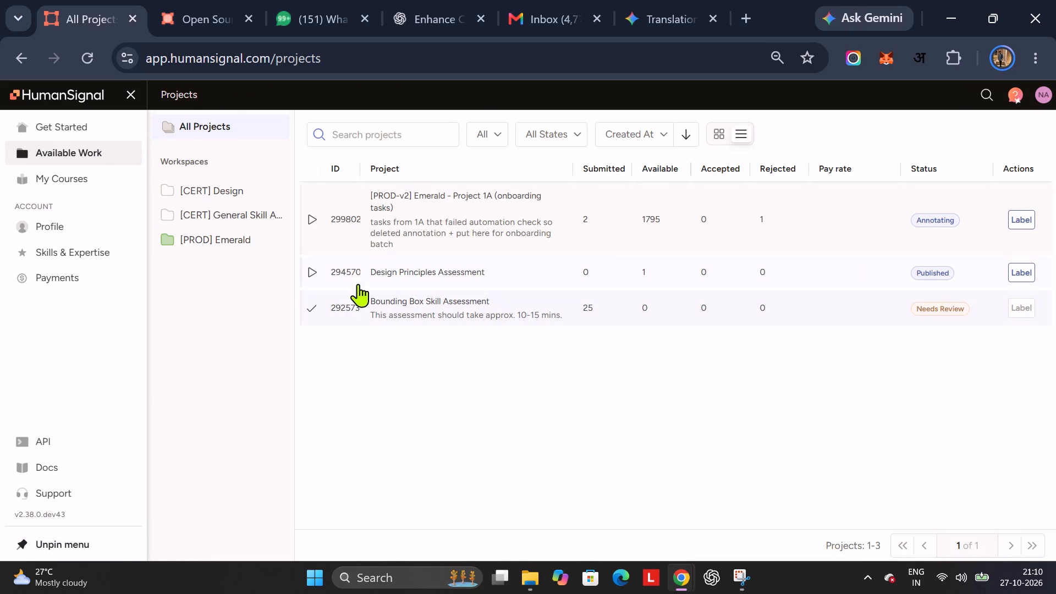
click(316, 221)
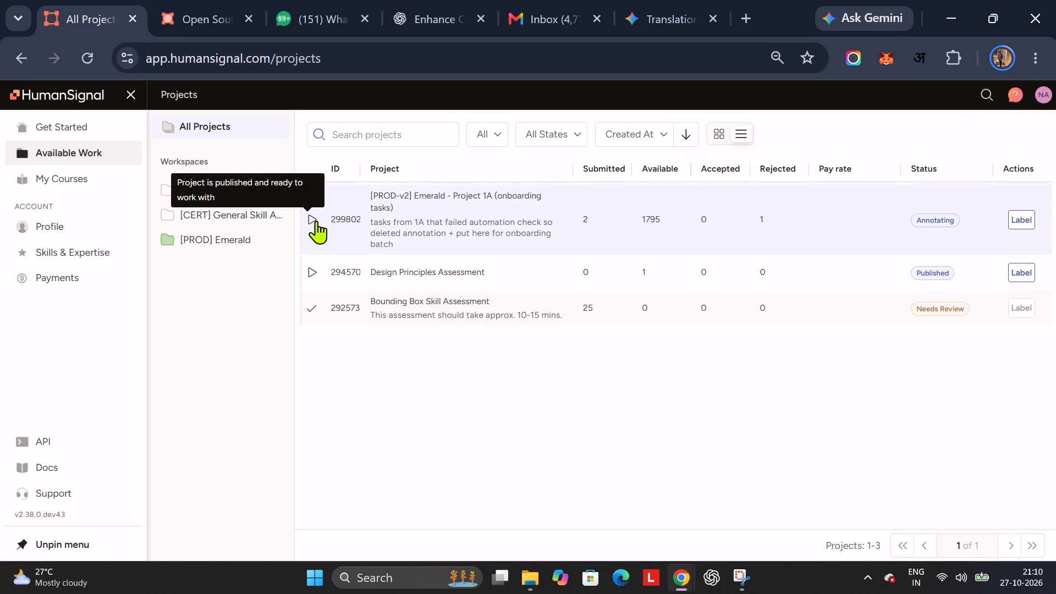